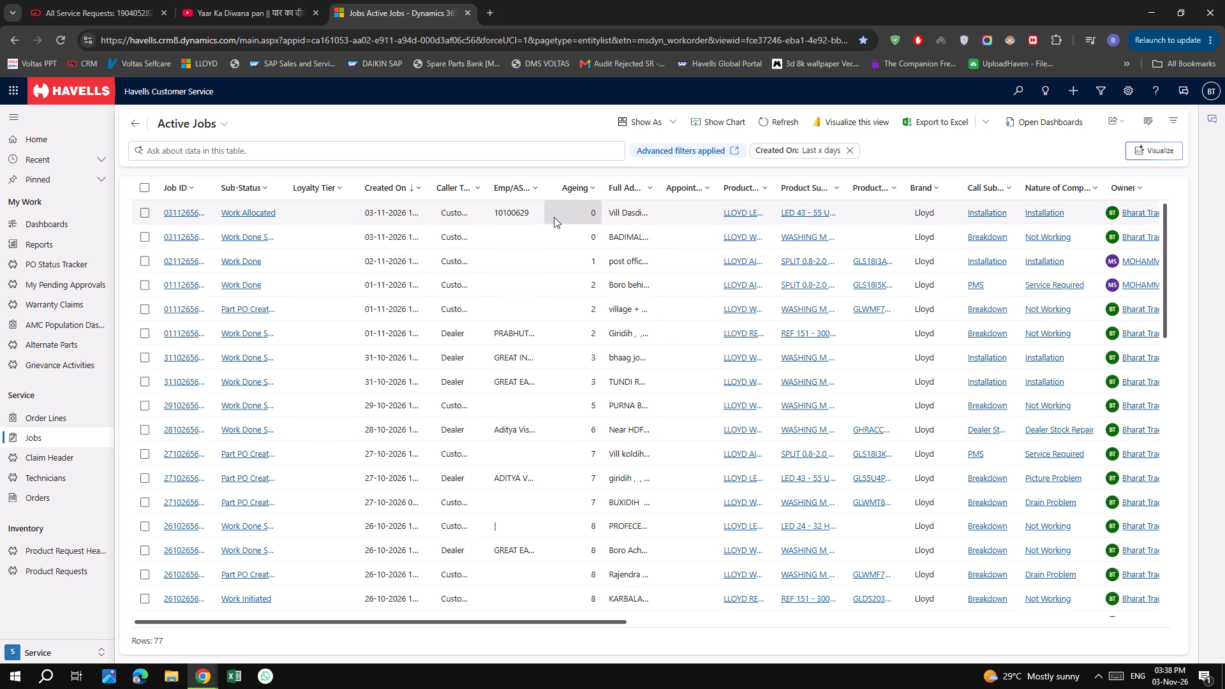
Open the job record with sub-status Work Allocated, the LED installation dated 03-11-2026, from the Active Jobs list.
left_click_drag(623, 622, 643, 623)
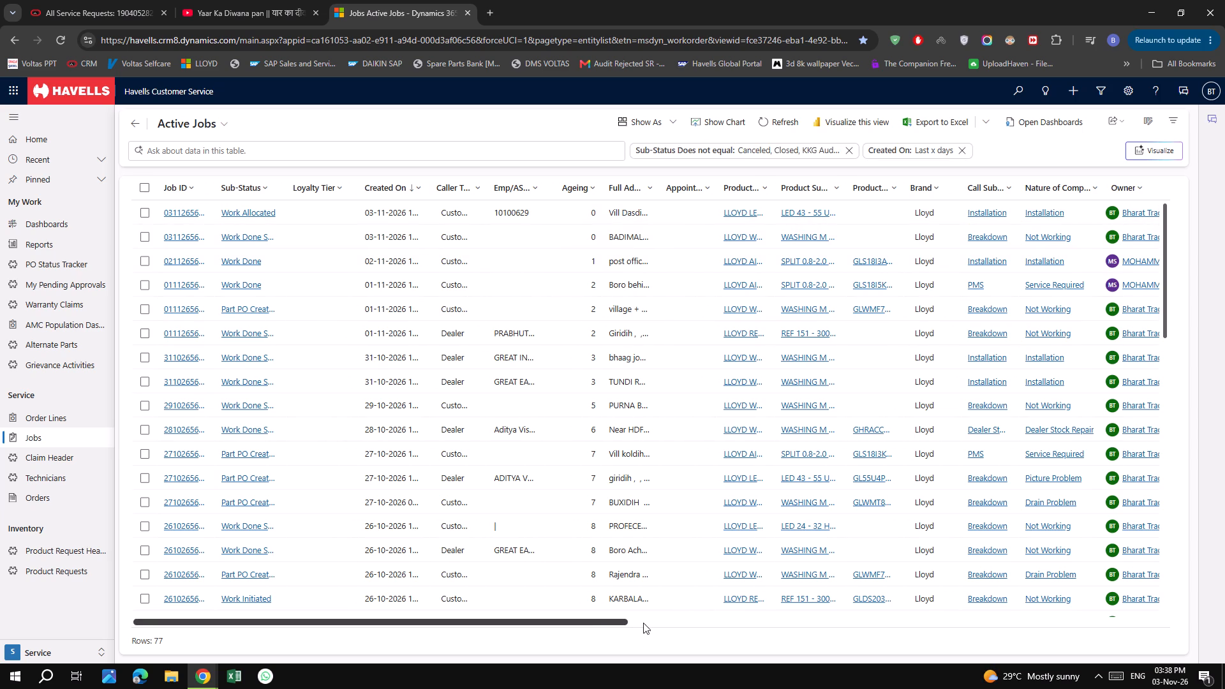
left_click_drag(643, 623, 659, 624)
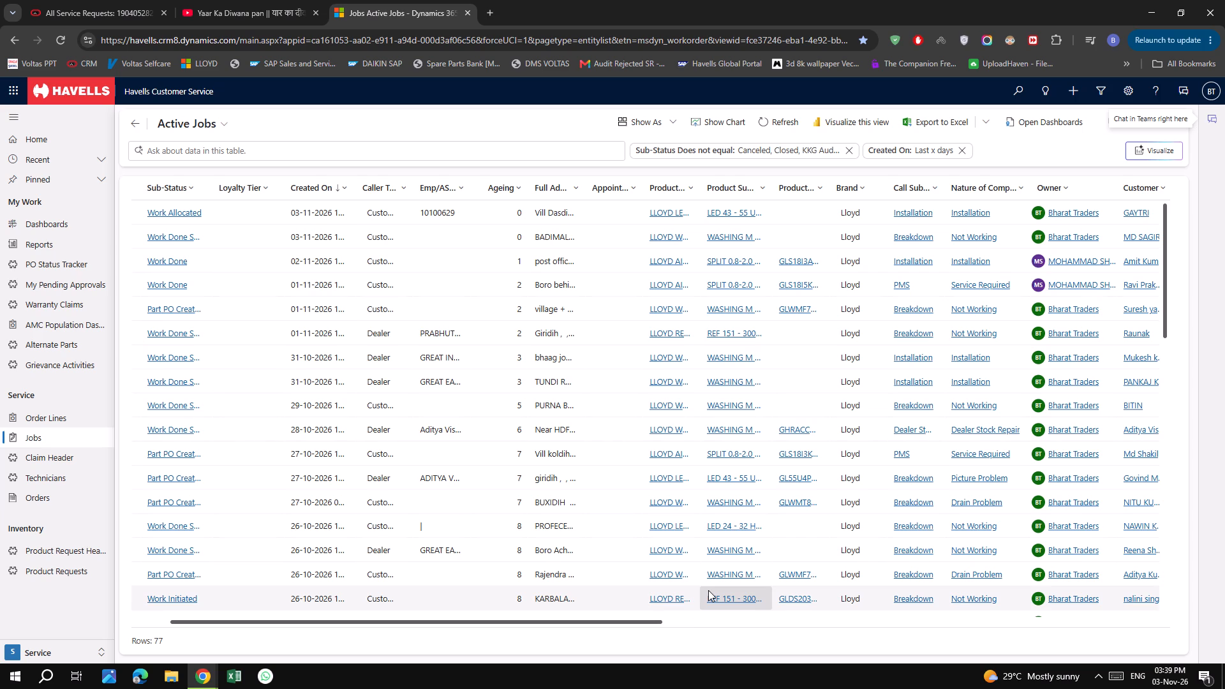
double_click(607, 206)
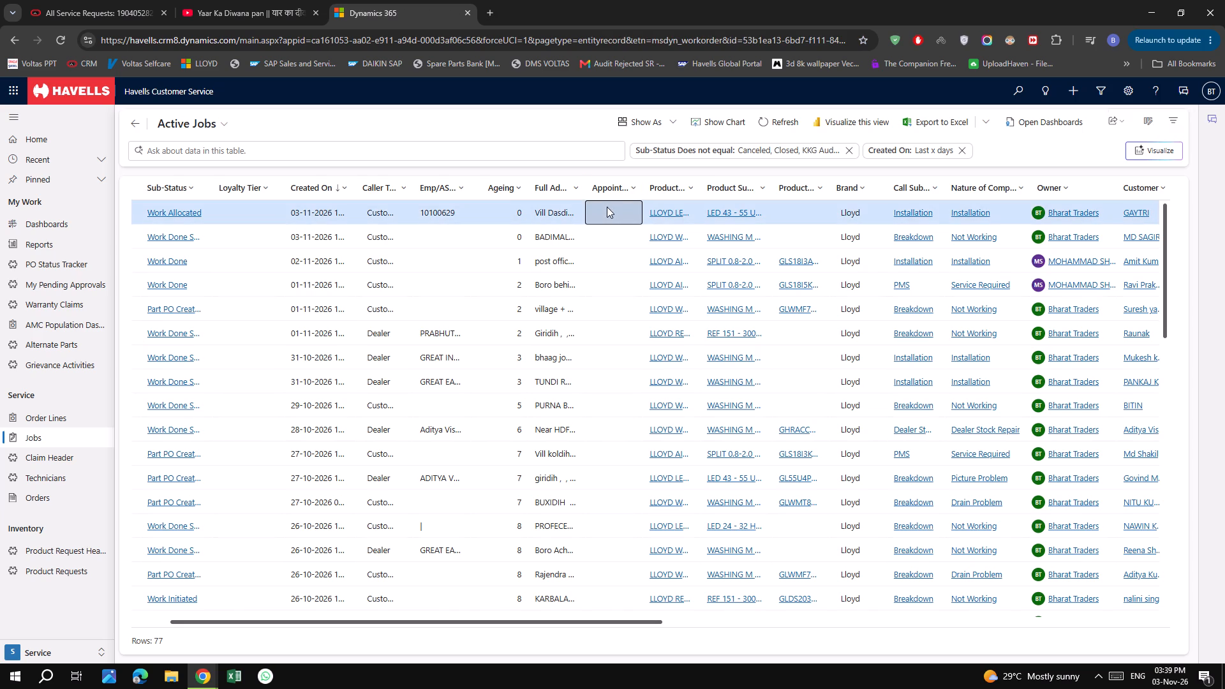
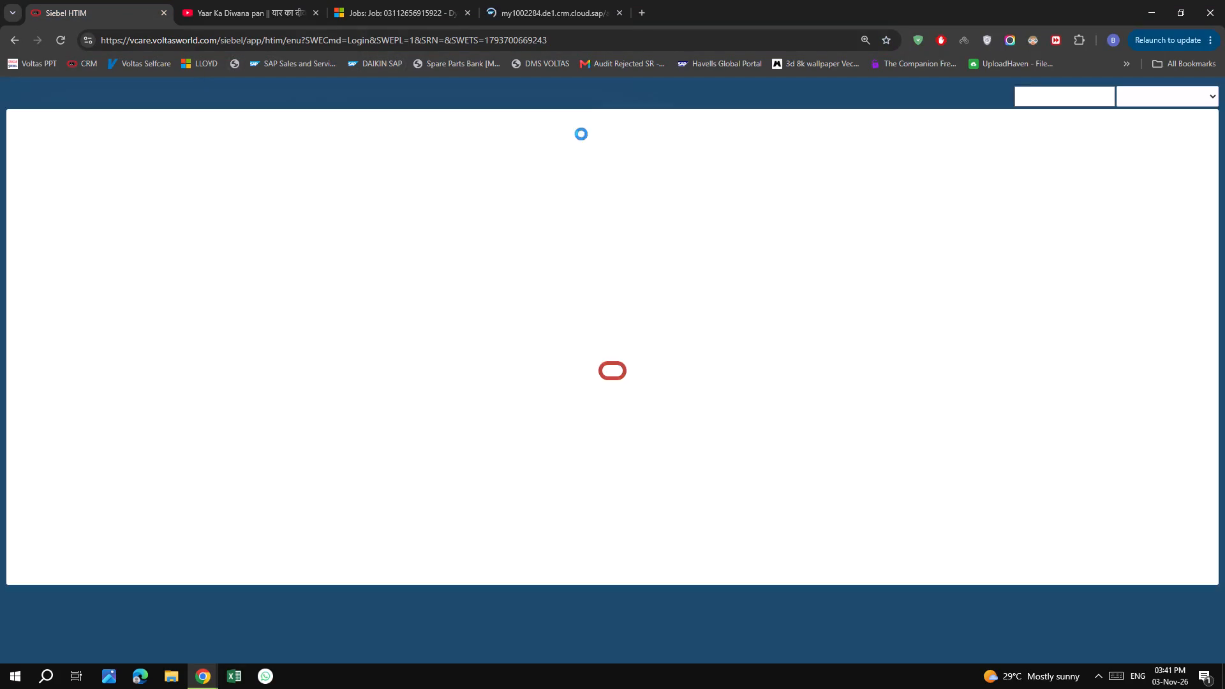
Apply the Open SRs saved query to the Voltas service requests and expand the list to show more records.
left_click(1081, 100)
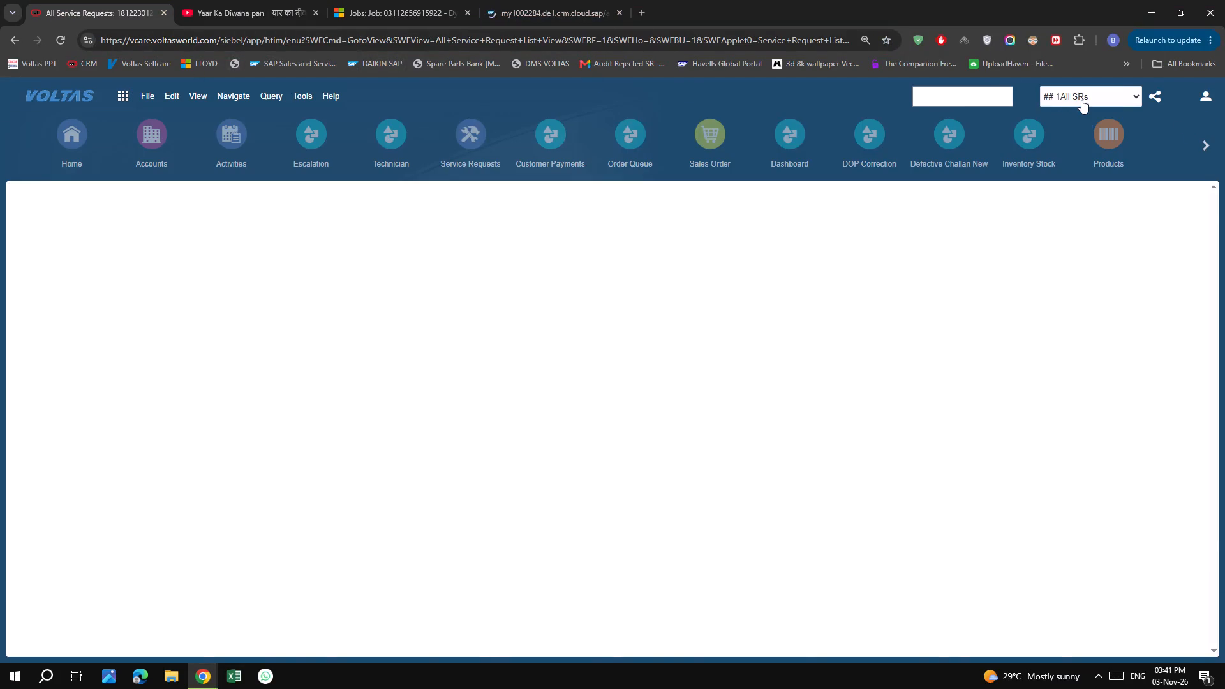
left_click(1086, 313)
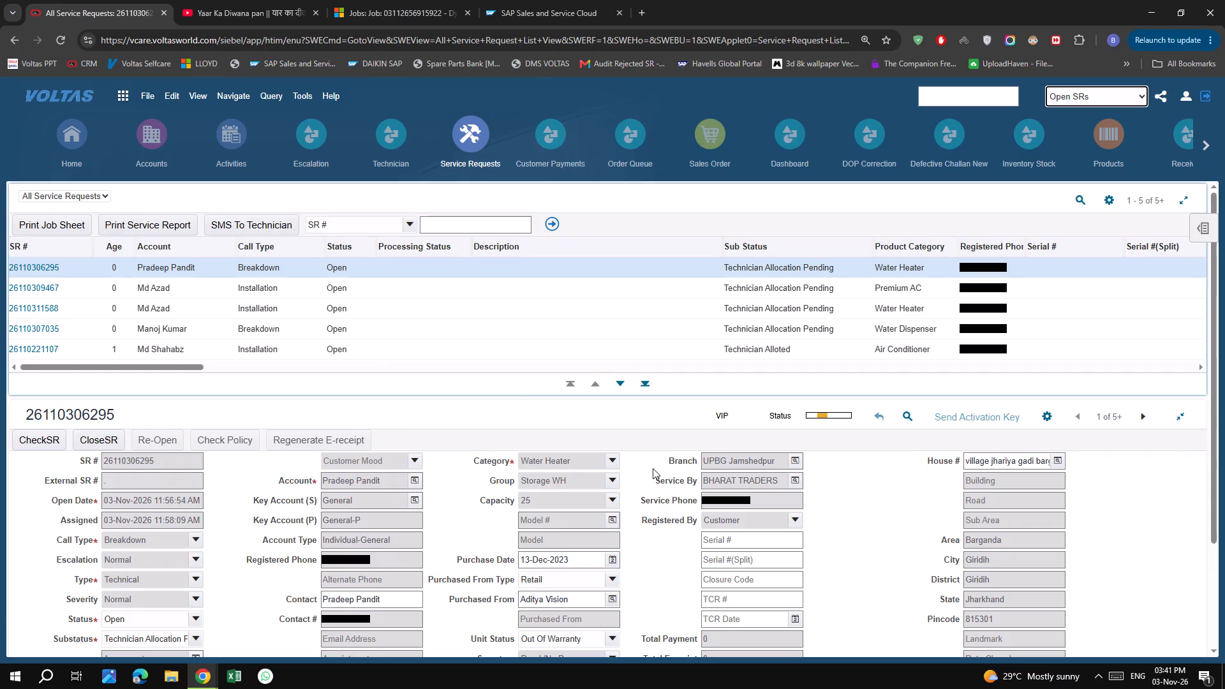
left_click(1180, 199)
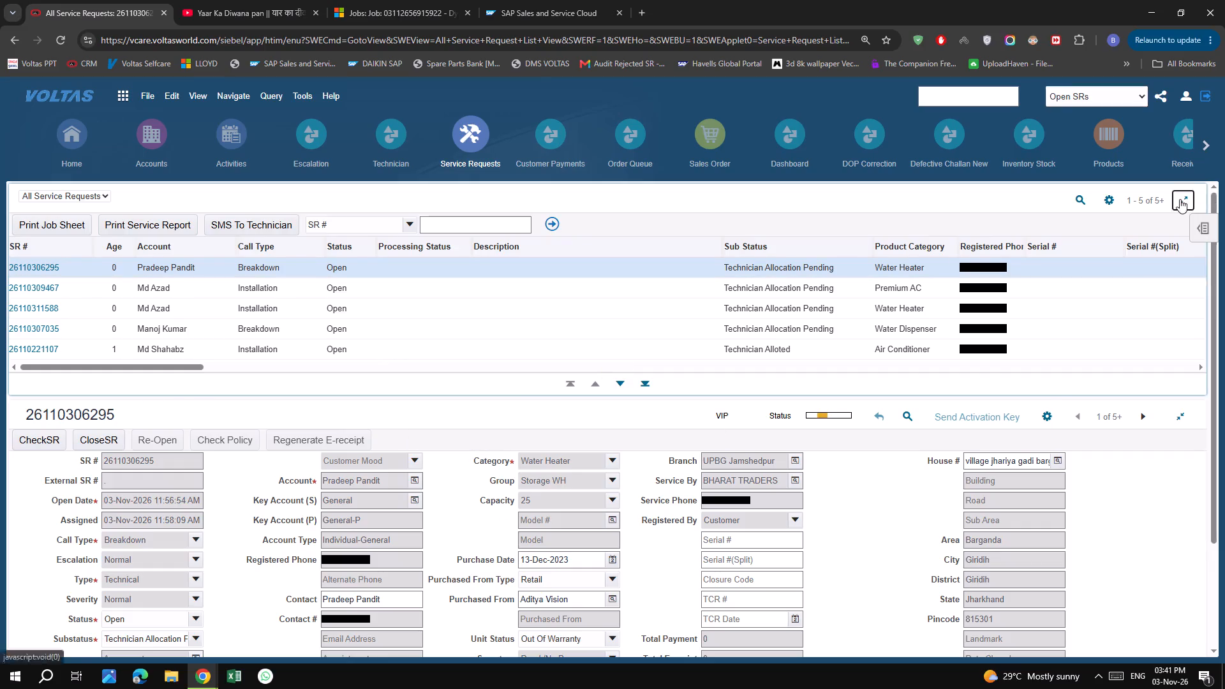
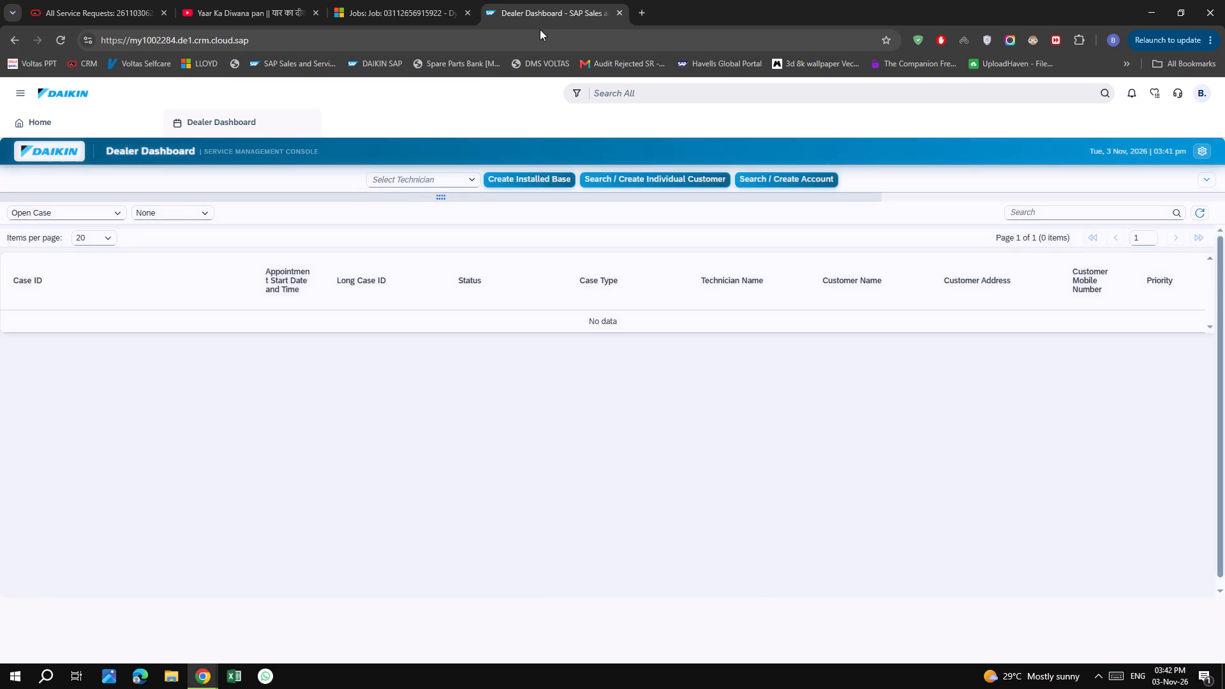
Switch from the Daikin dealer dashboard back to the open service requests list in Voltas CRM.
left_click(126, 15)
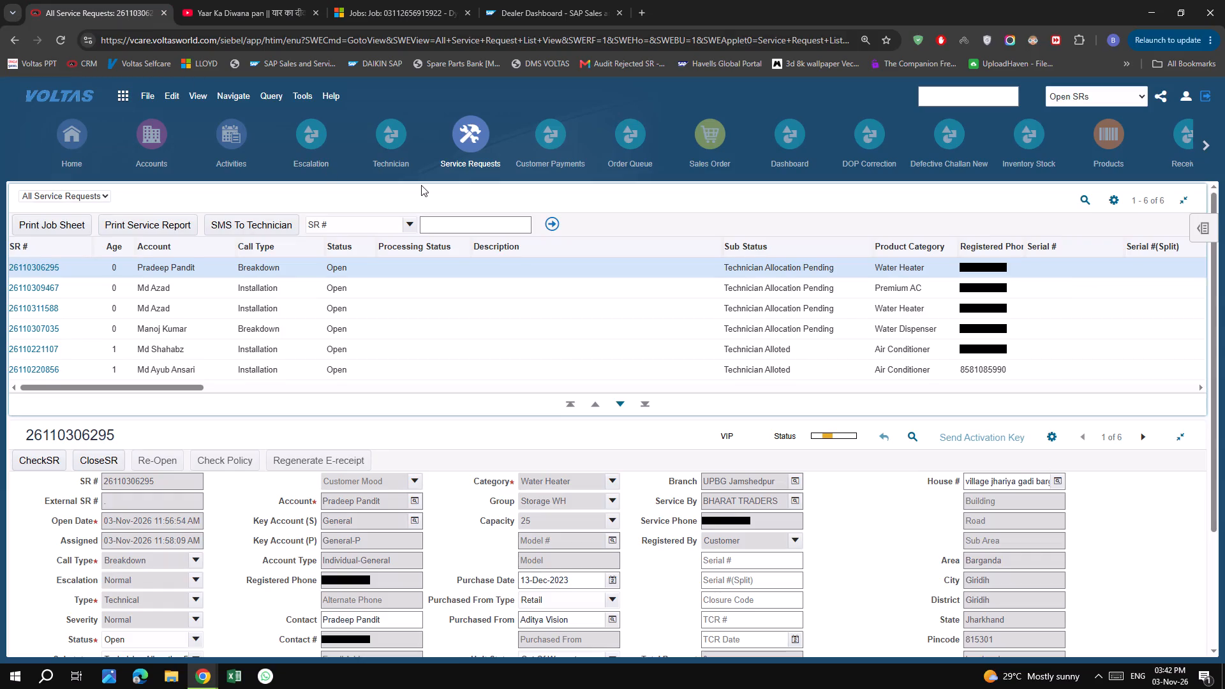
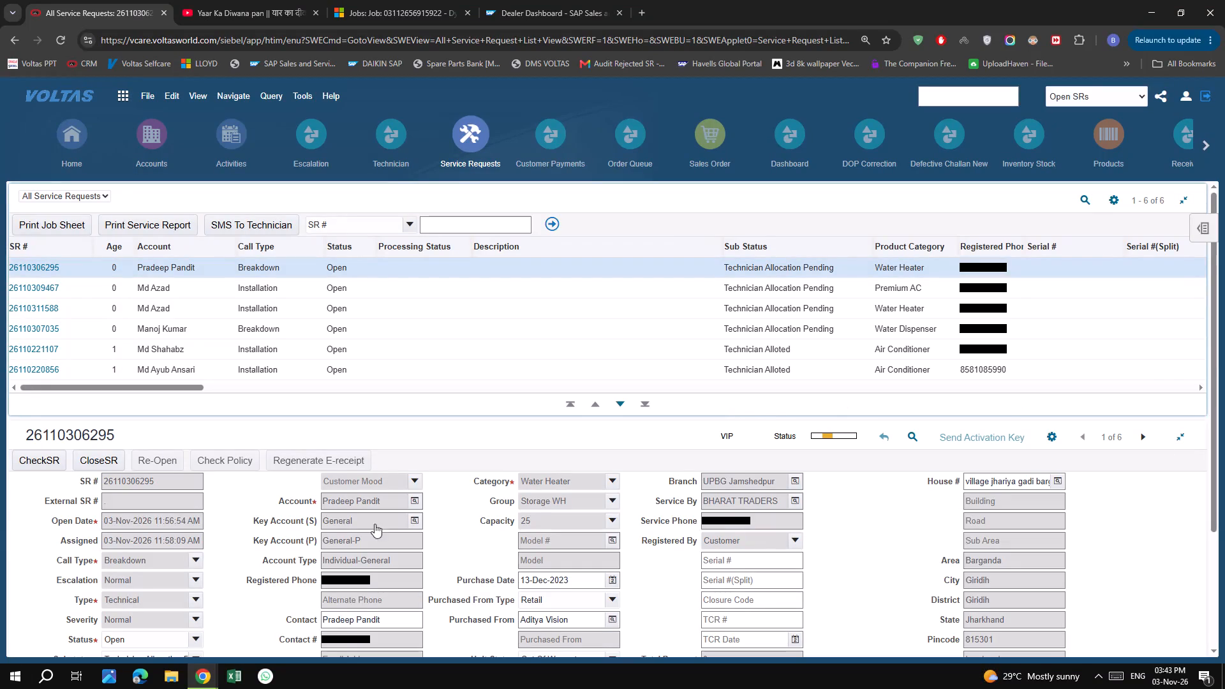
left_click(50, 268)
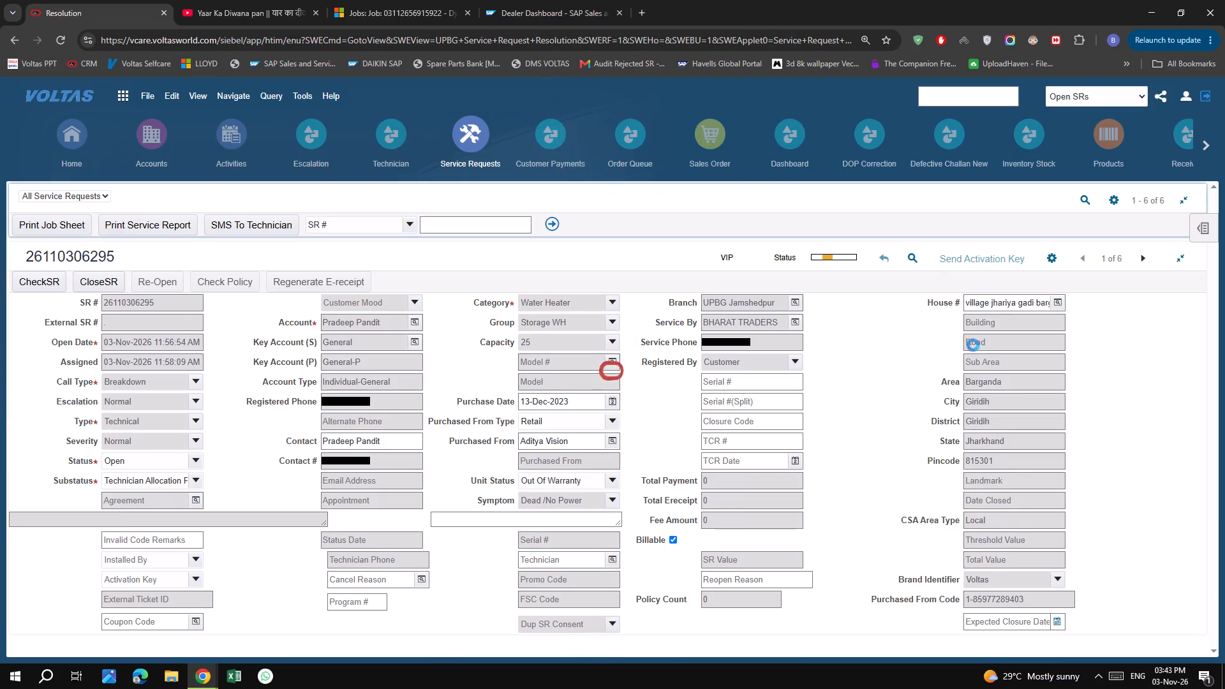
scroll(934, 373, "up", 7)
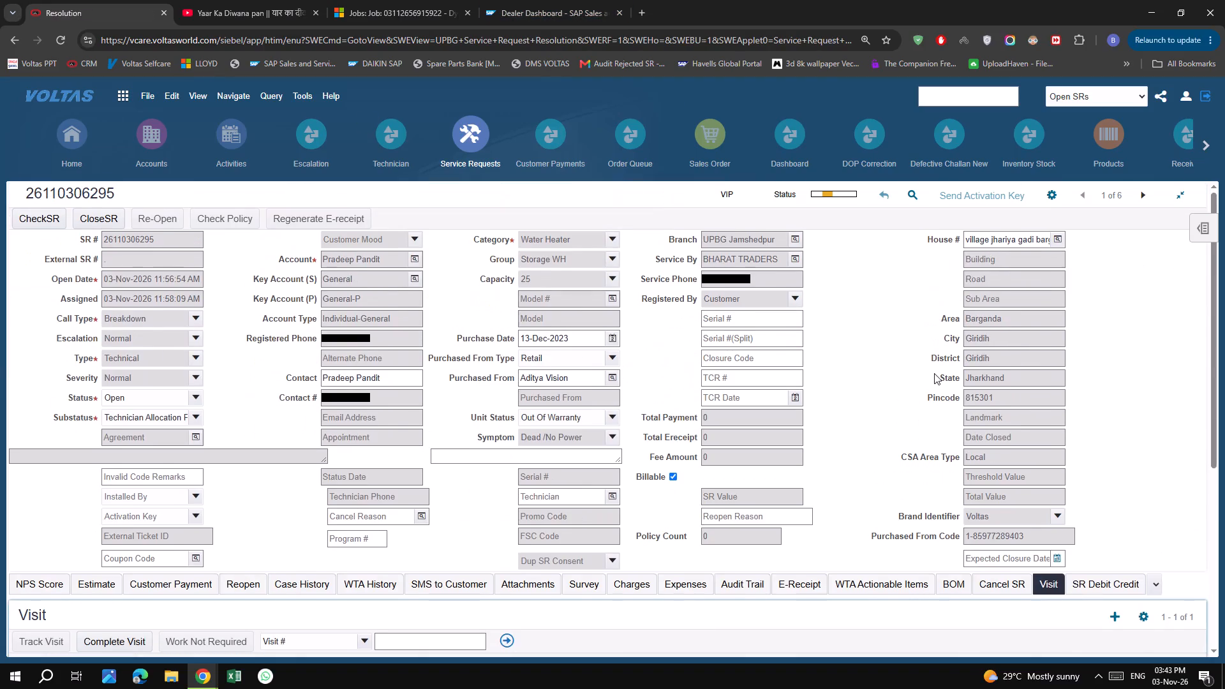
scroll(933, 373, "up", 5)
left_click(1146, 199)
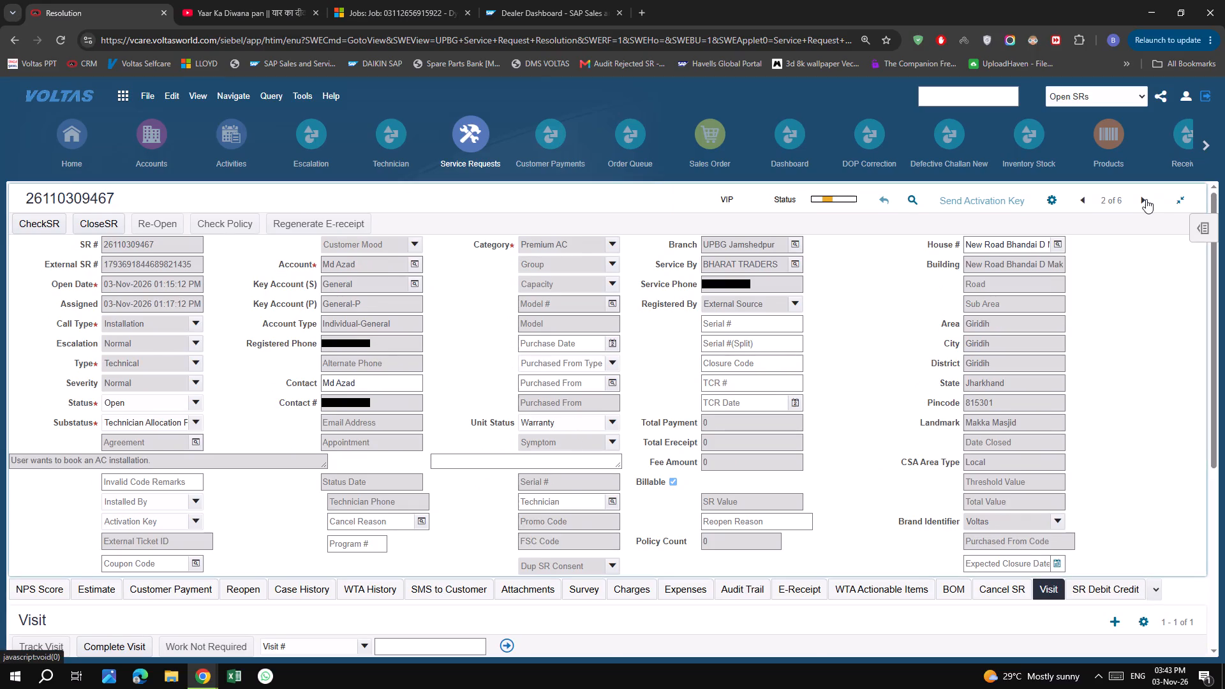
left_click(1146, 199)
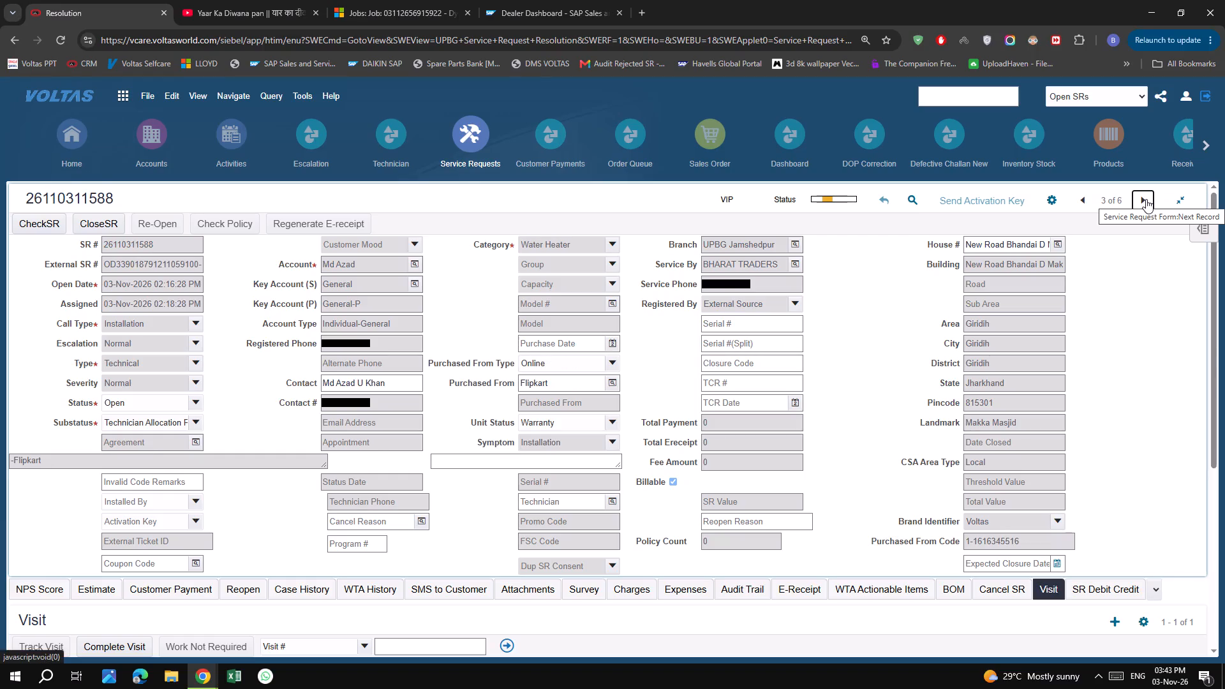
left_click(1146, 199)
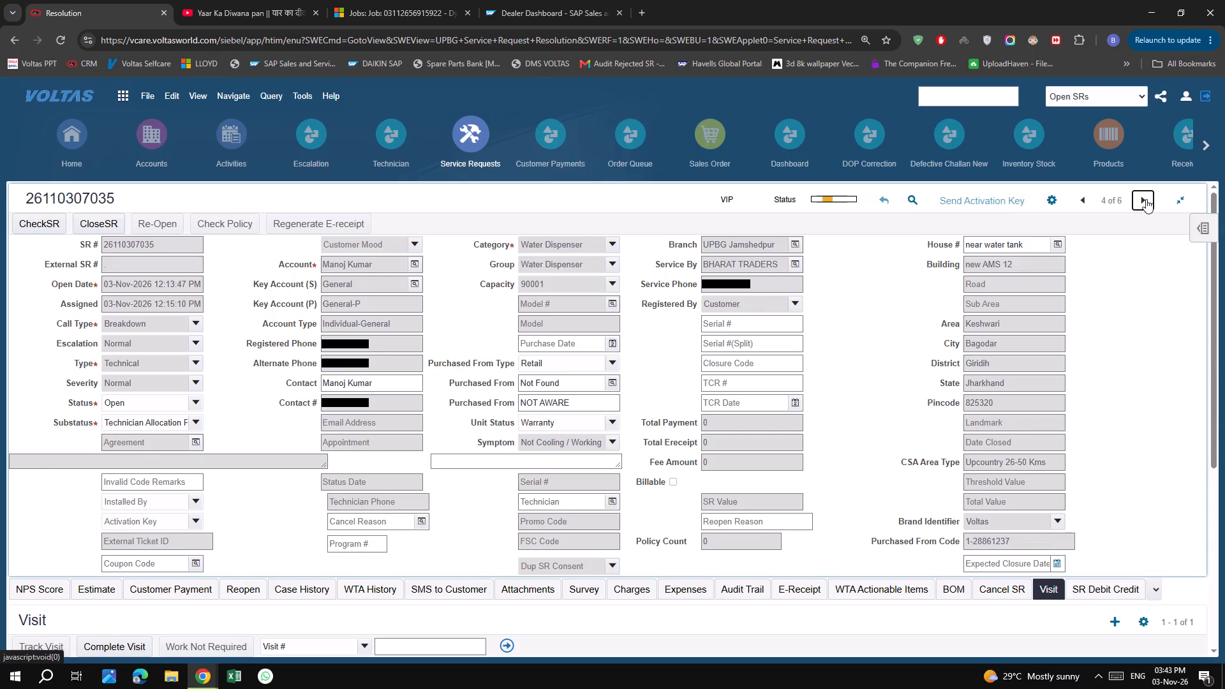
left_click(1146, 199)
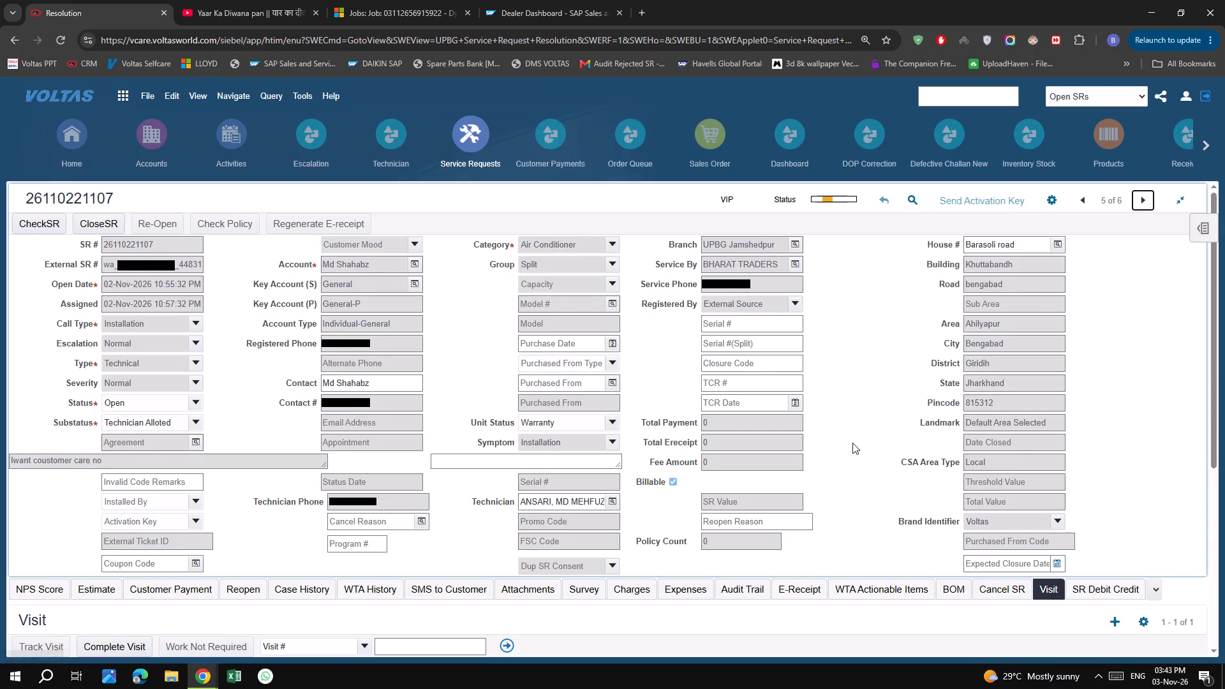
left_click(1147, 204)
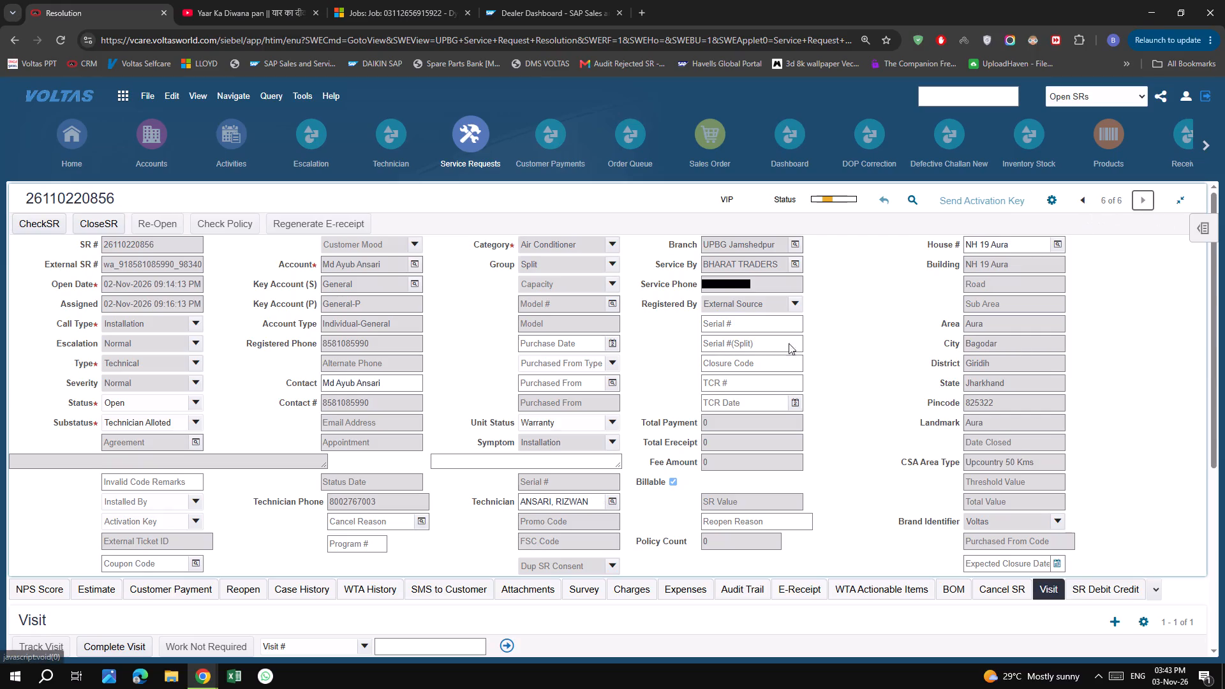
left_click(895, 359)
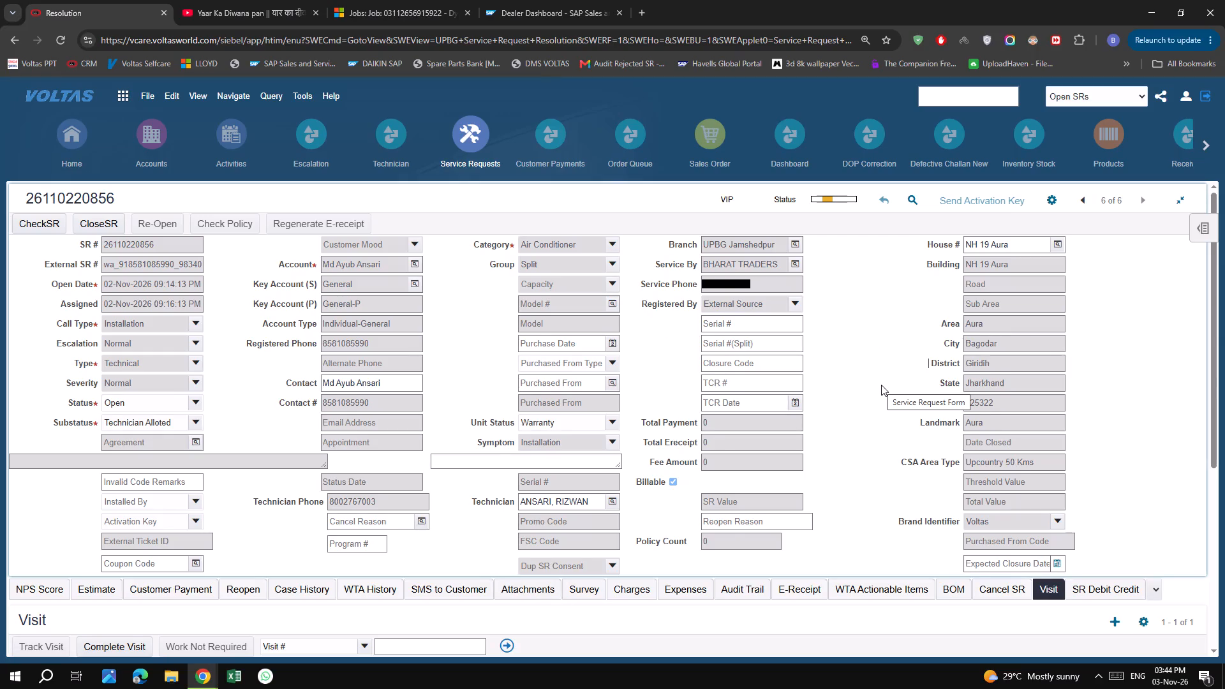
scroll(881, 385, "down", 3)
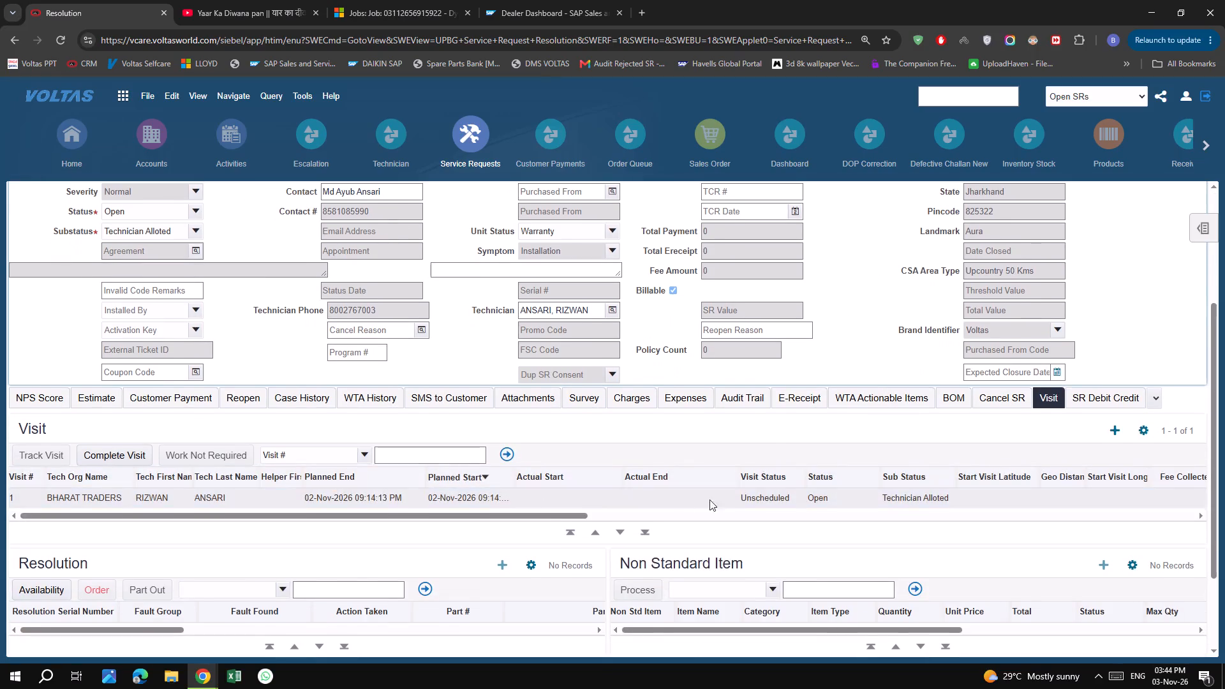
scroll(776, 477, "up", 6)
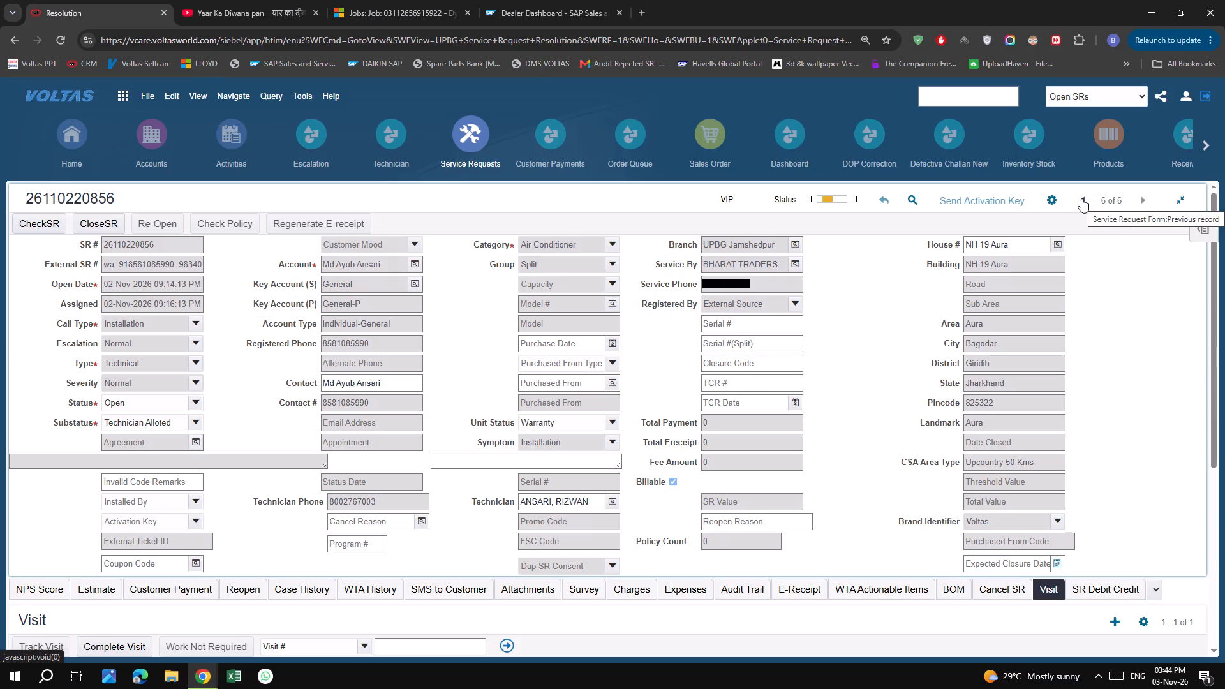
left_click(1081, 198)
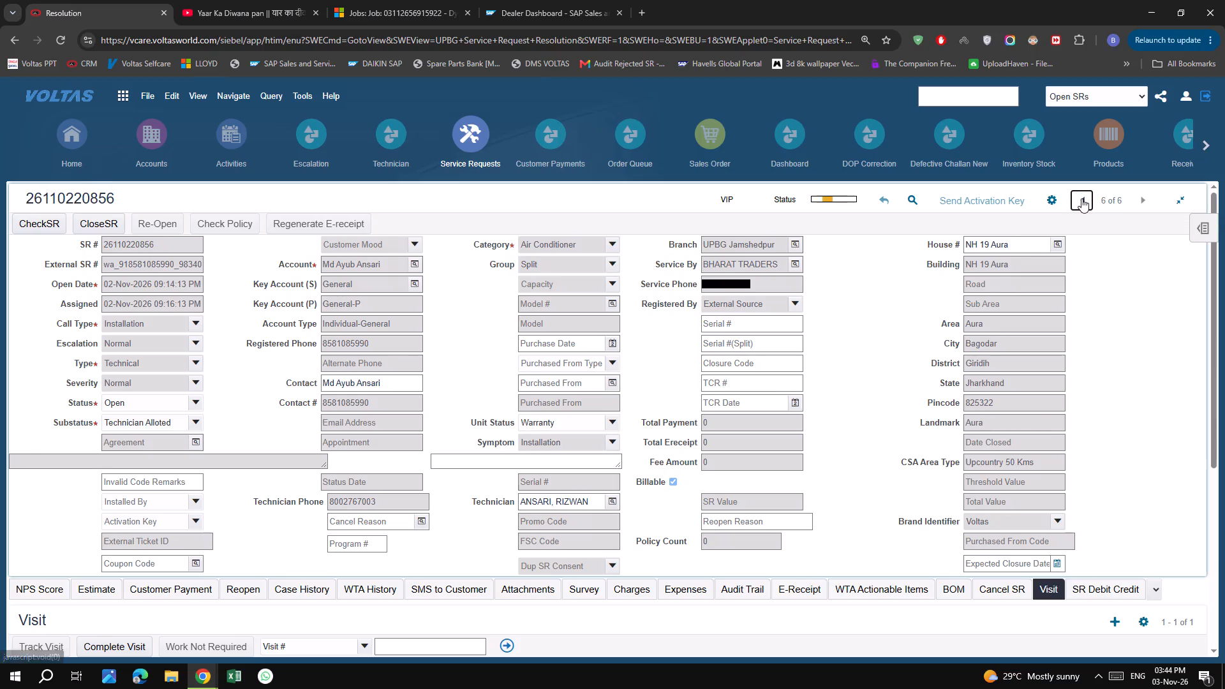
left_click(887, 364)
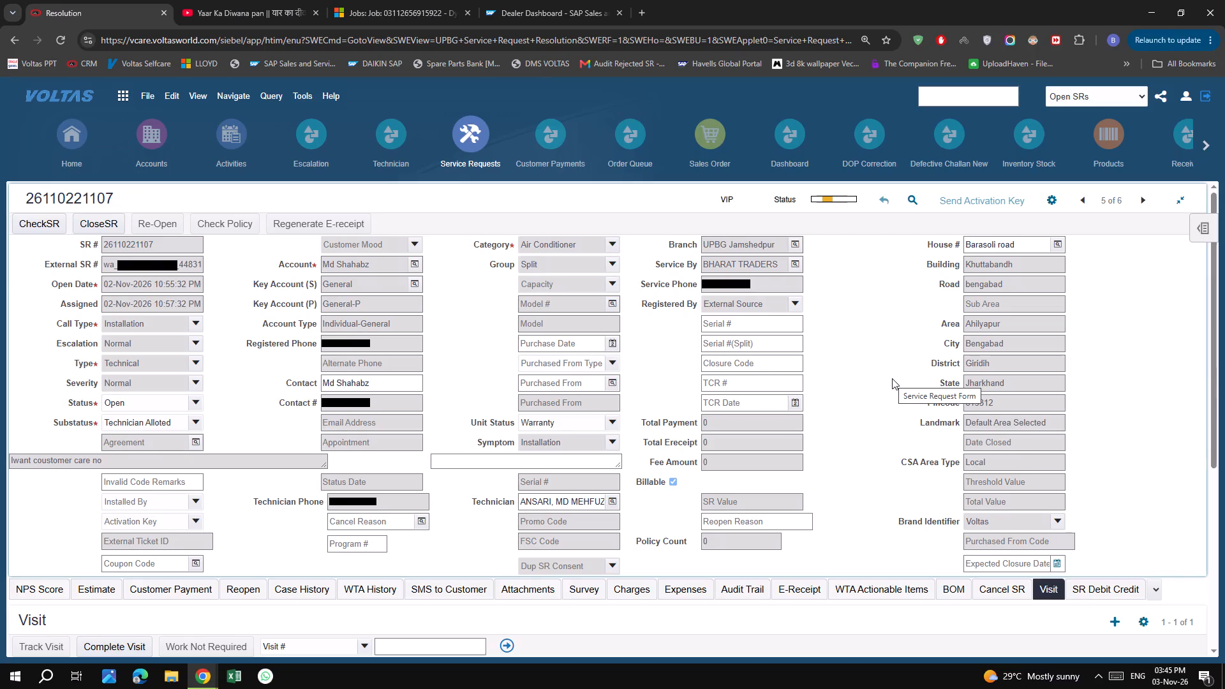
scroll(892, 378, "down", 6)
scroll(893, 378, "up", 7)
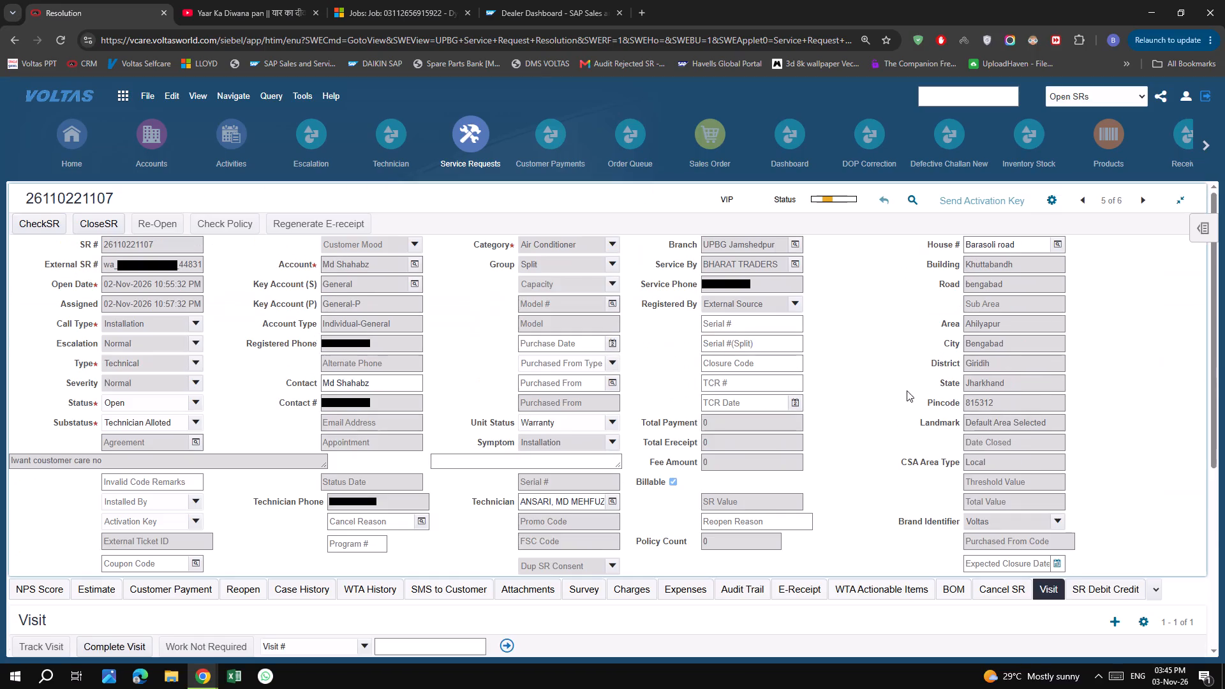
scroll(941, 382, "down", 3)
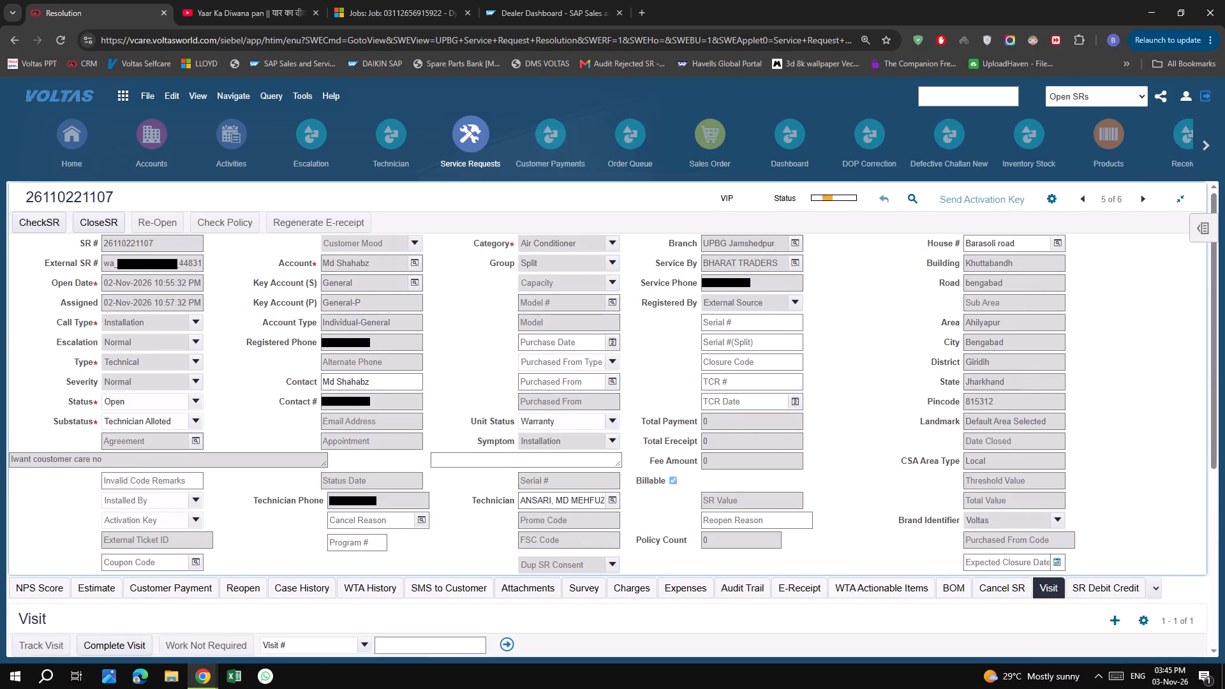
scroll(941, 382, "down", 3)
scroll(941, 382, "up", 7)
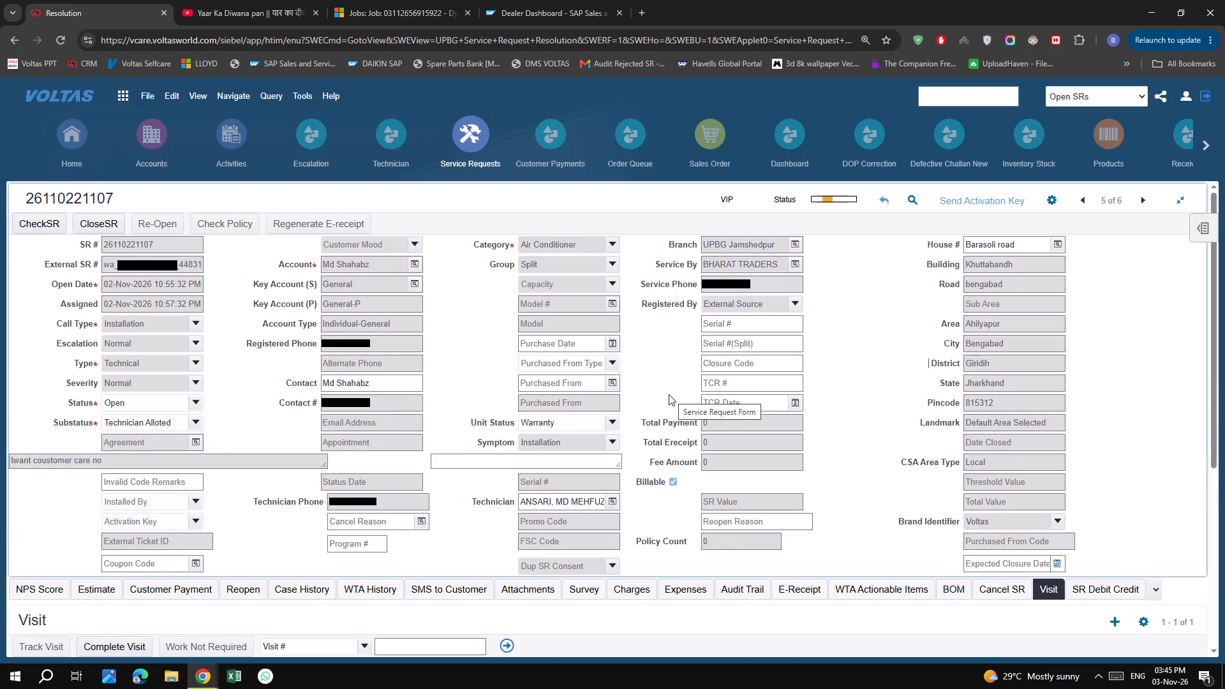
scroll(351, 434, "down", 4)
left_click(179, 438)
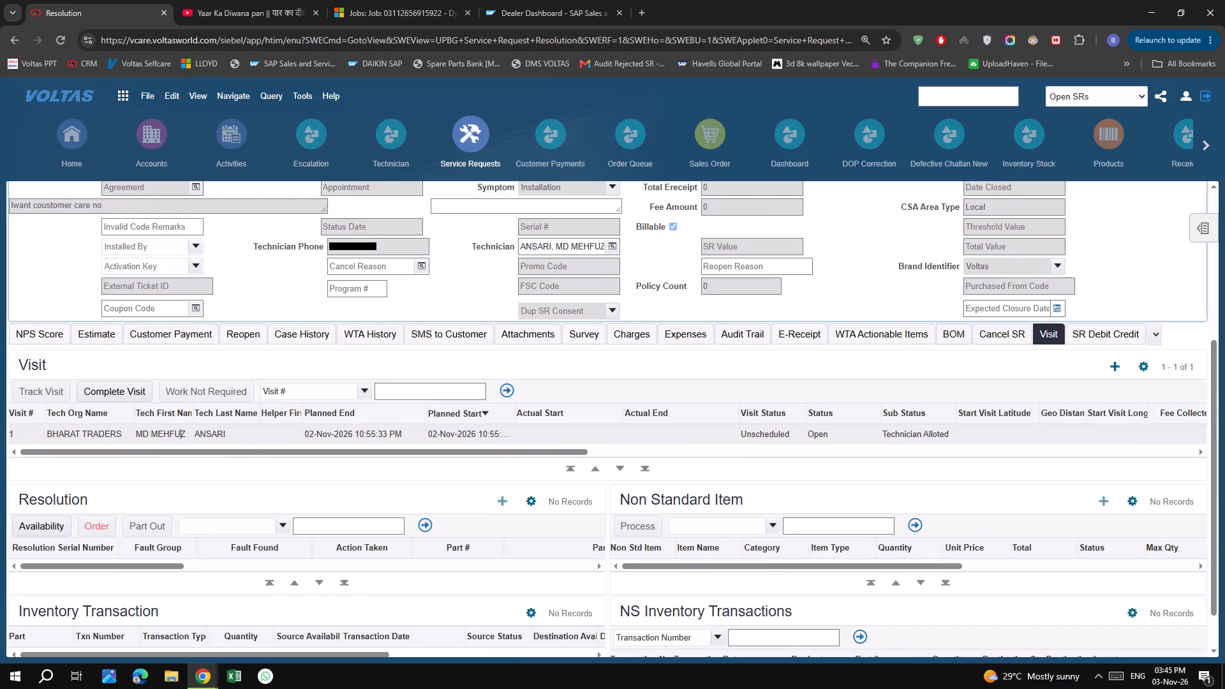
left_click(182, 435)
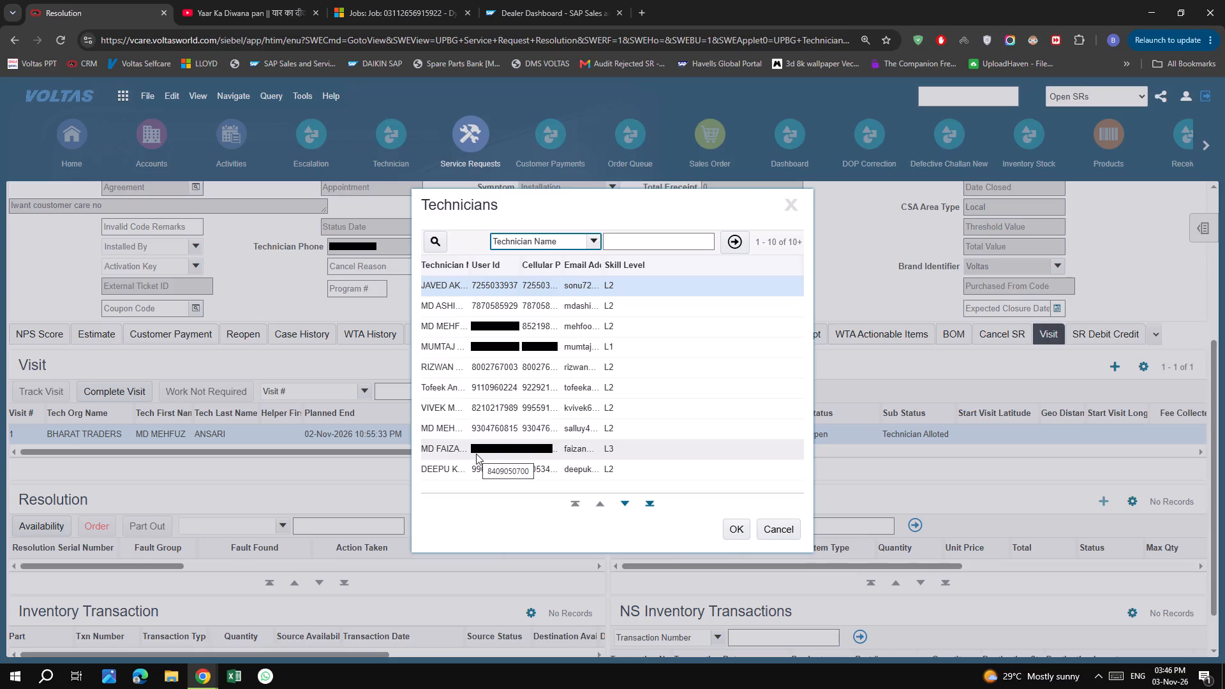
left_click(652, 506)
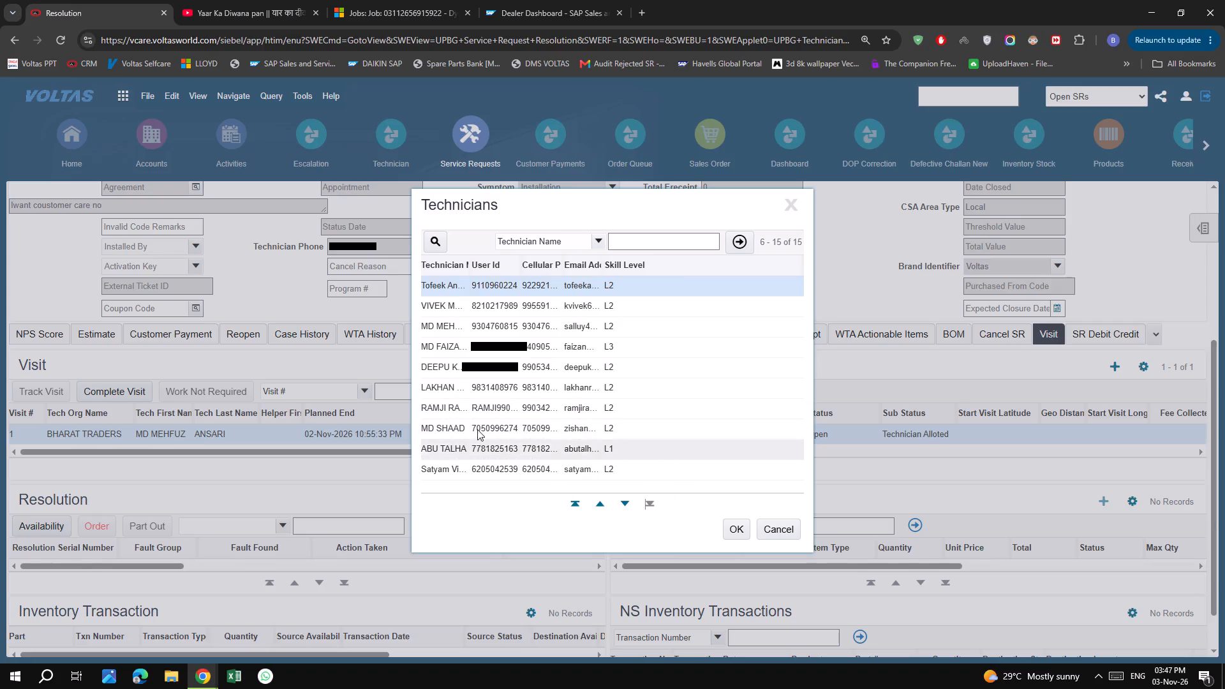
left_click(565, 507)
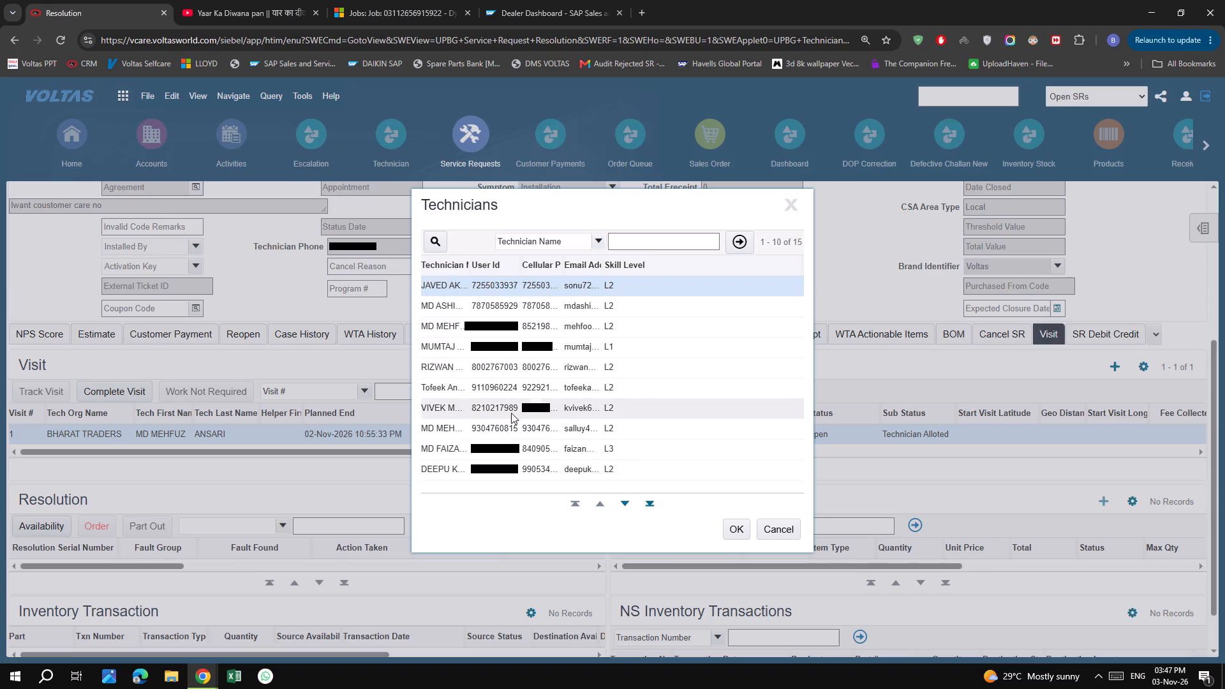
left_click(485, 345)
left_click(746, 534)
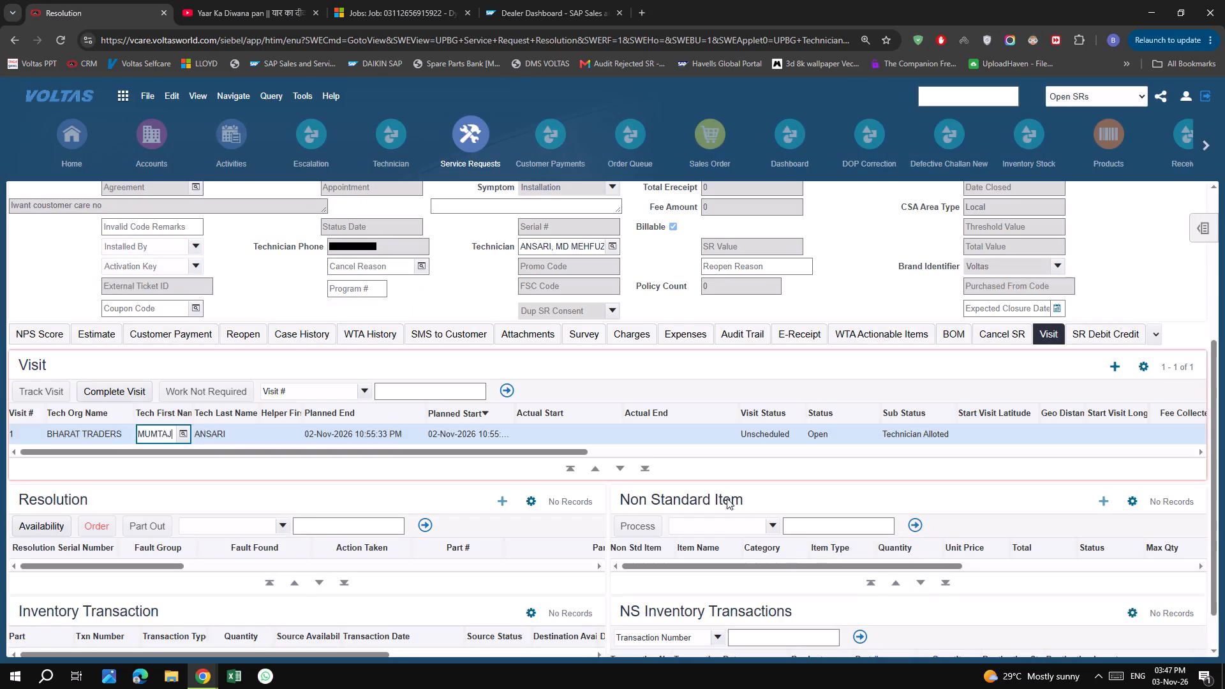
left_click(505, 390)
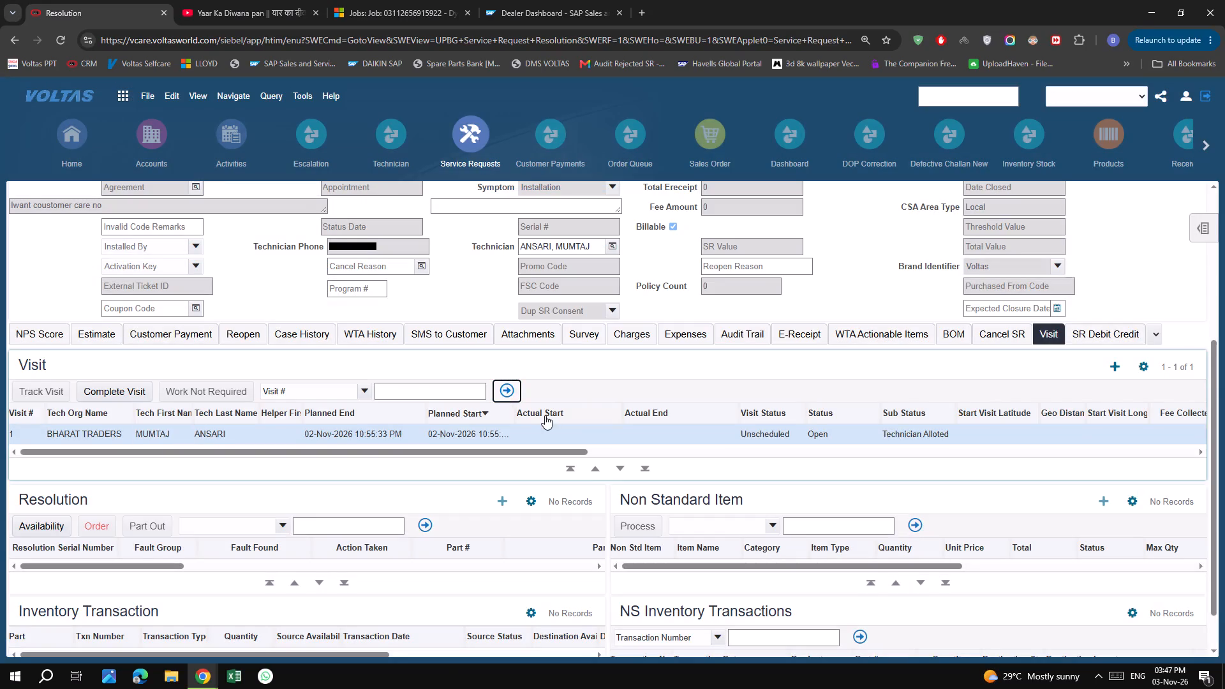
scroll(581, 393, "up", 4)
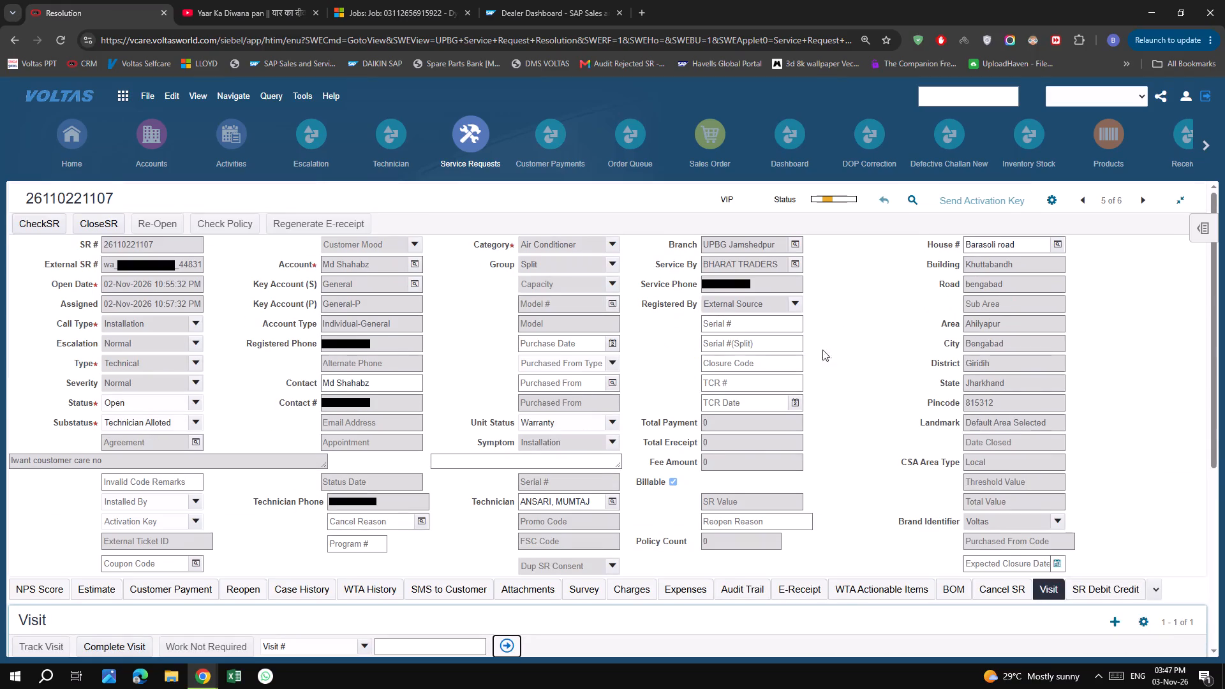
left_click(487, 141)
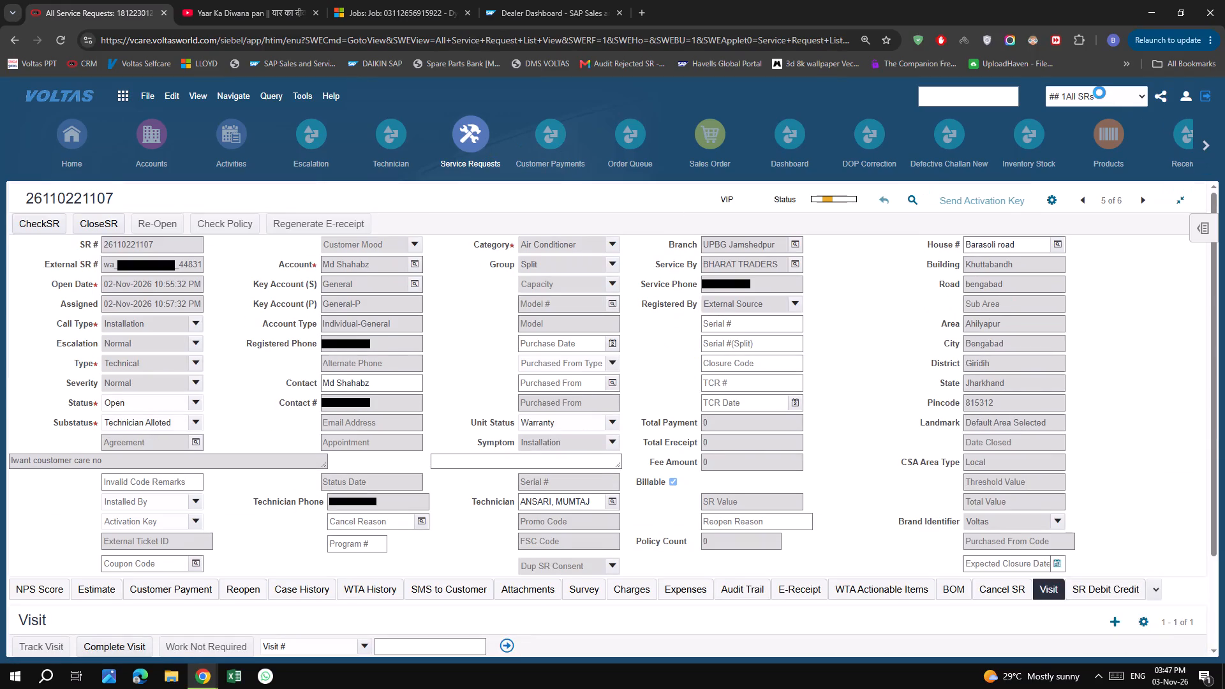
left_click(1099, 93)
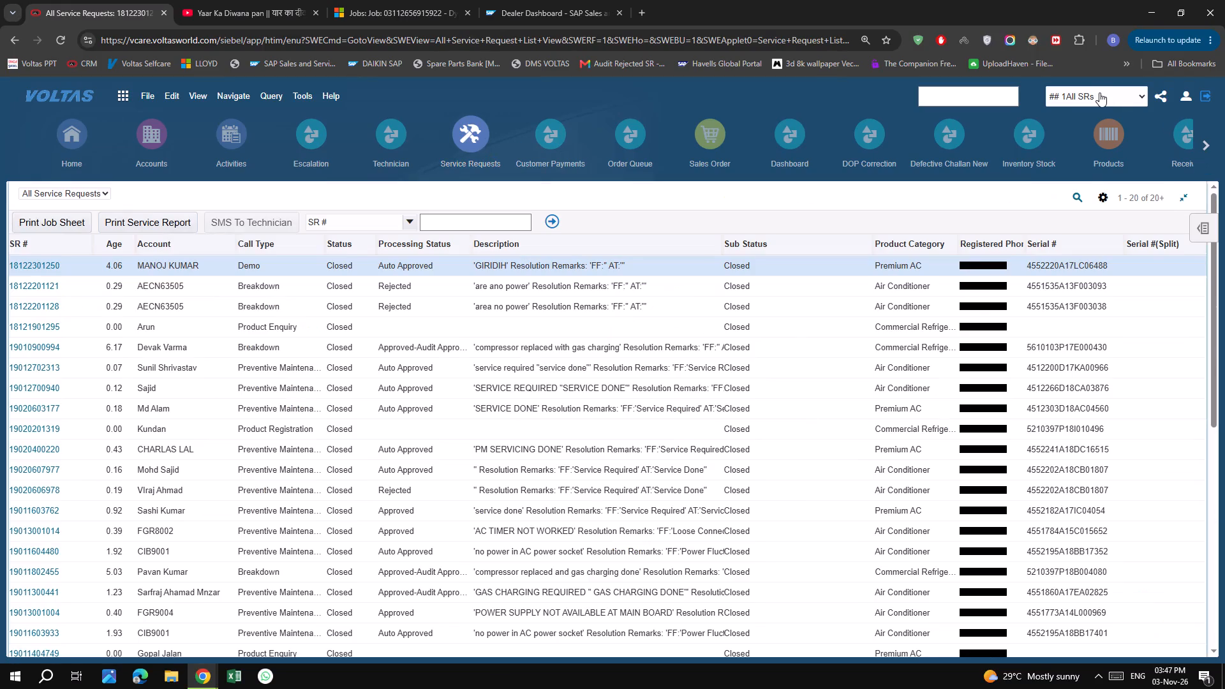
left_click(1080, 309)
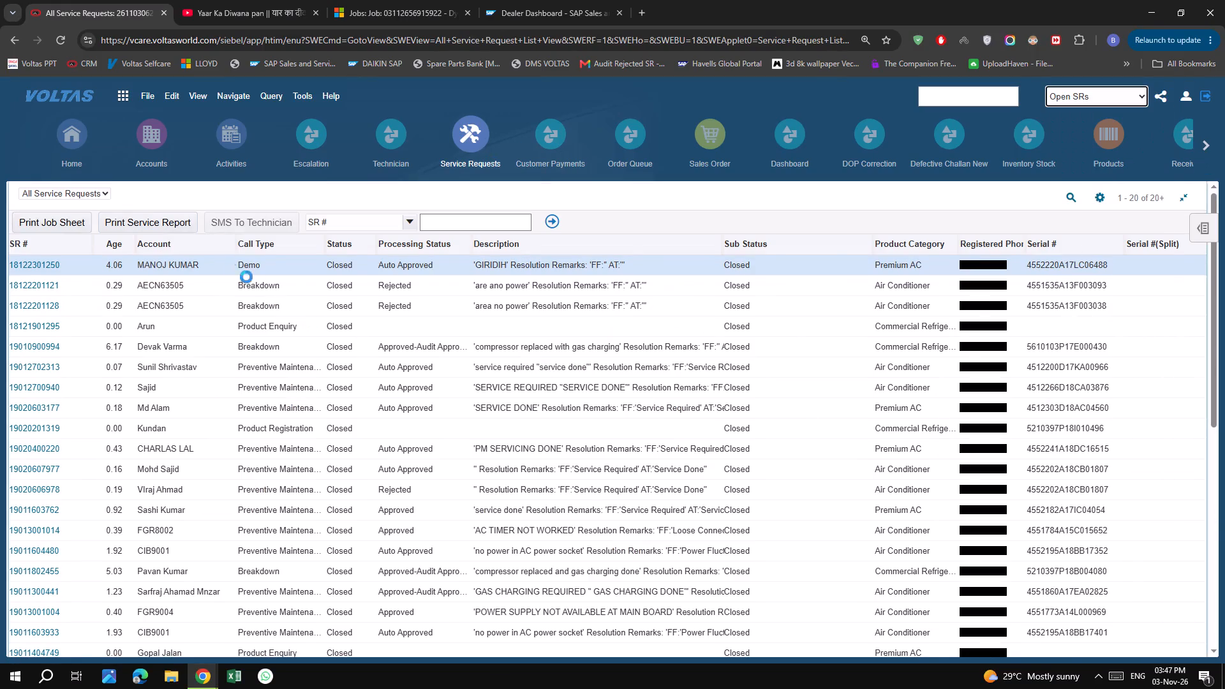
left_click(47, 343)
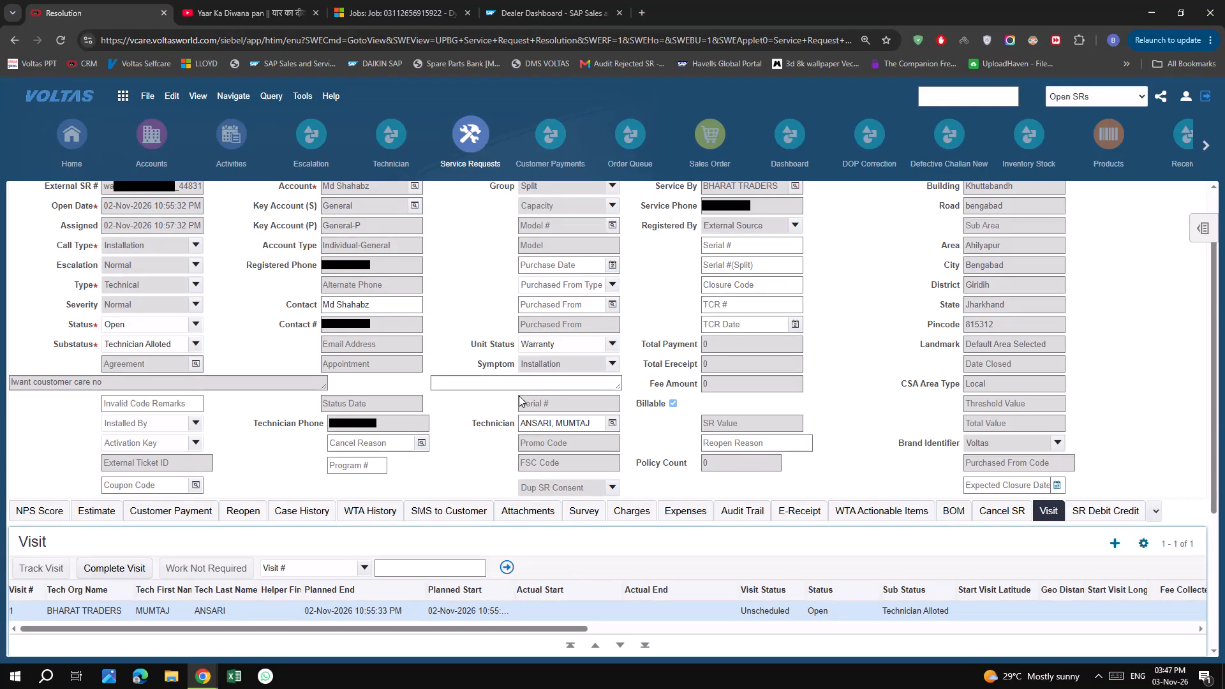
left_click(60, 45)
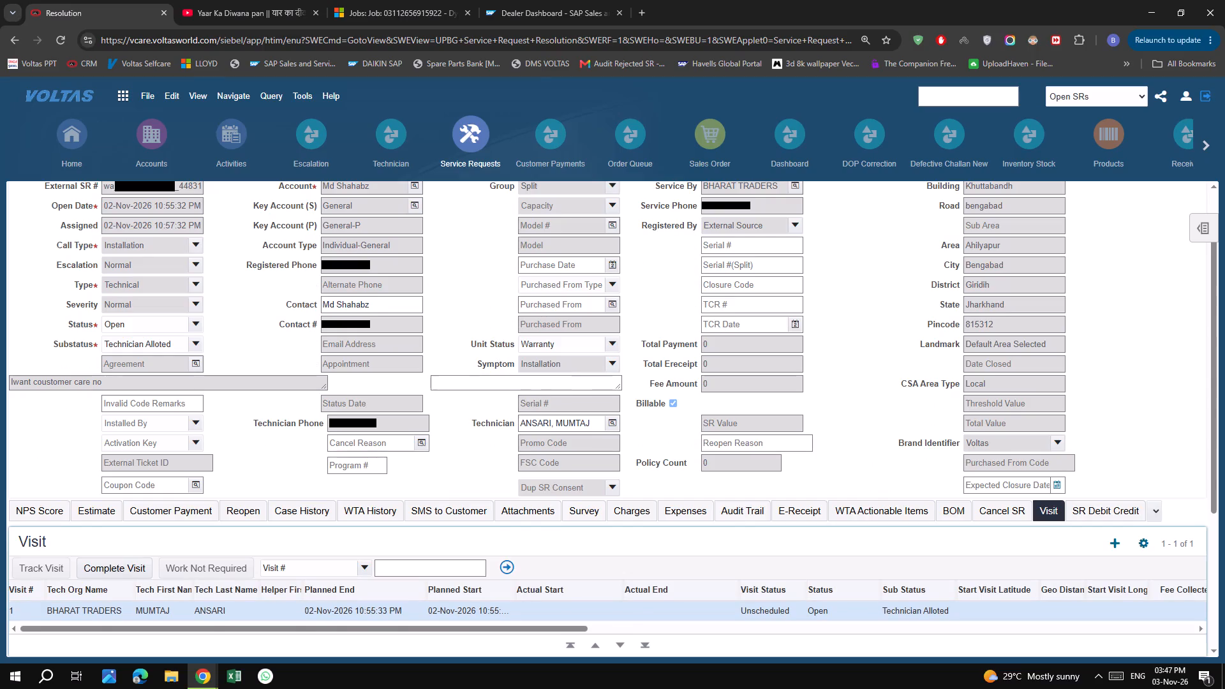
left_click(526, 382)
type("wo")
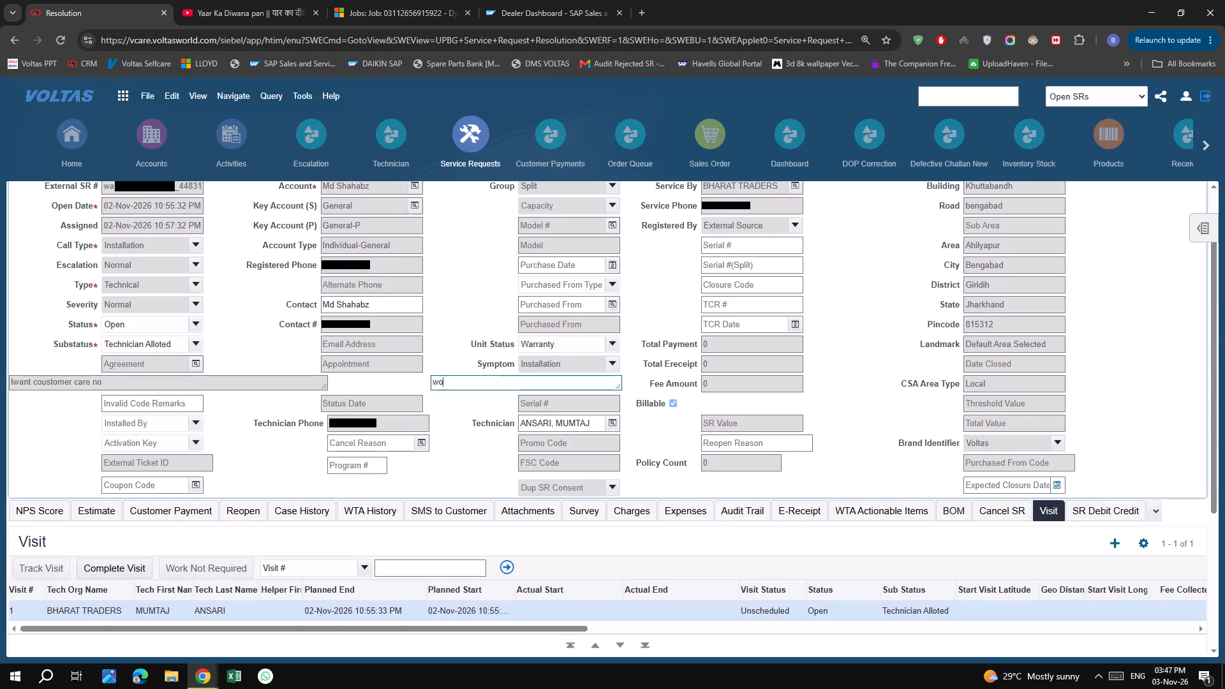
type("rk done")
key("ctrl+s")
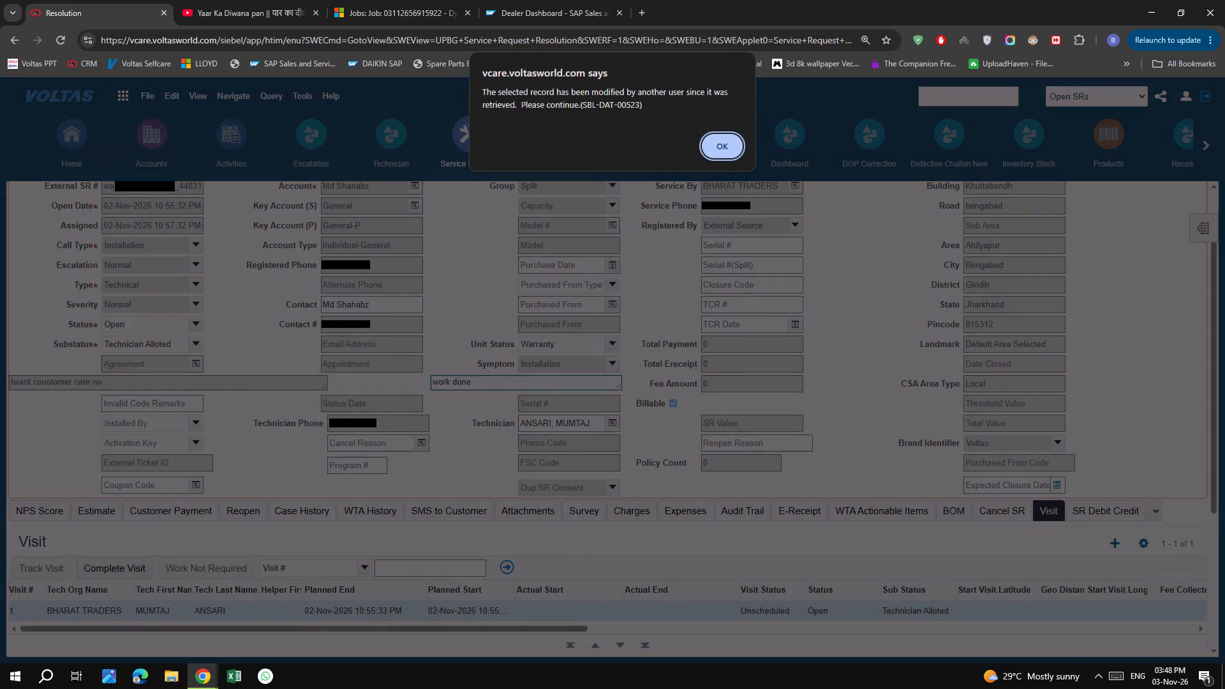
left_click(720, 140)
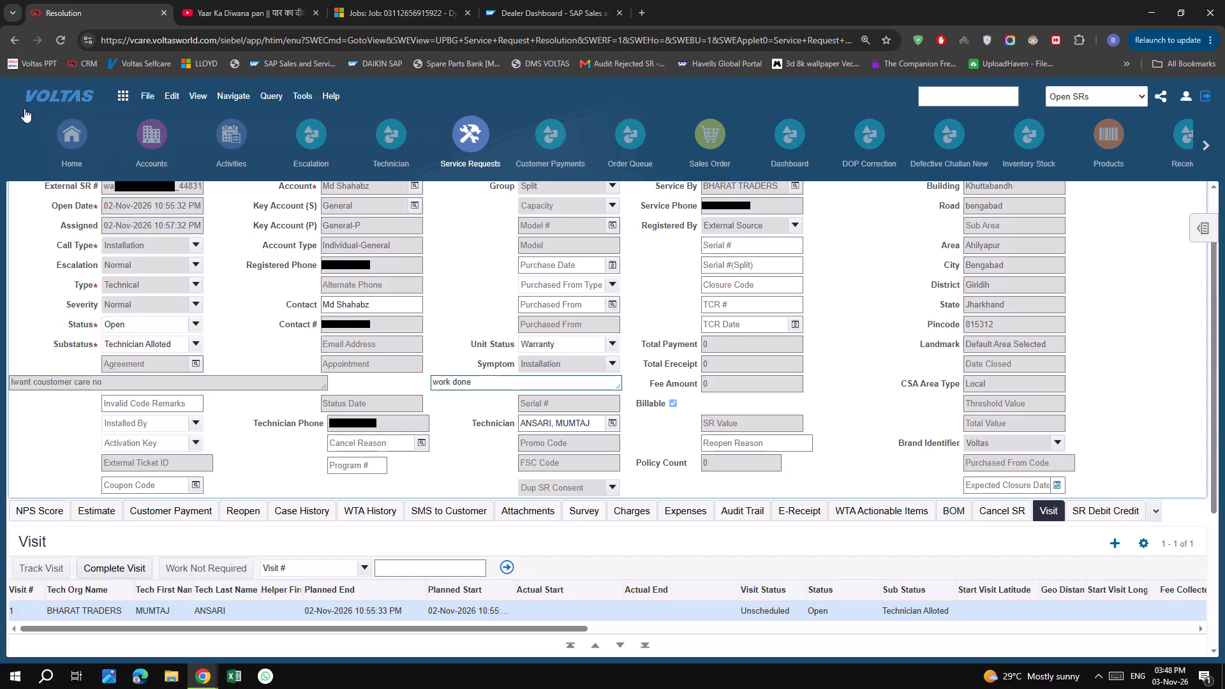
left_click(61, 40)
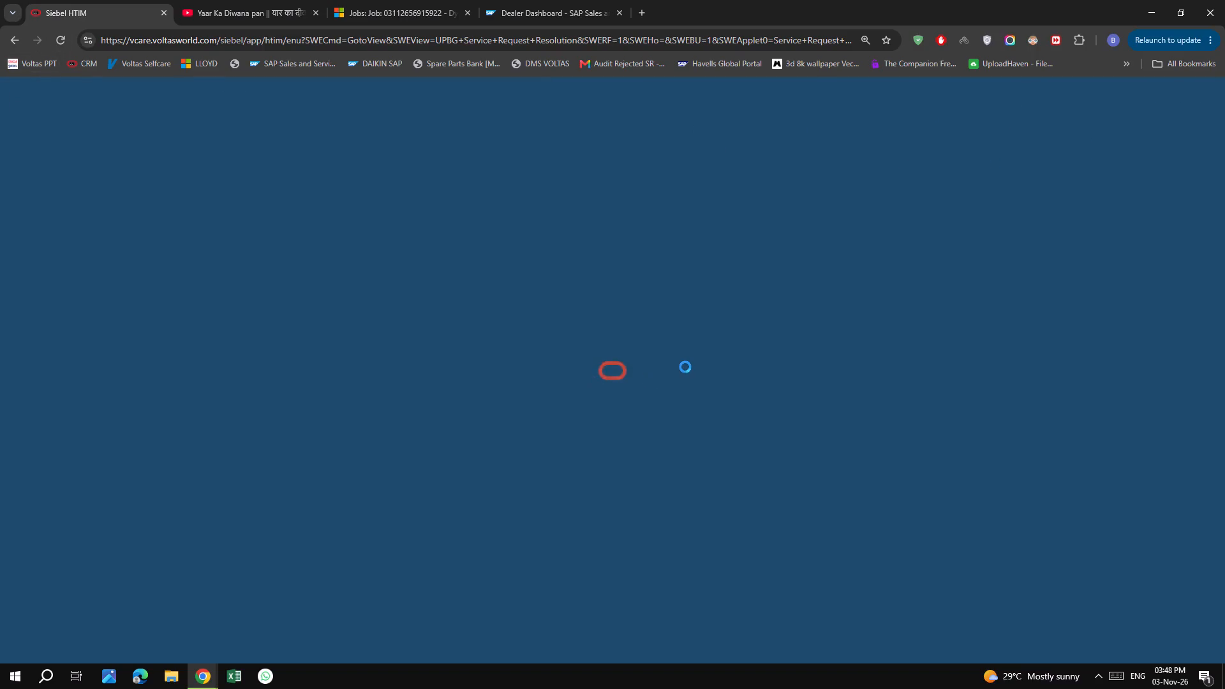
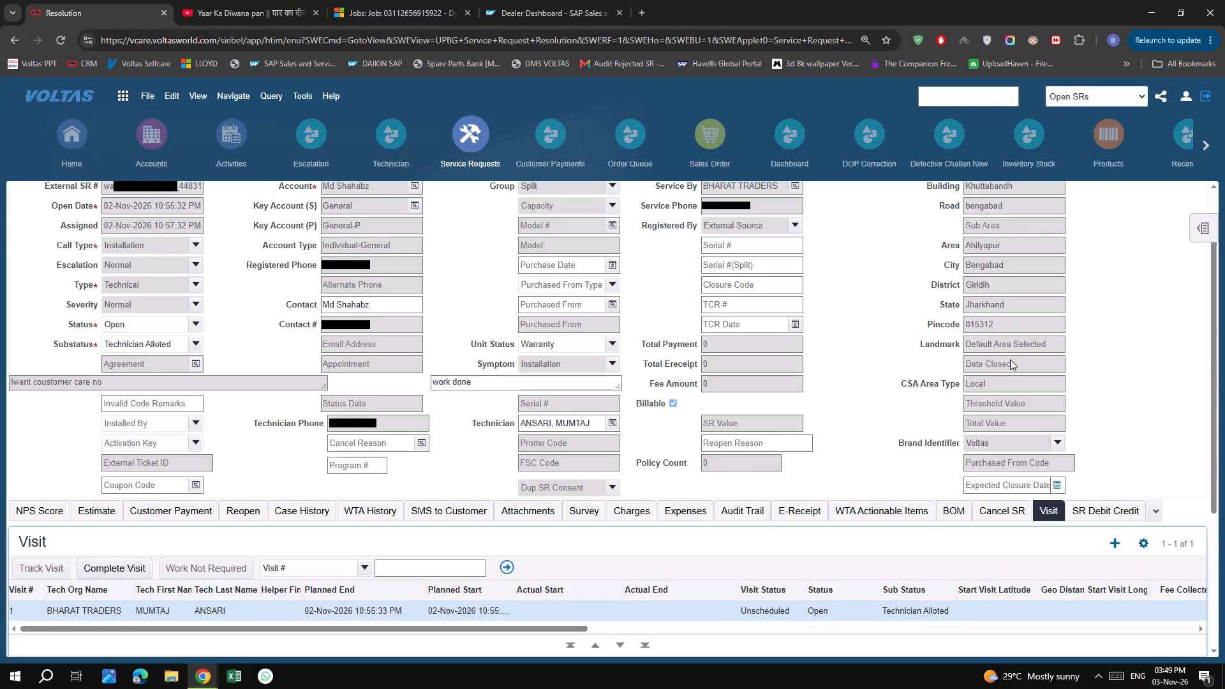
scroll(630, 415, "up", 6)
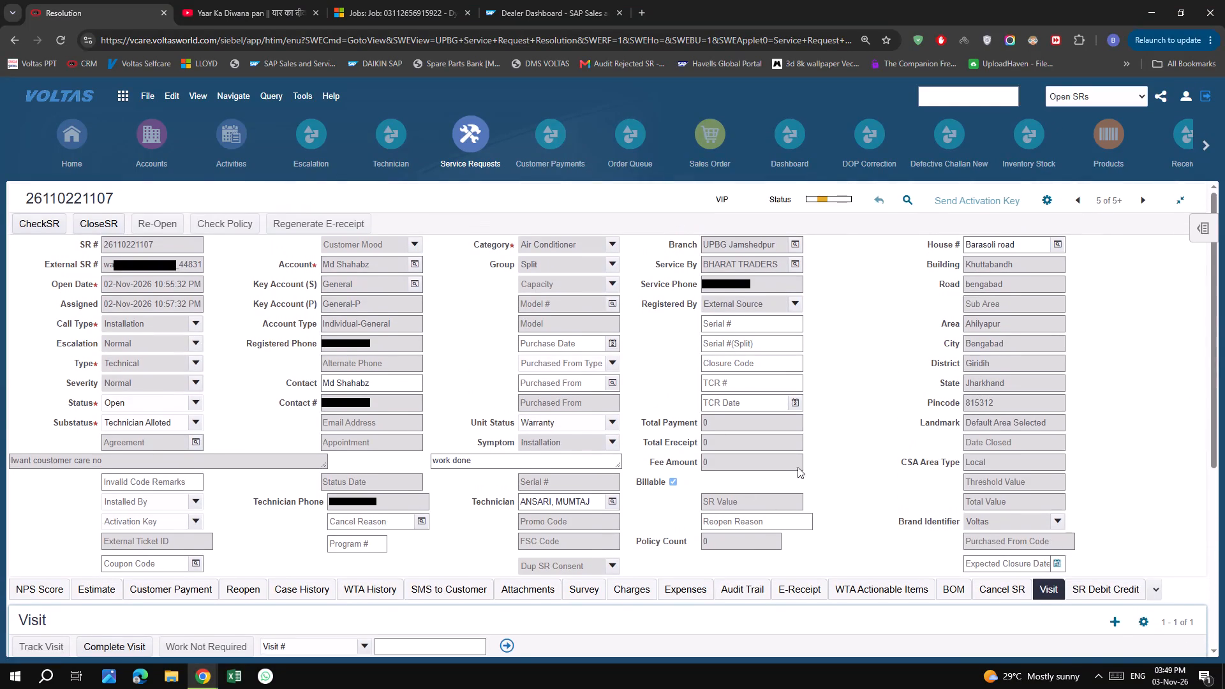
scroll(802, 466, "down", 5)
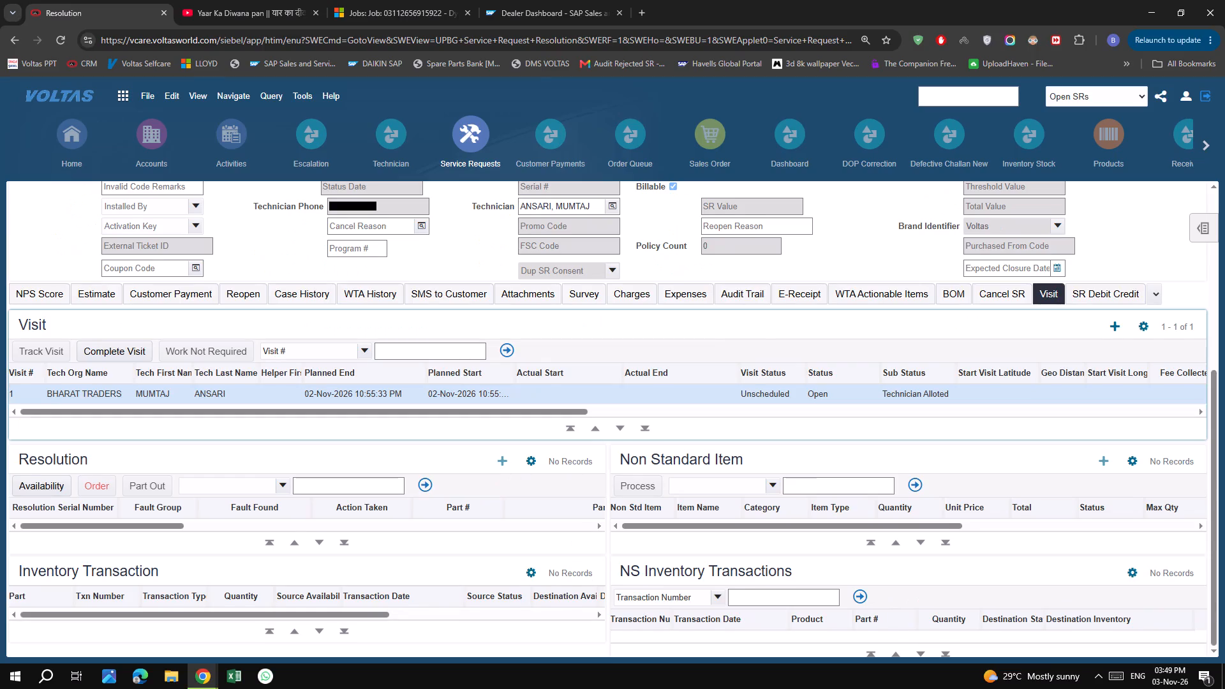
scroll(769, 325, "up", 6)
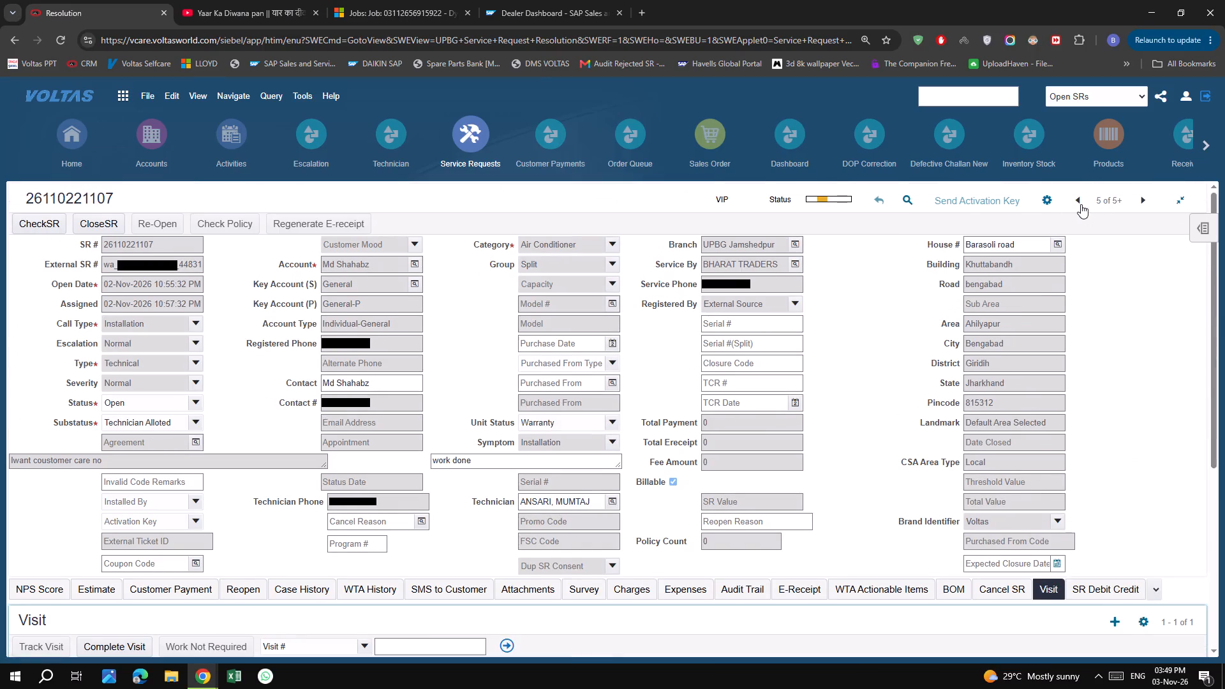
left_click(1081, 204)
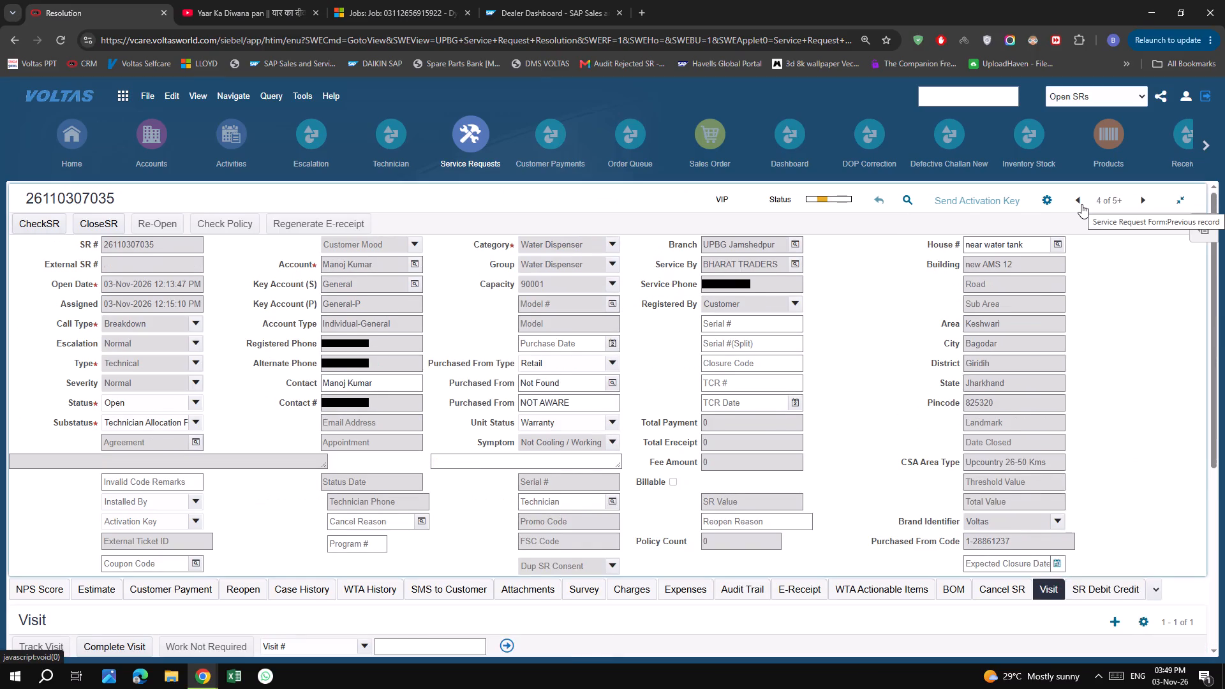
scroll(628, 415, "down", 5)
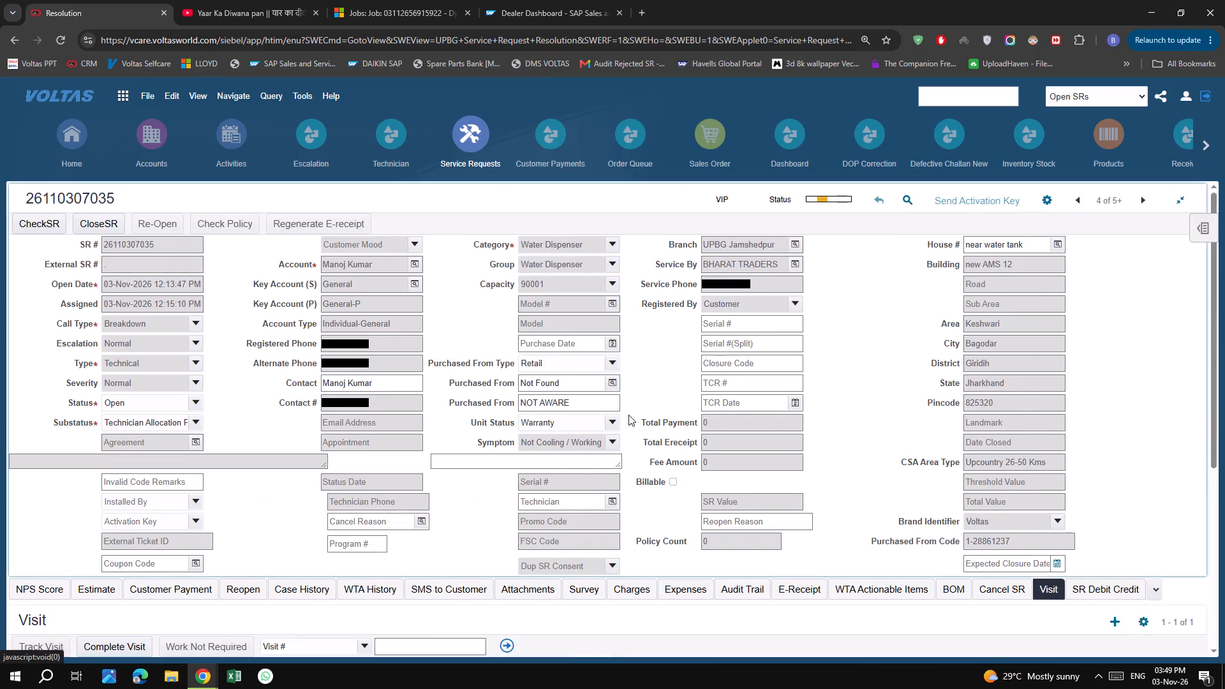
scroll(653, 409, "up", 7)
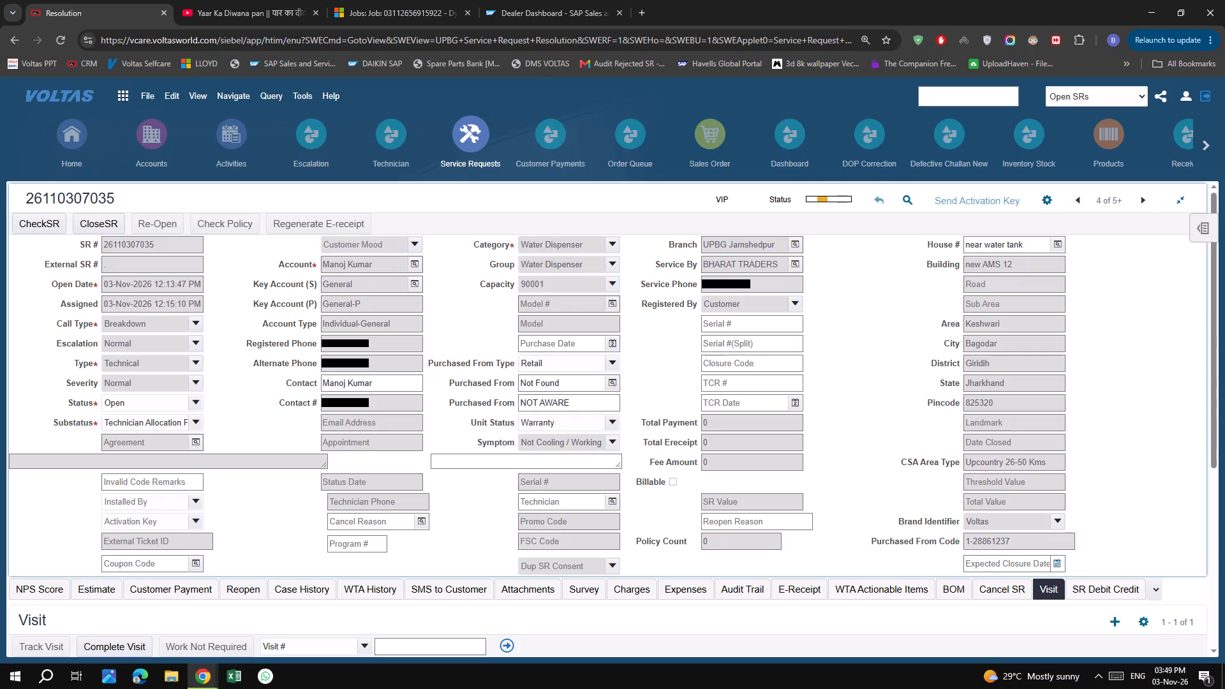
left_click(1078, 196)
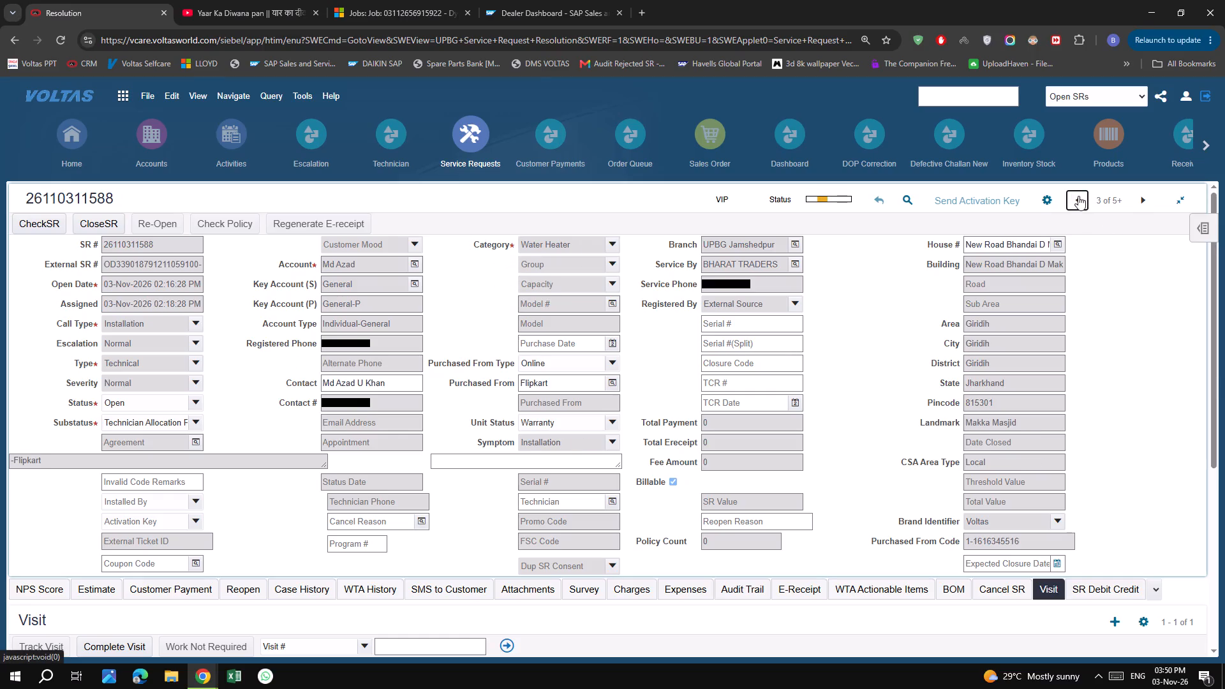
left_click(1078, 196)
left_click(1078, 196)
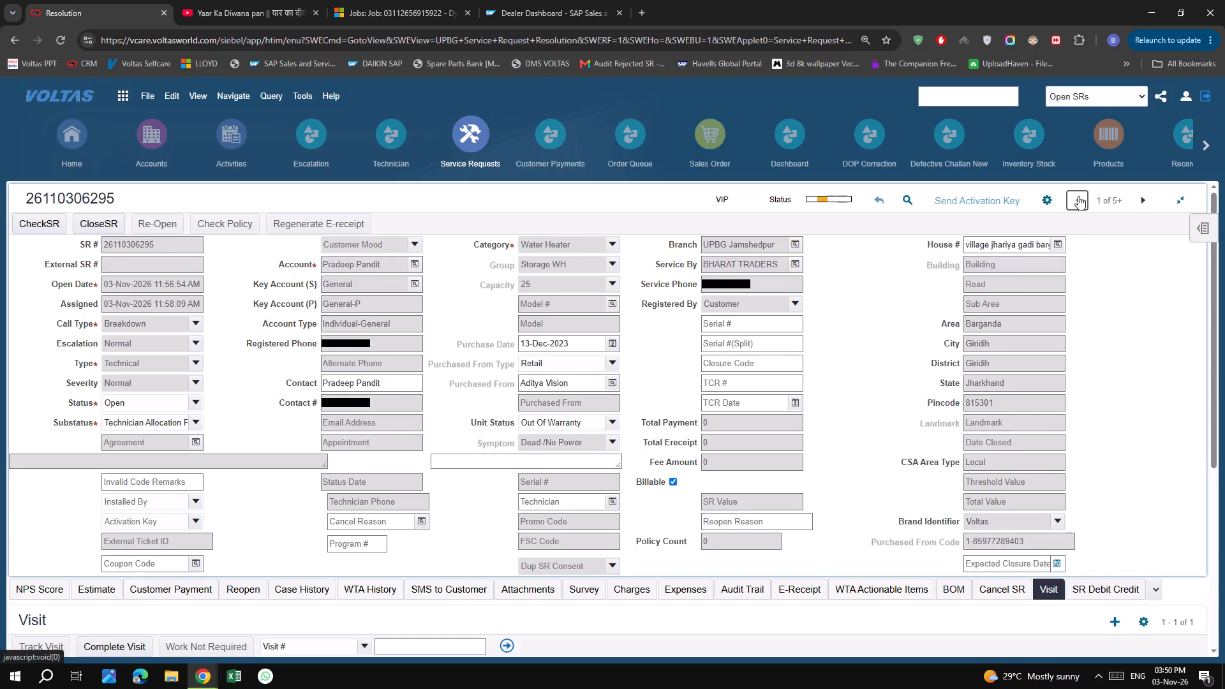
left_click(1078, 196)
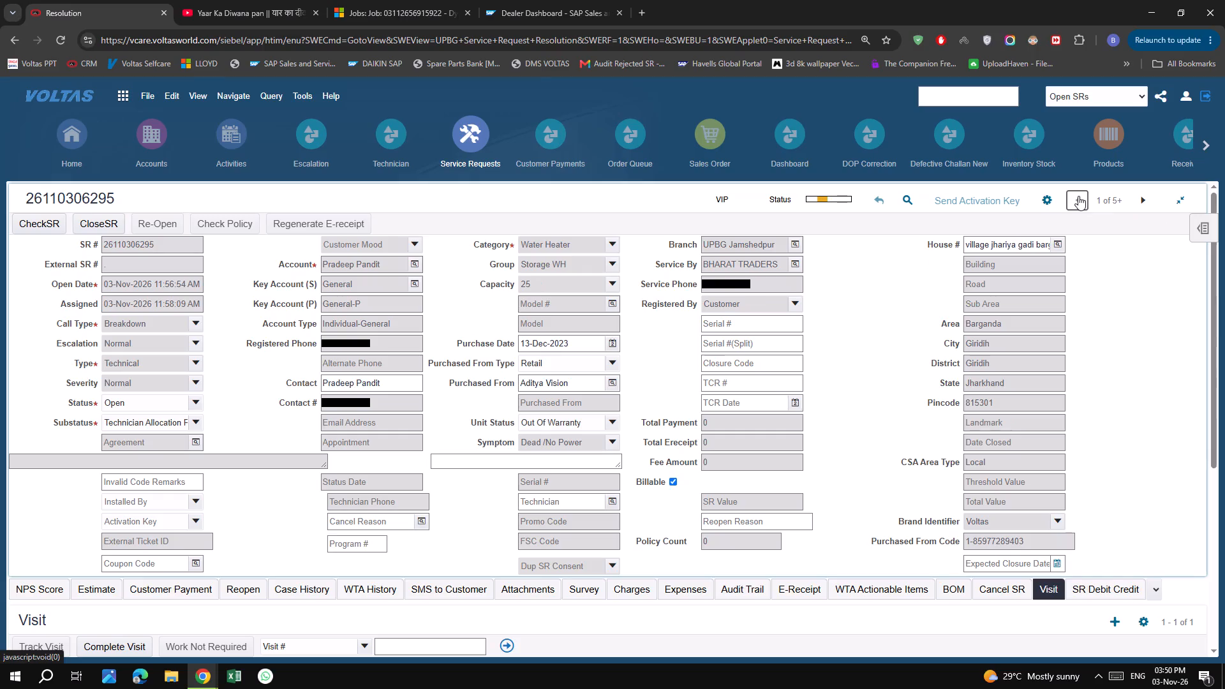
left_click(1117, 316)
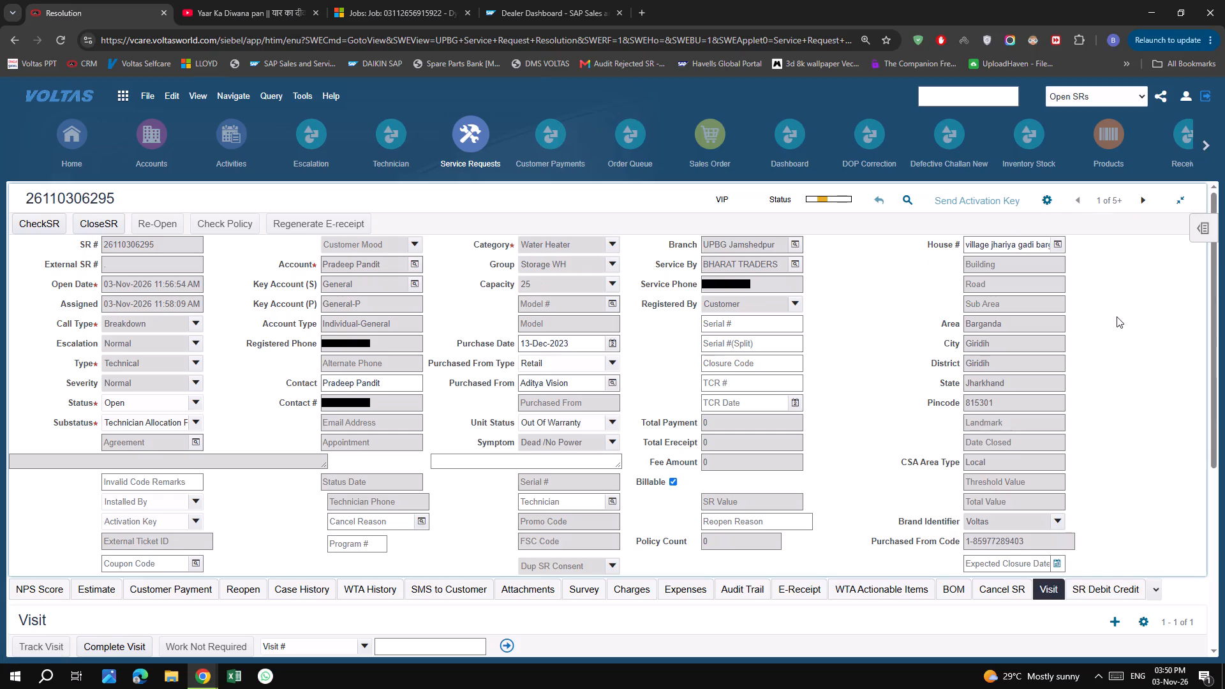
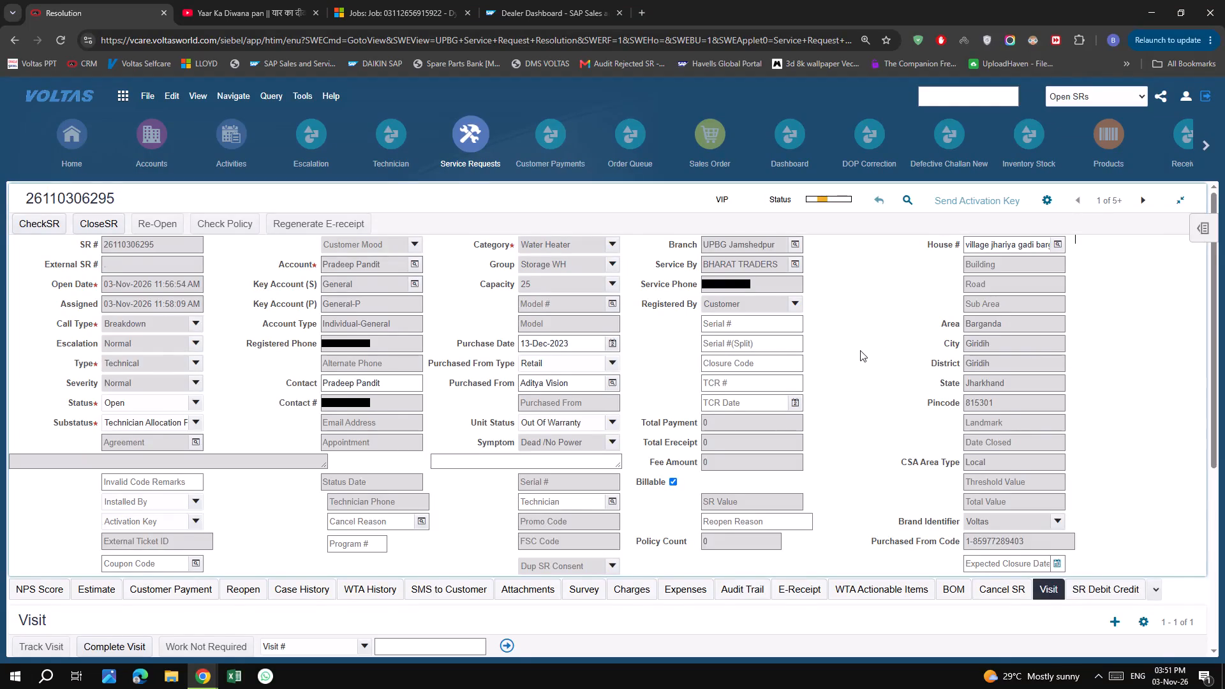
scroll(859, 350, "down", 6)
scroll(632, 271, "up", 6)
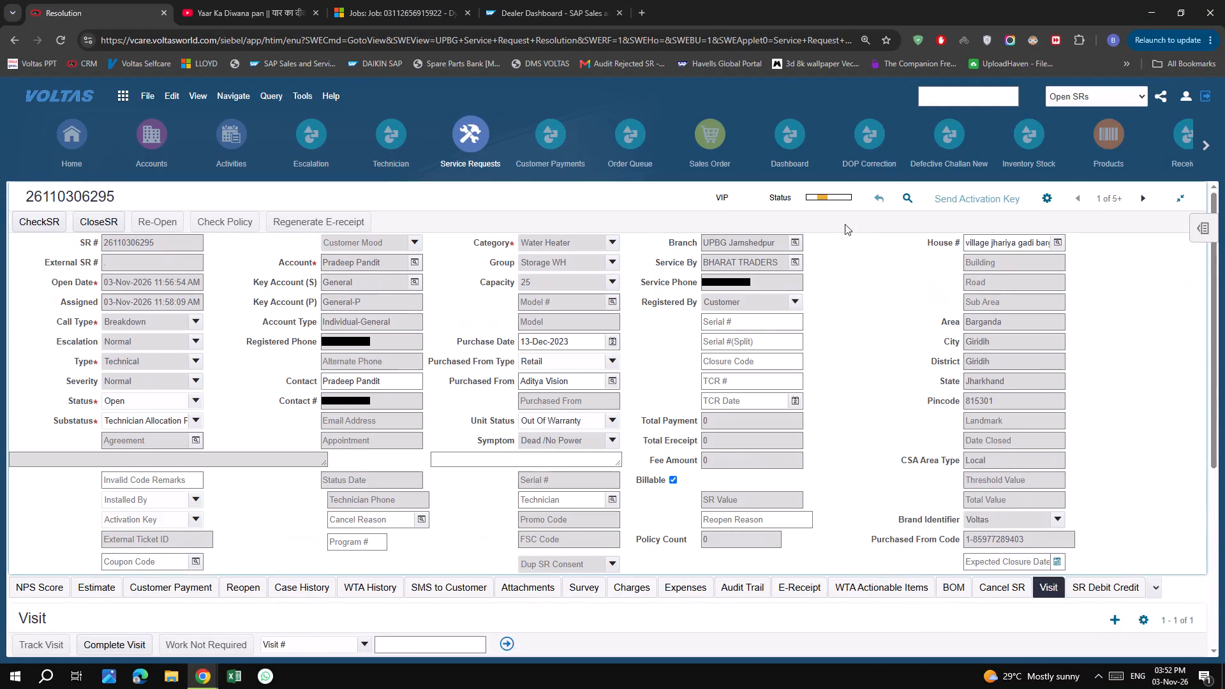
left_click(1142, 195)
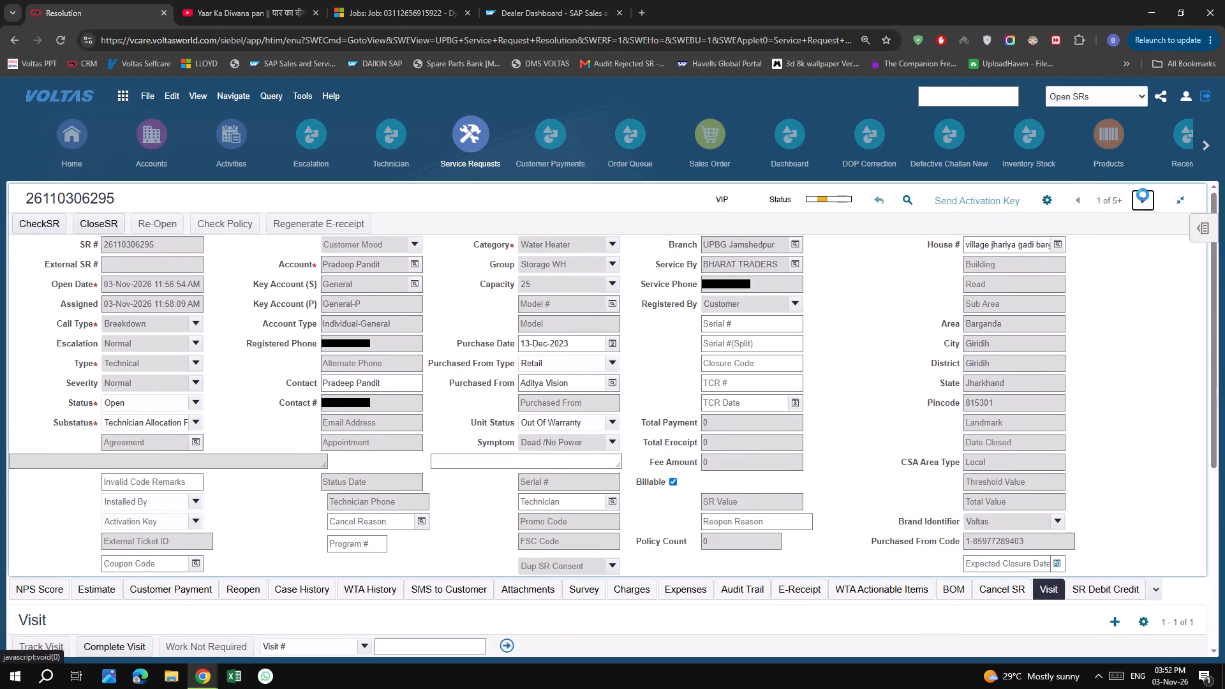
left_click(1143, 195)
left_click(1143, 195)
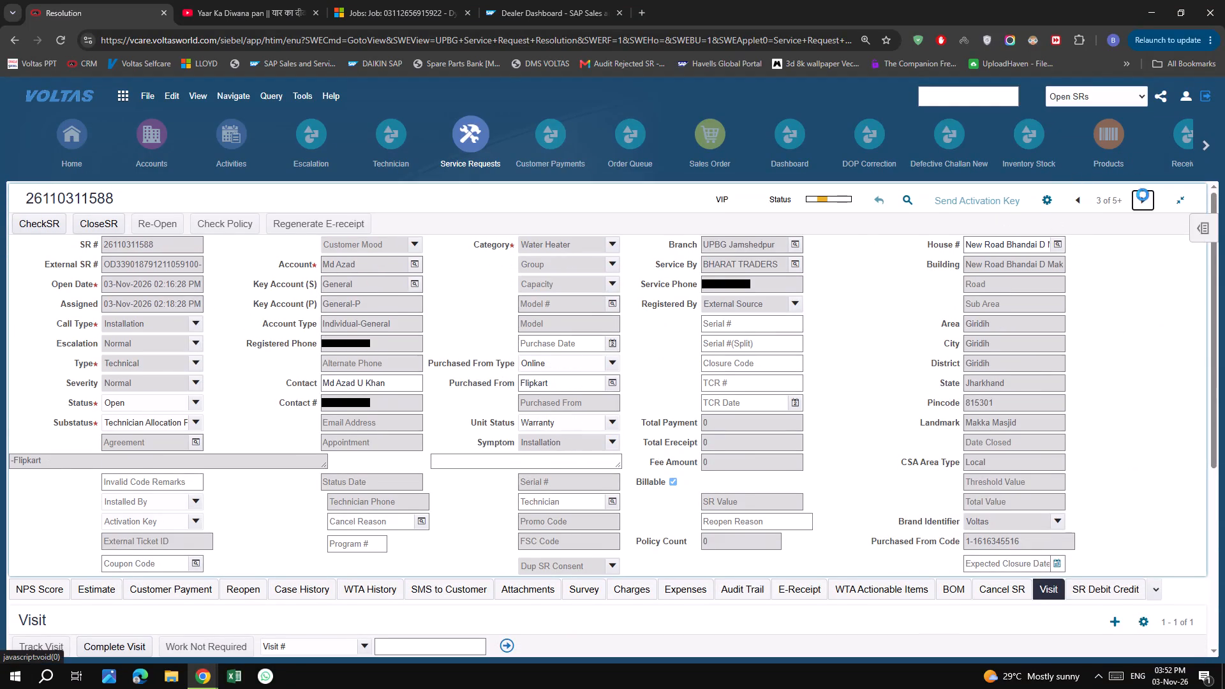
left_click(1143, 195)
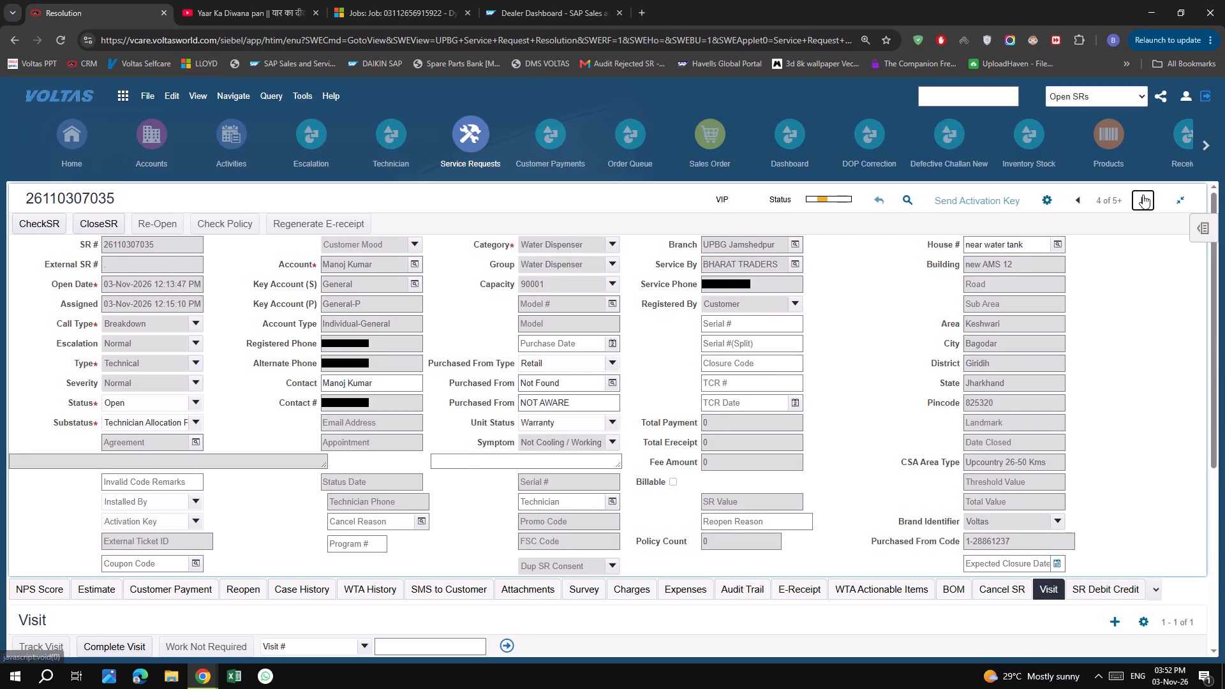
left_click(1141, 204)
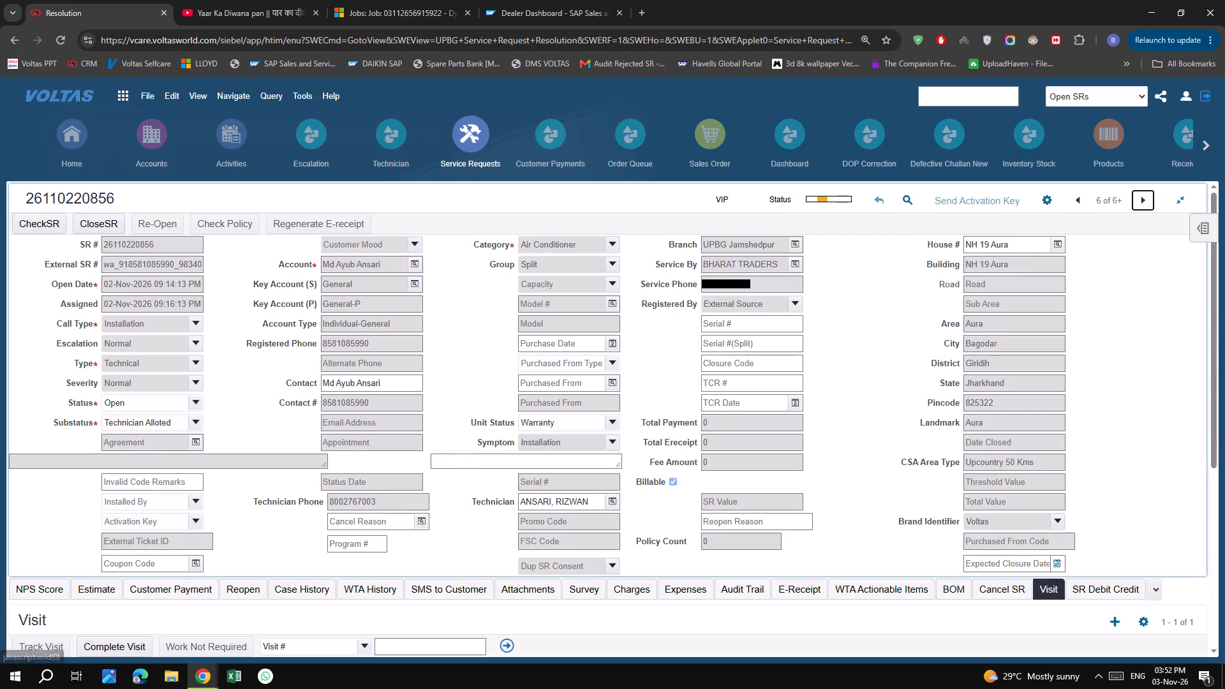
left_click(882, 359)
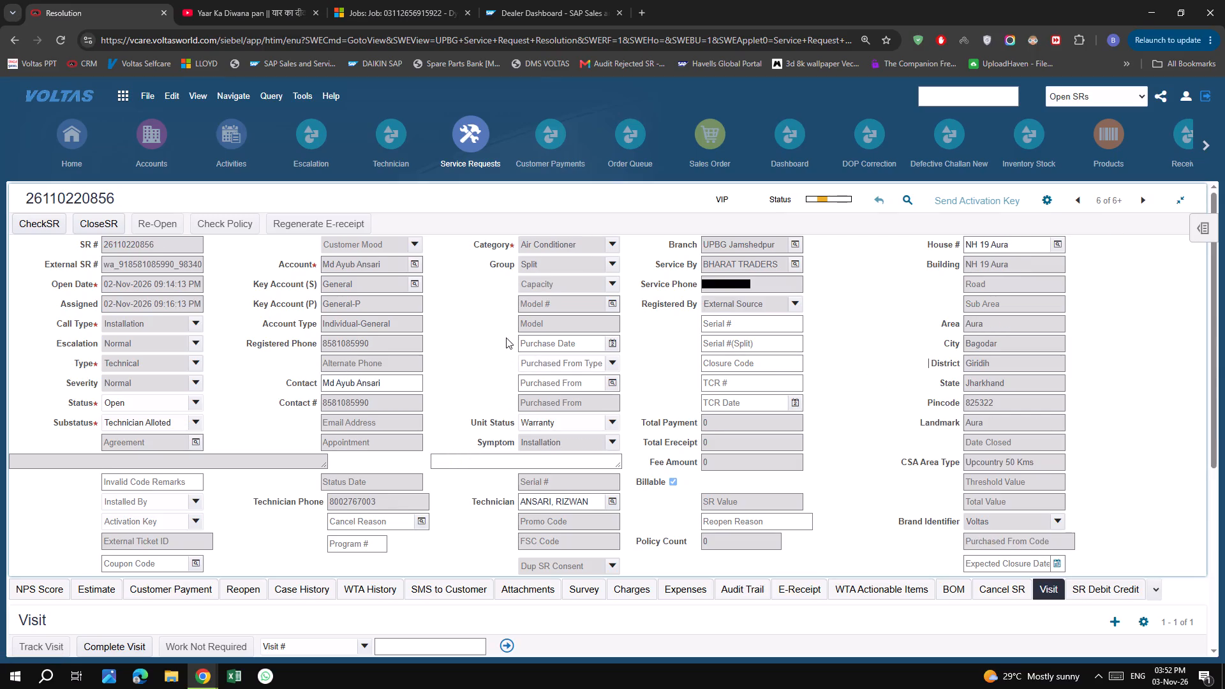
left_click(1077, 200)
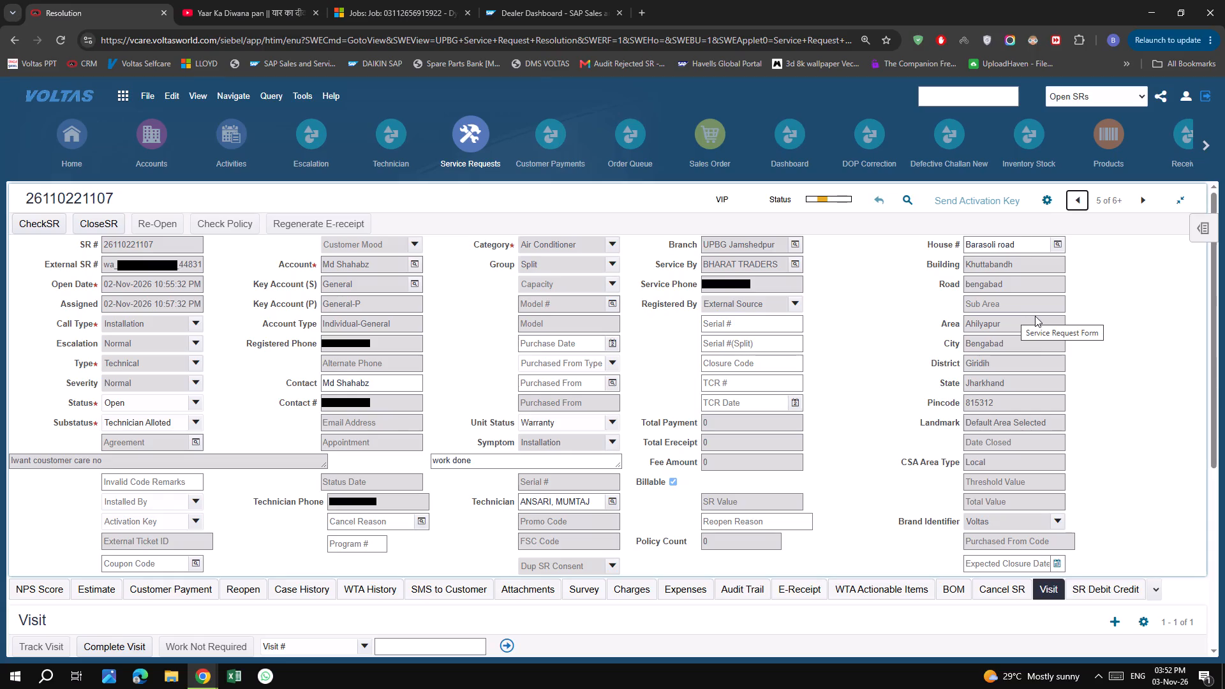
left_click(1109, 292)
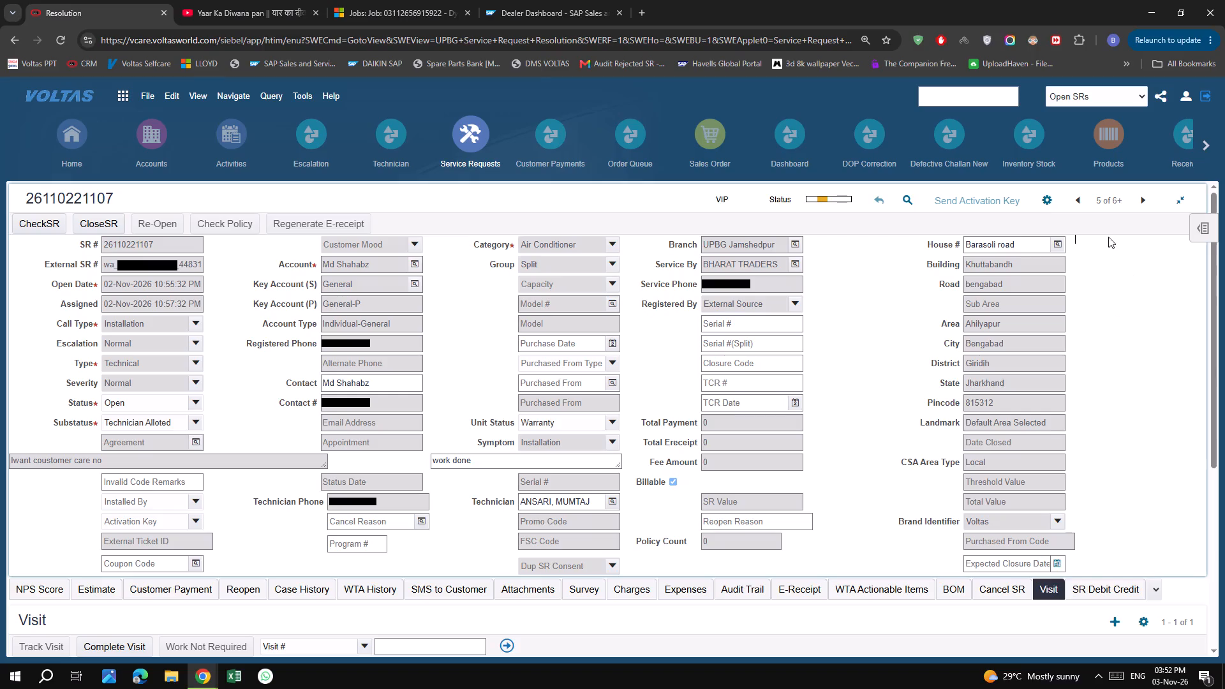
left_click(1081, 202)
left_click(1081, 202)
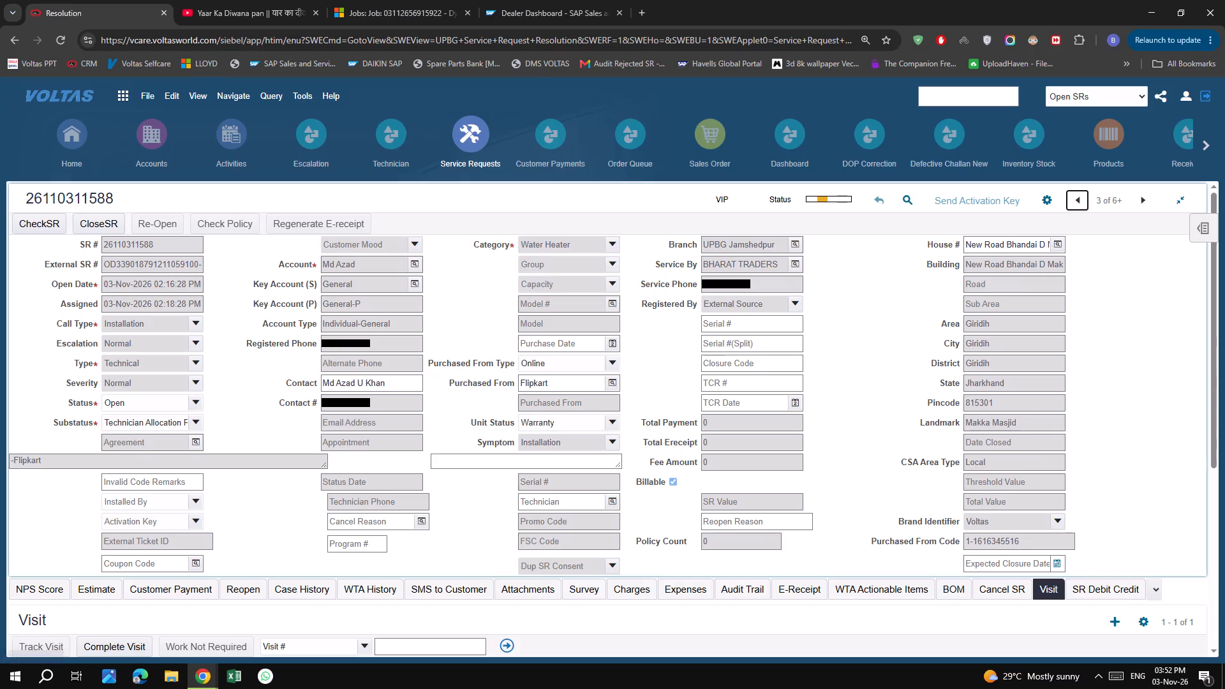
left_click_drag(985, 248, 1078, 255)
left_click(1109, 267)
left_click_drag(1018, 426, 972, 428)
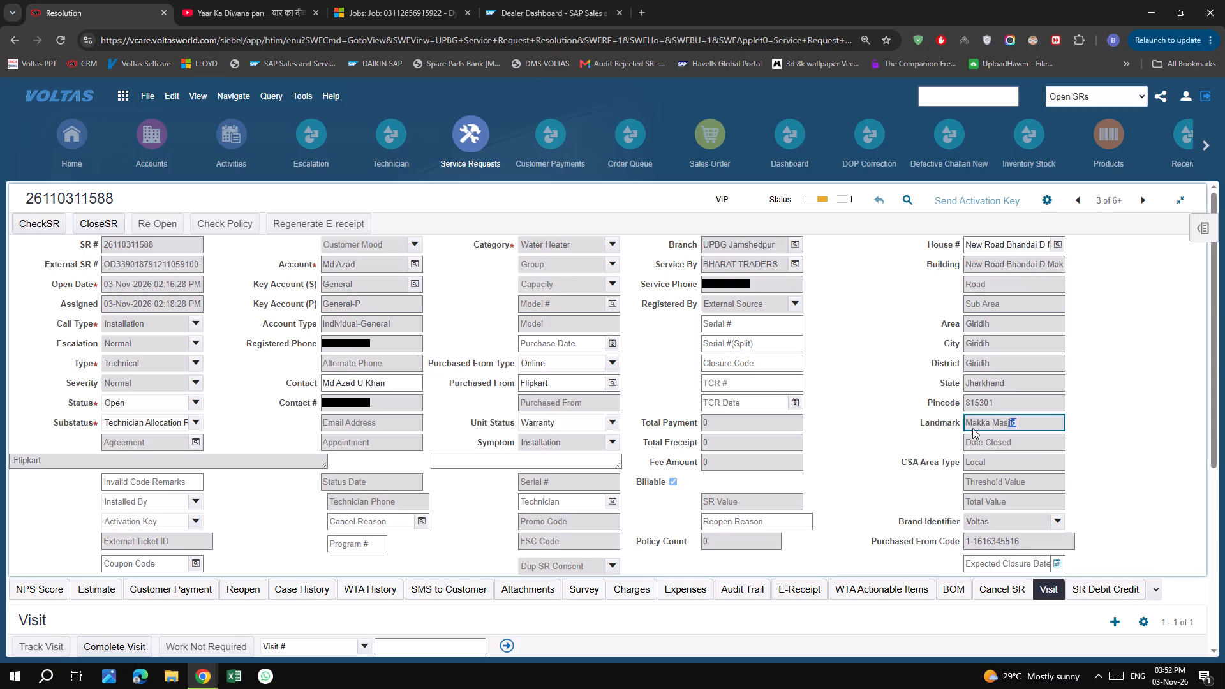
left_click_drag(972, 428, 910, 428)
left_click(859, 389)
scroll(834, 452, "down", 6)
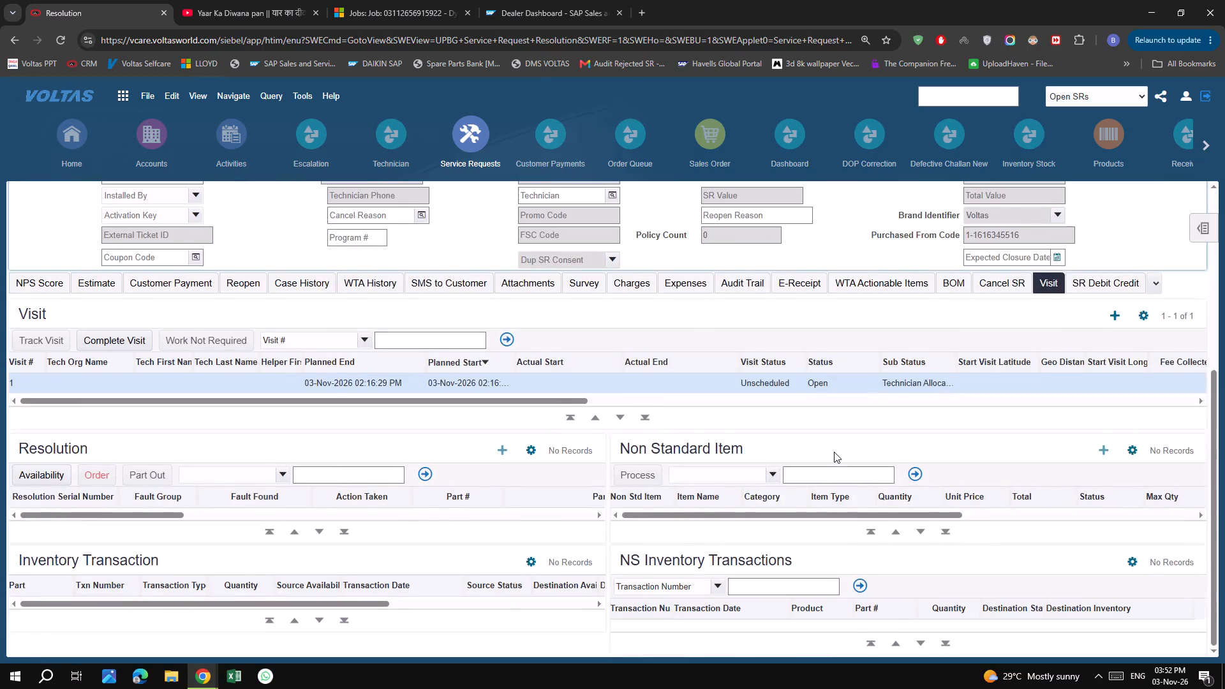
scroll(834, 452, "up", 6)
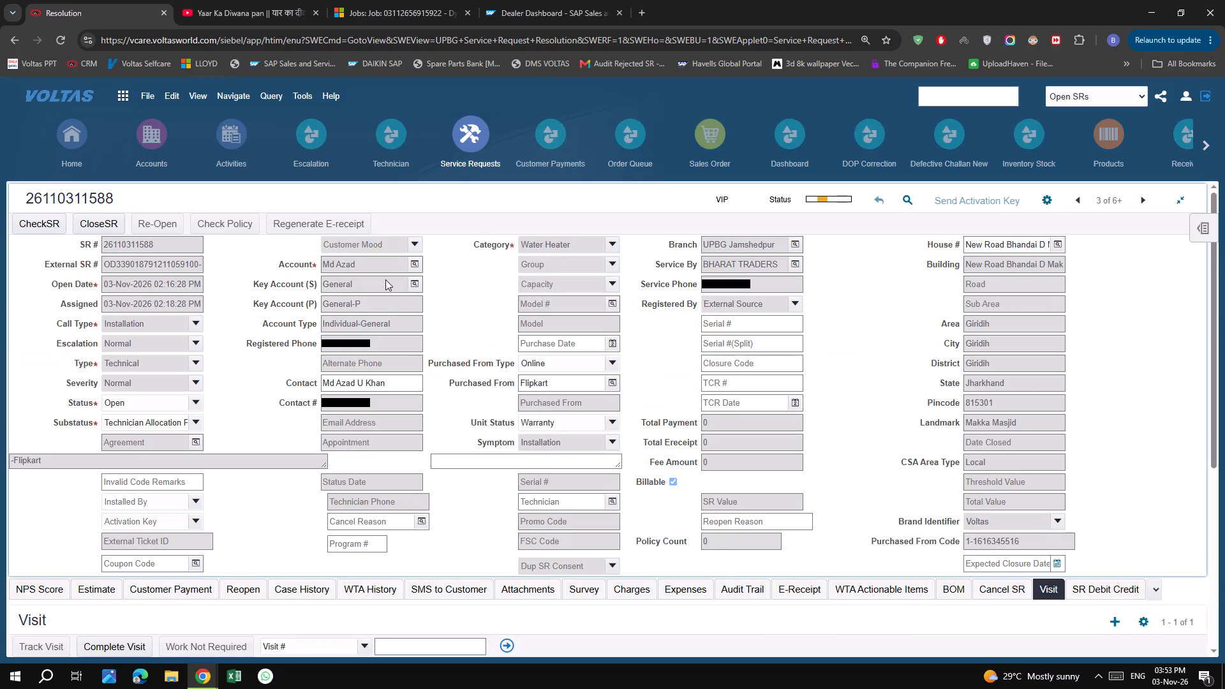
left_click_drag(382, 272, 202, 279)
left_click(476, 311)
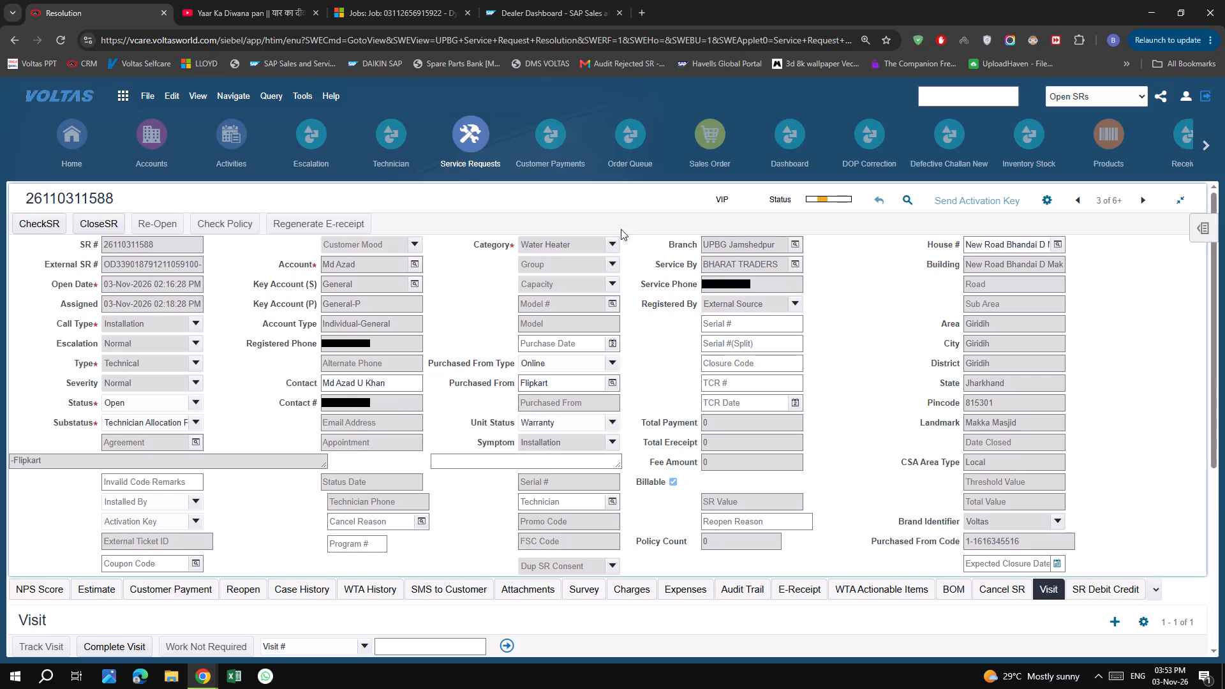
left_click(1152, 195)
left_click(1152, 195)
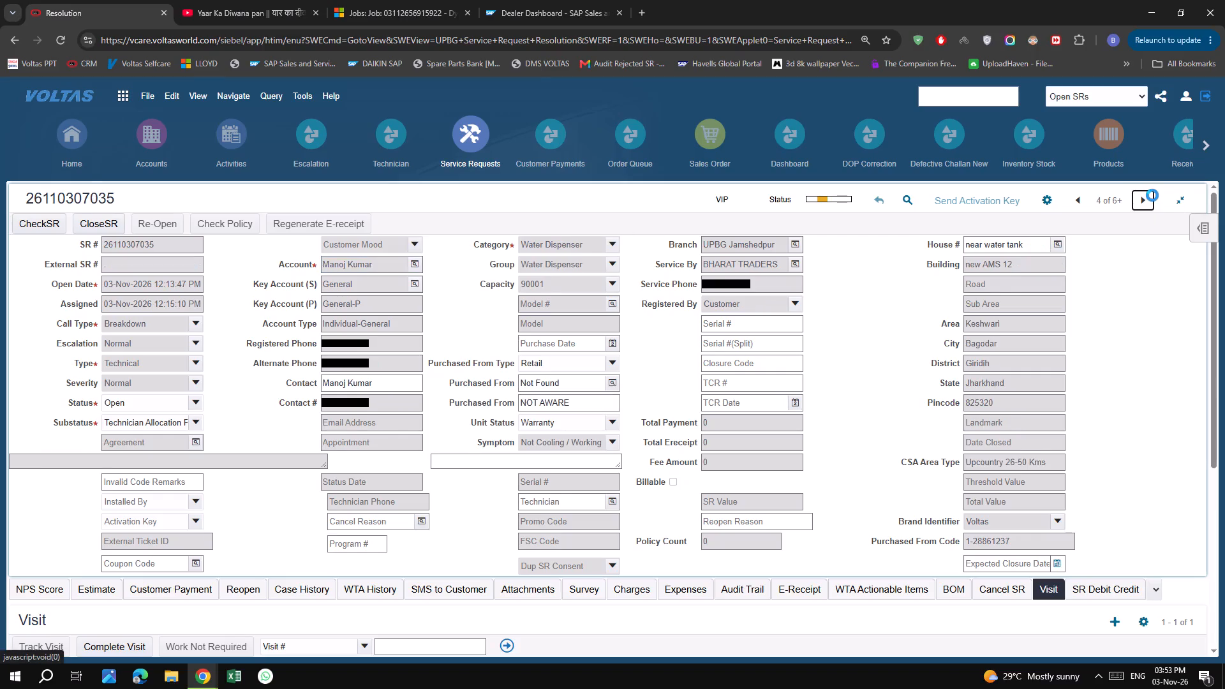
left_click(891, 352)
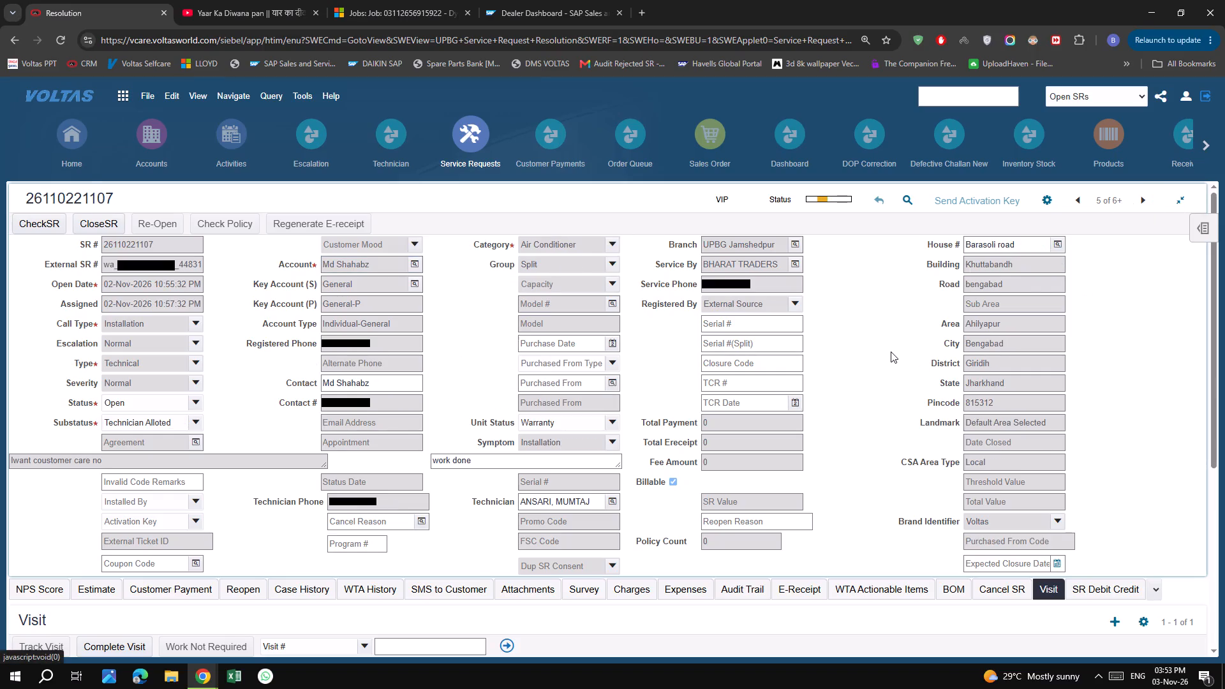
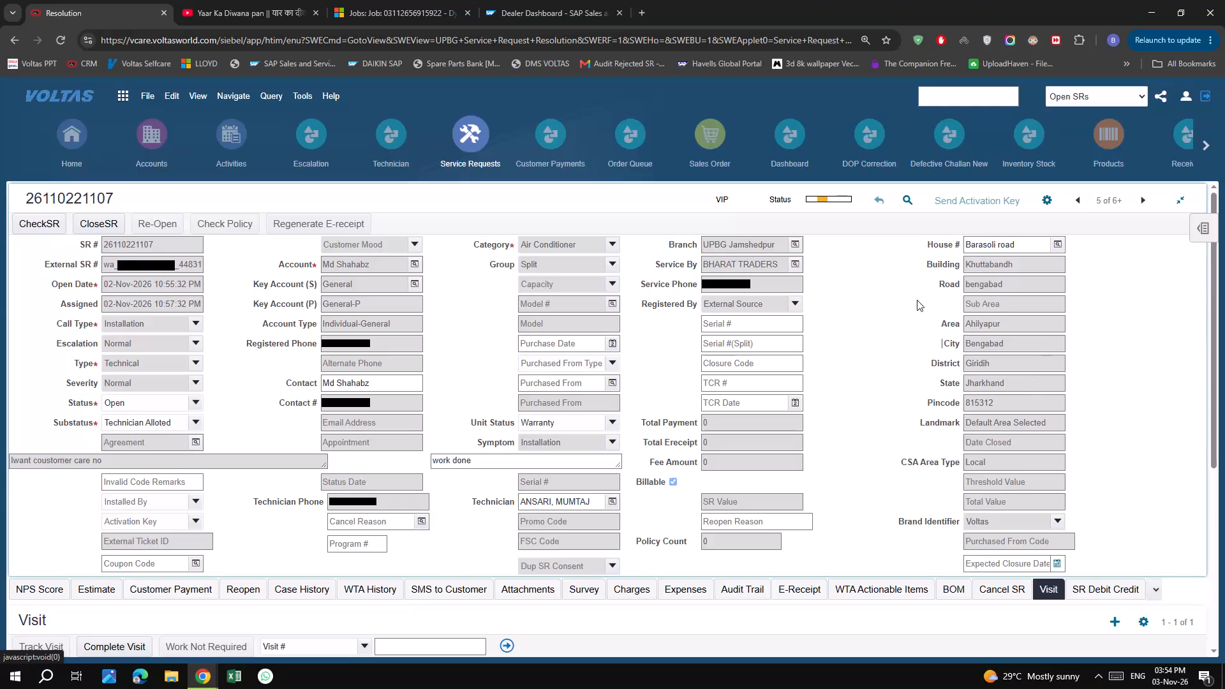
left_click(63, 39)
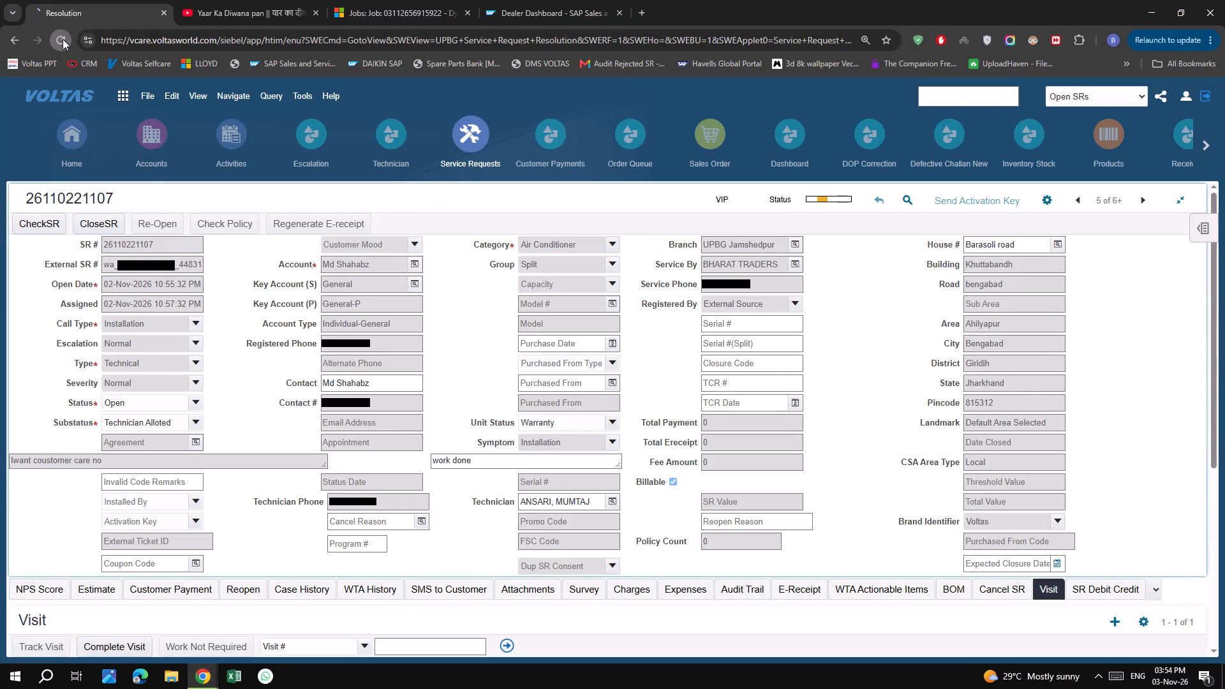
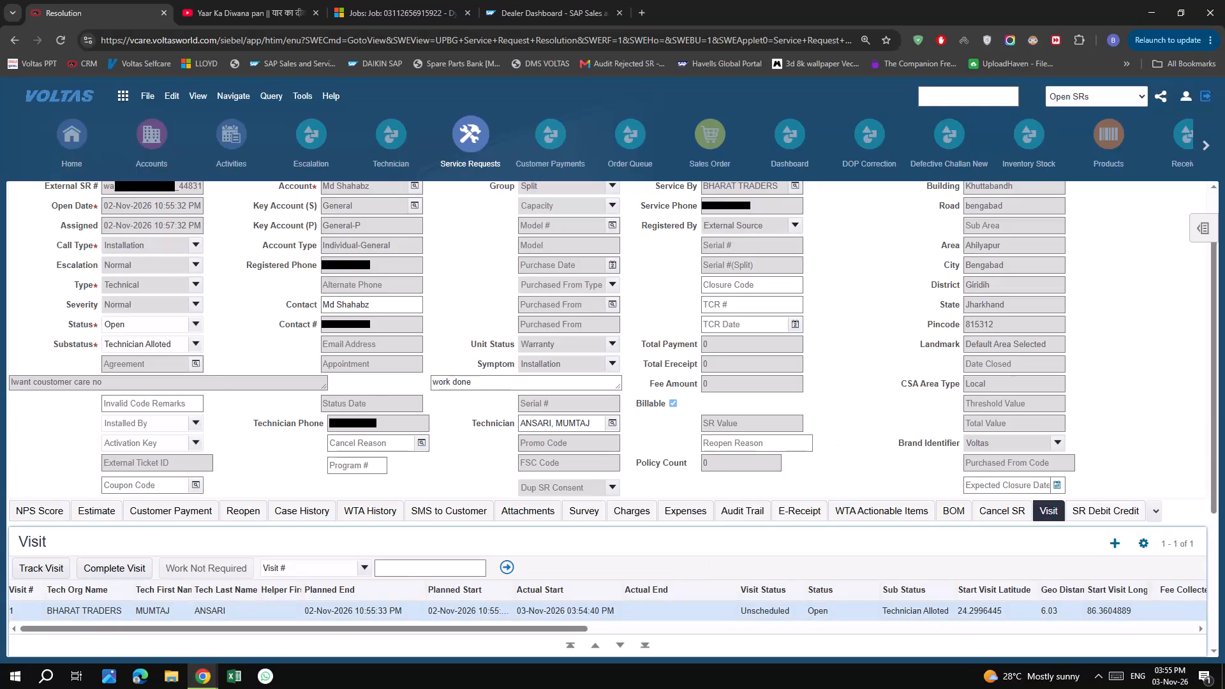
left_click(64, 41)
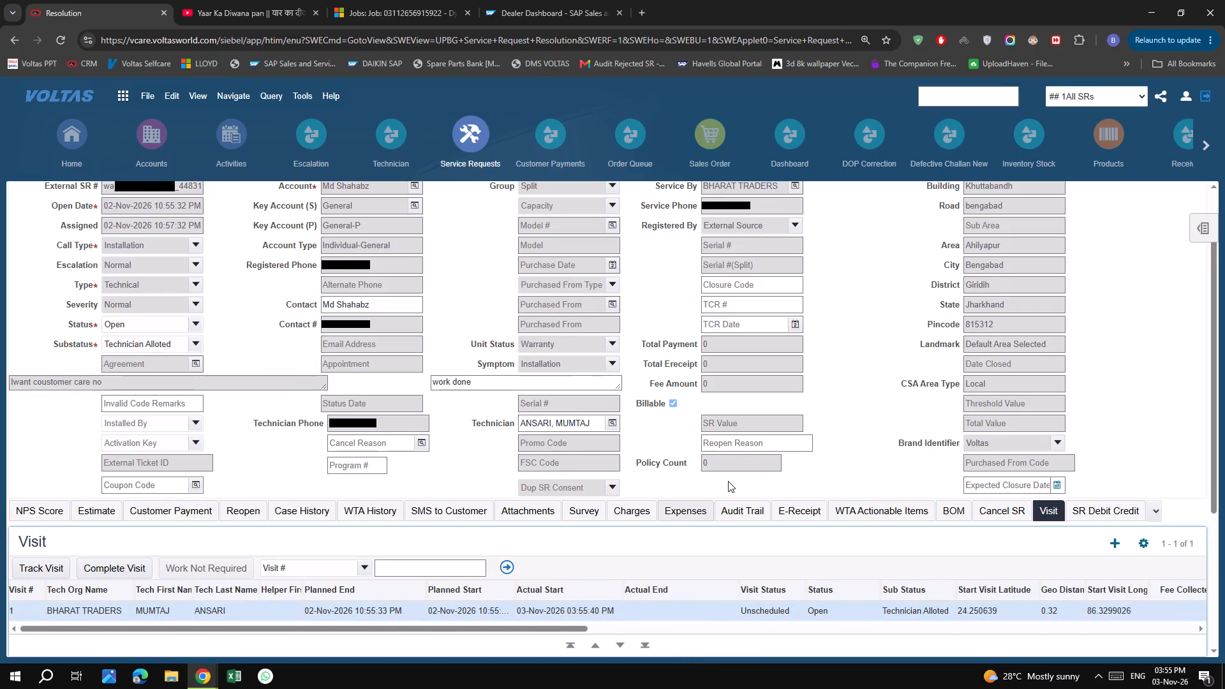
scroll(799, 394, "up", 6)
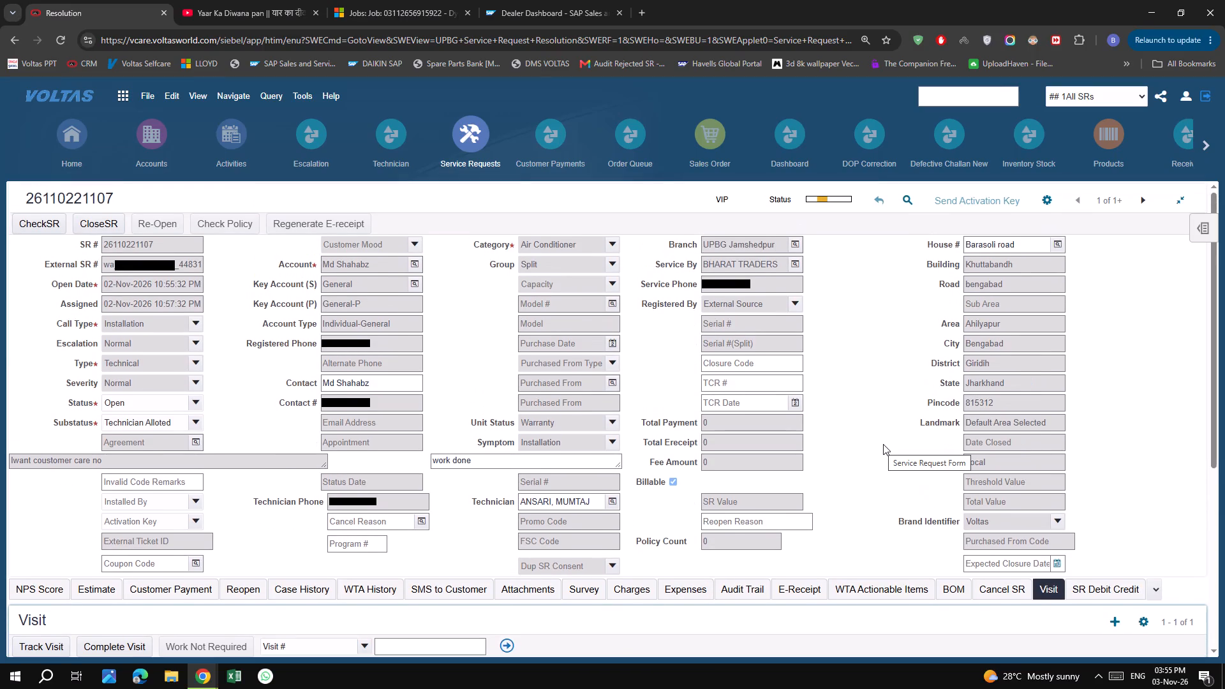
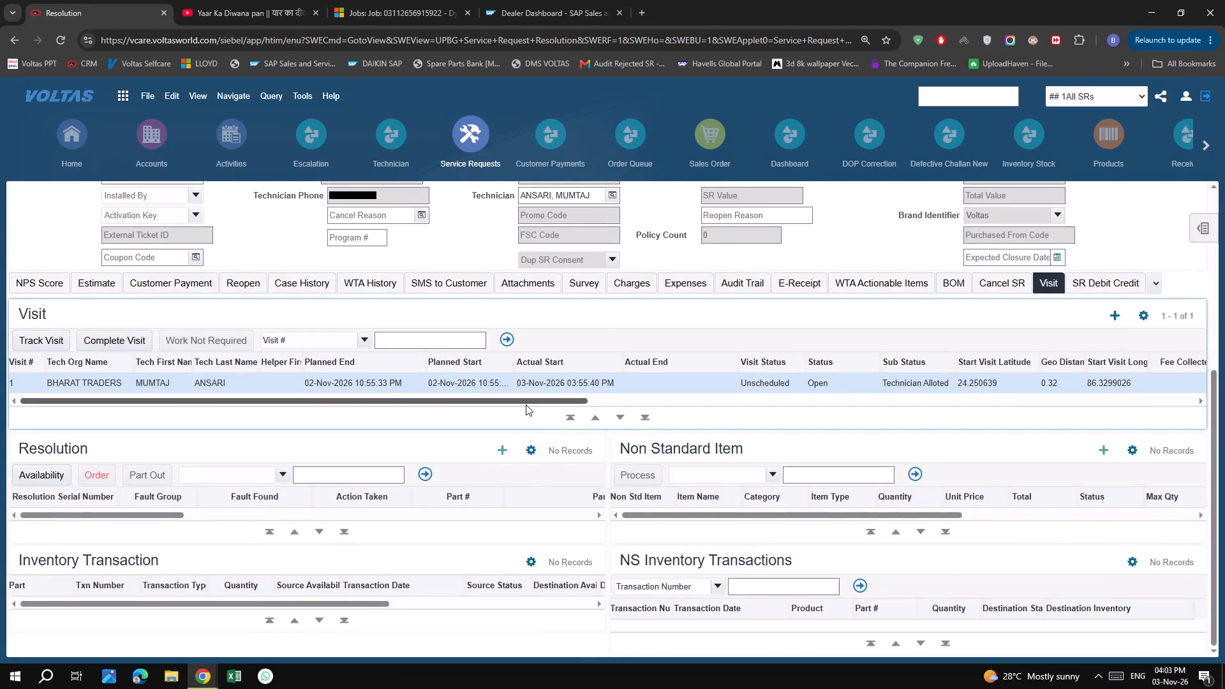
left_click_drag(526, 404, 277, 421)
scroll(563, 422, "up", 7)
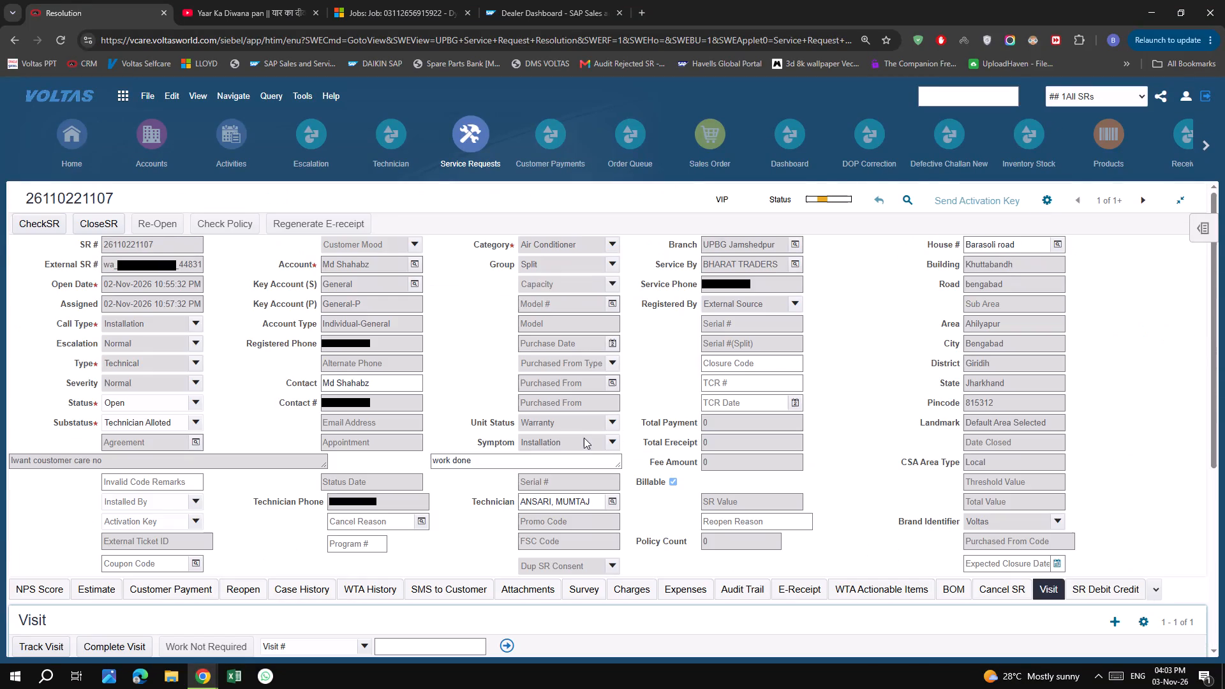
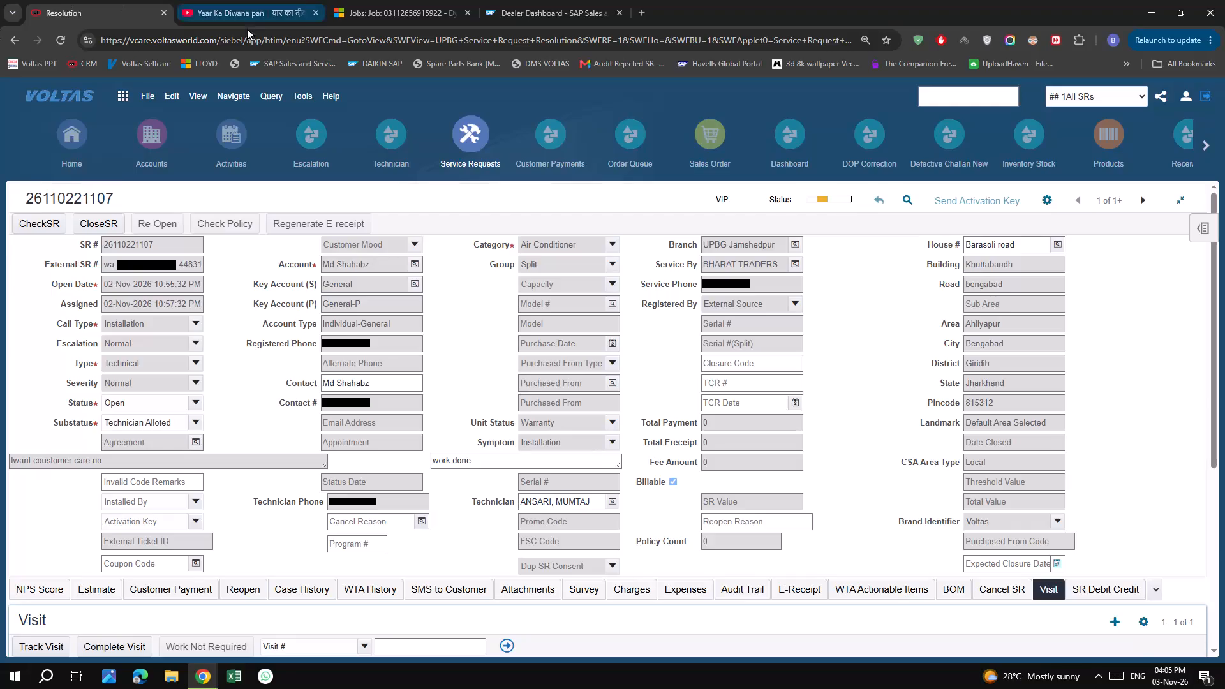
Switch to the Daikin Dealer Dashboard and reload it to check the open cases for all technicians.
left_click(549, 10)
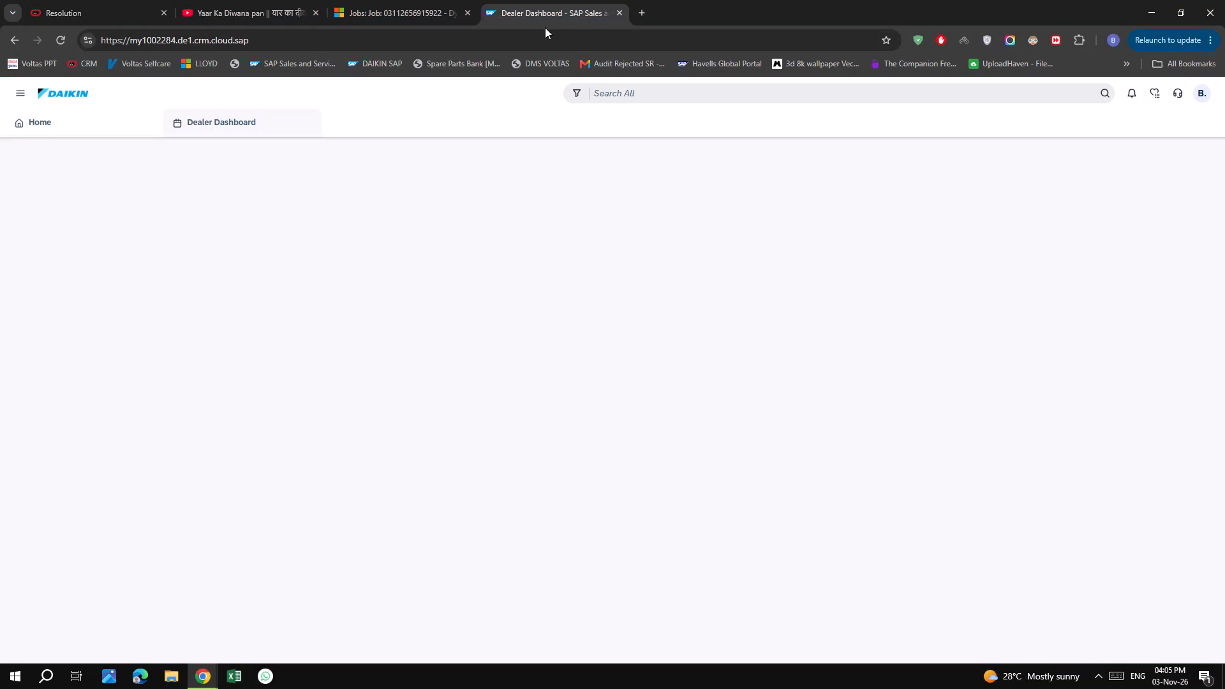
left_click(55, 40)
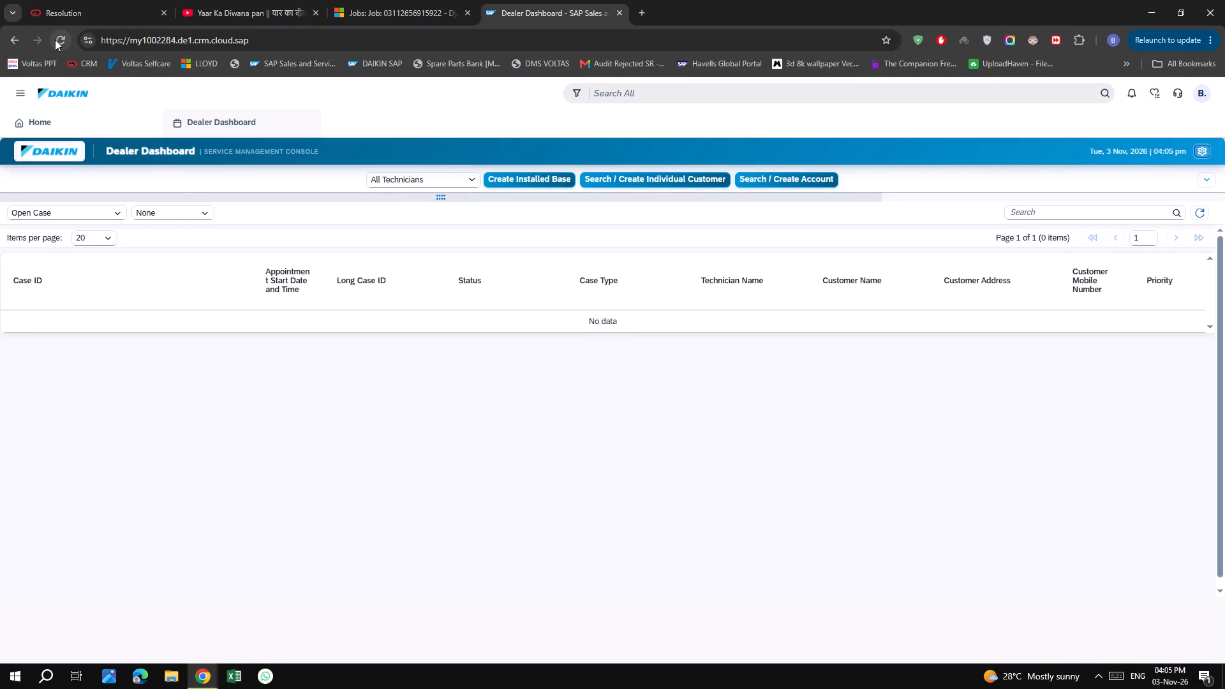
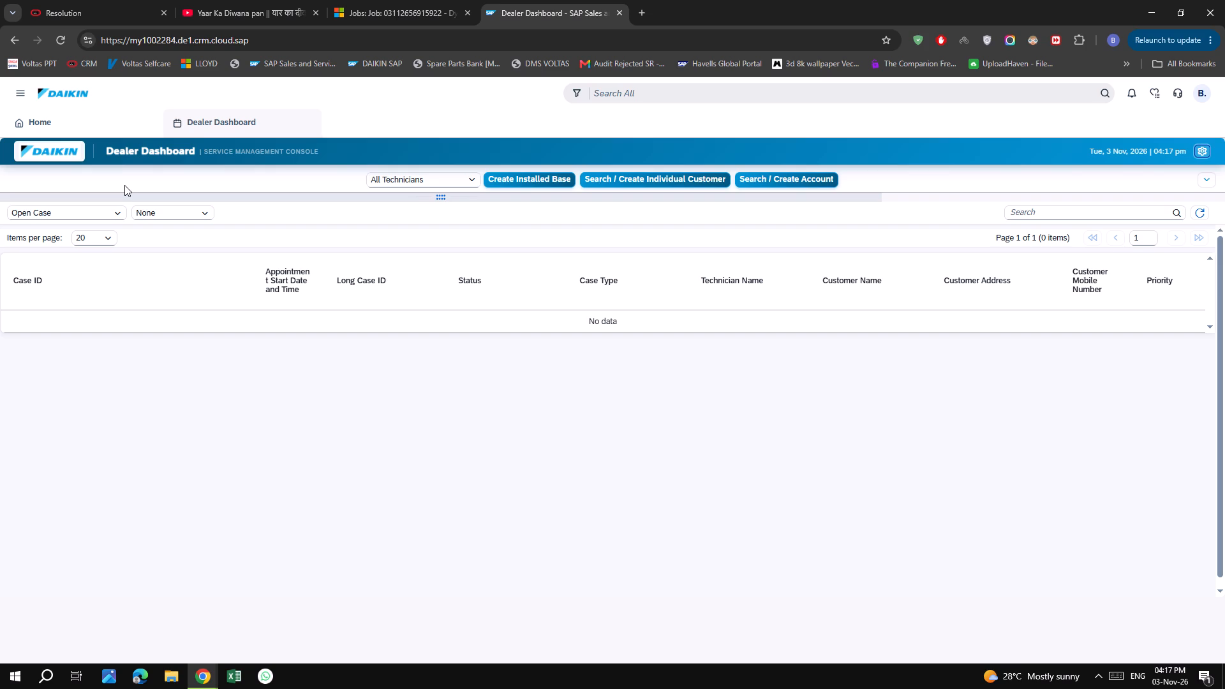
Switch to the Voltas CRM, reload it and return to the All Service Requests list.
left_click(131, 1)
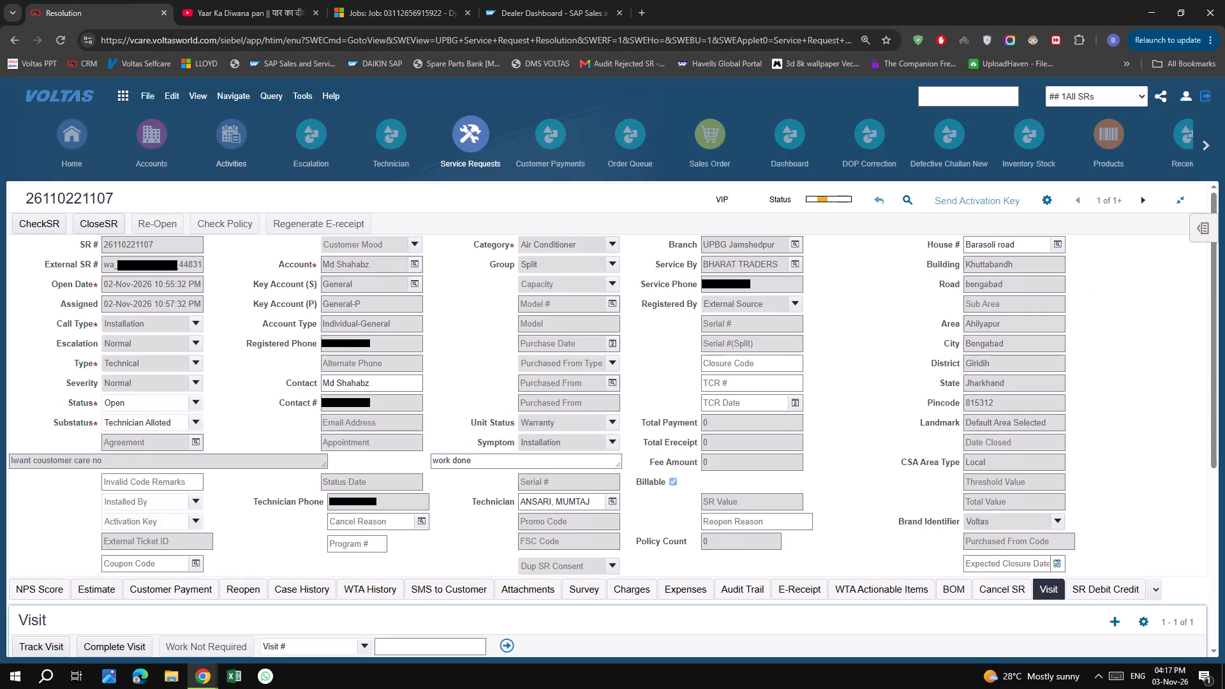
left_click(61, 40)
left_click(718, 171)
left_click(637, 399)
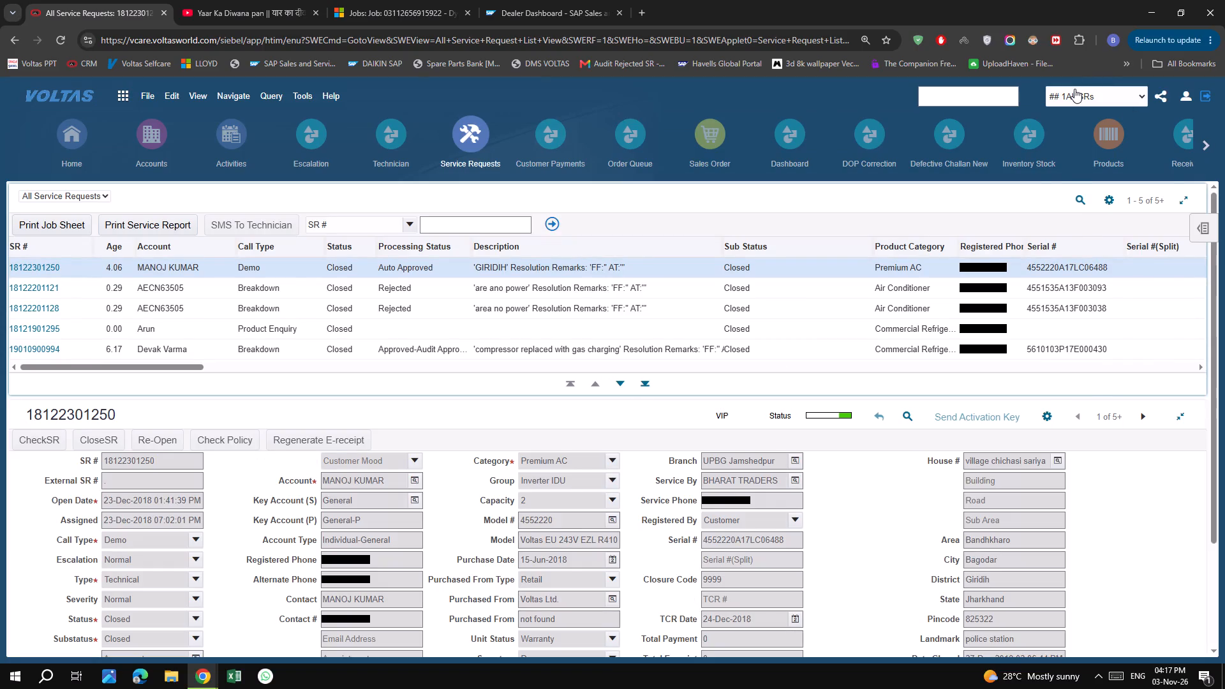
Filter the All Service Requests list with the saved query Open SRs.
left_click(1074, 89)
left_click(1080, 322)
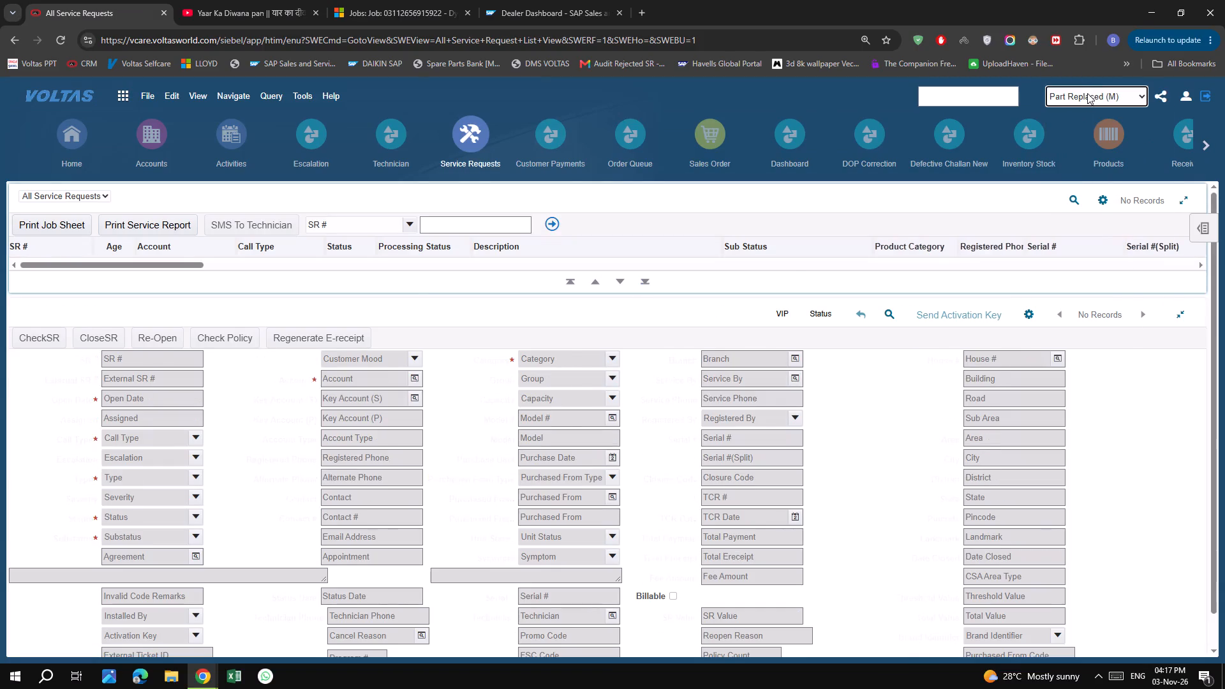
left_click(1087, 94)
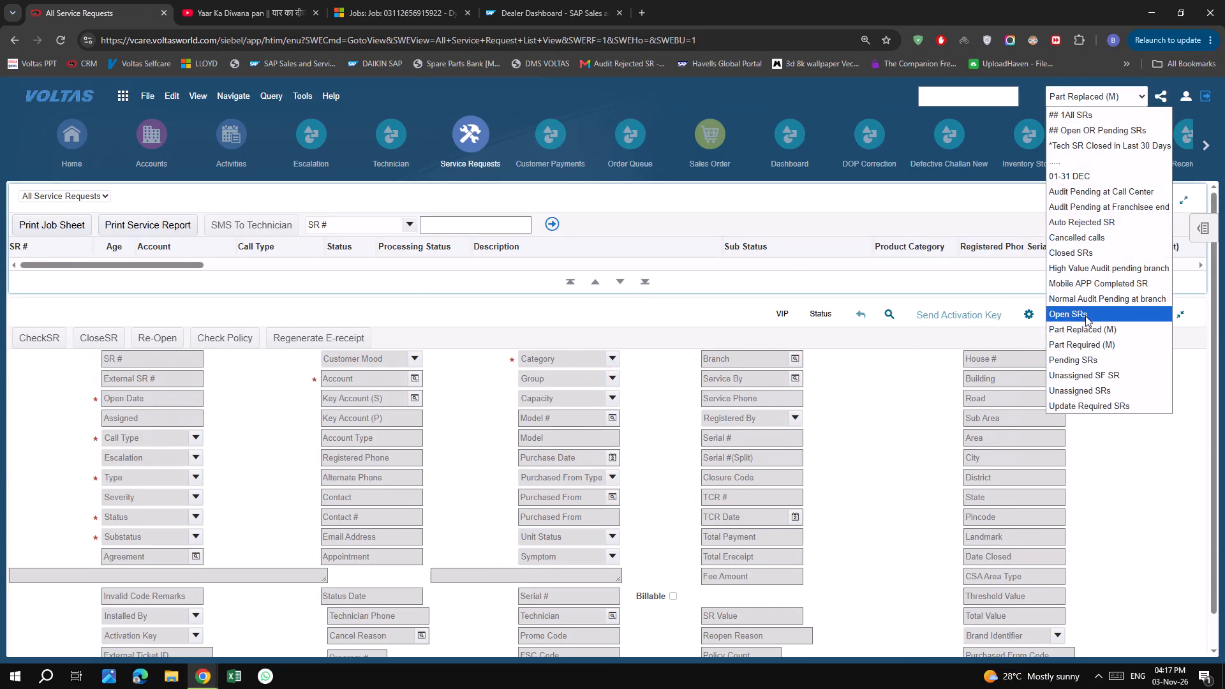
left_click(1086, 313)
Sort the open service requests by SR # in descending order and expand the list to show more records.
left_click(41, 243)
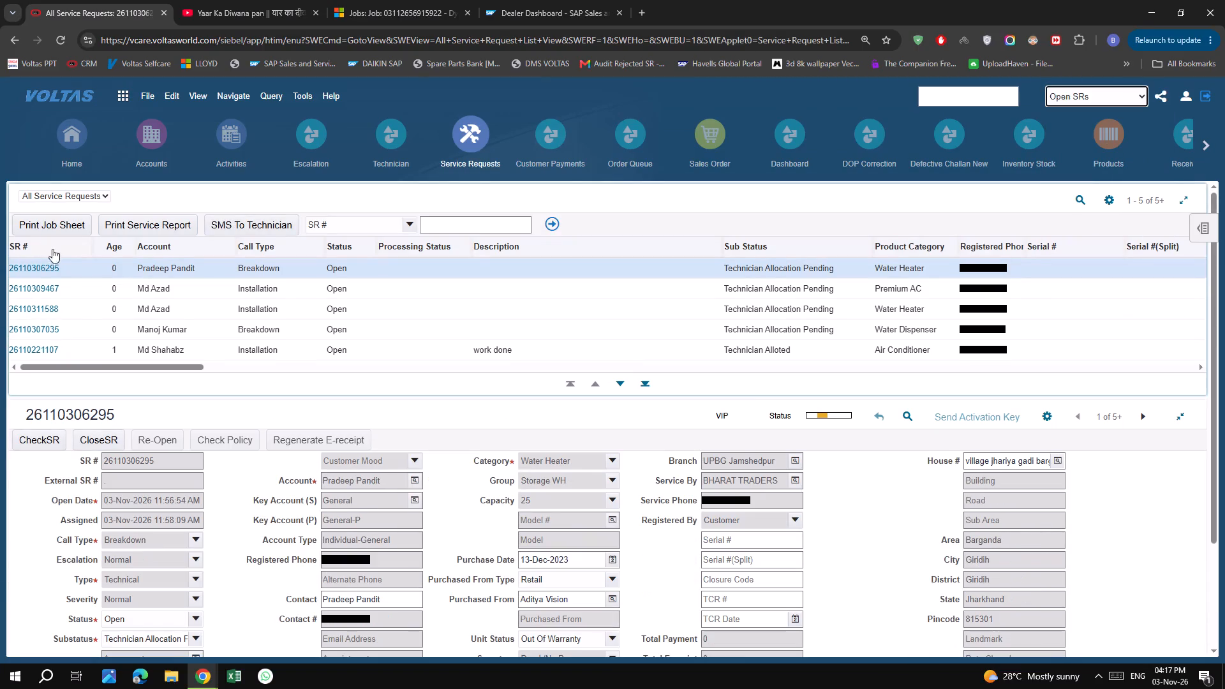
left_click(65, 247)
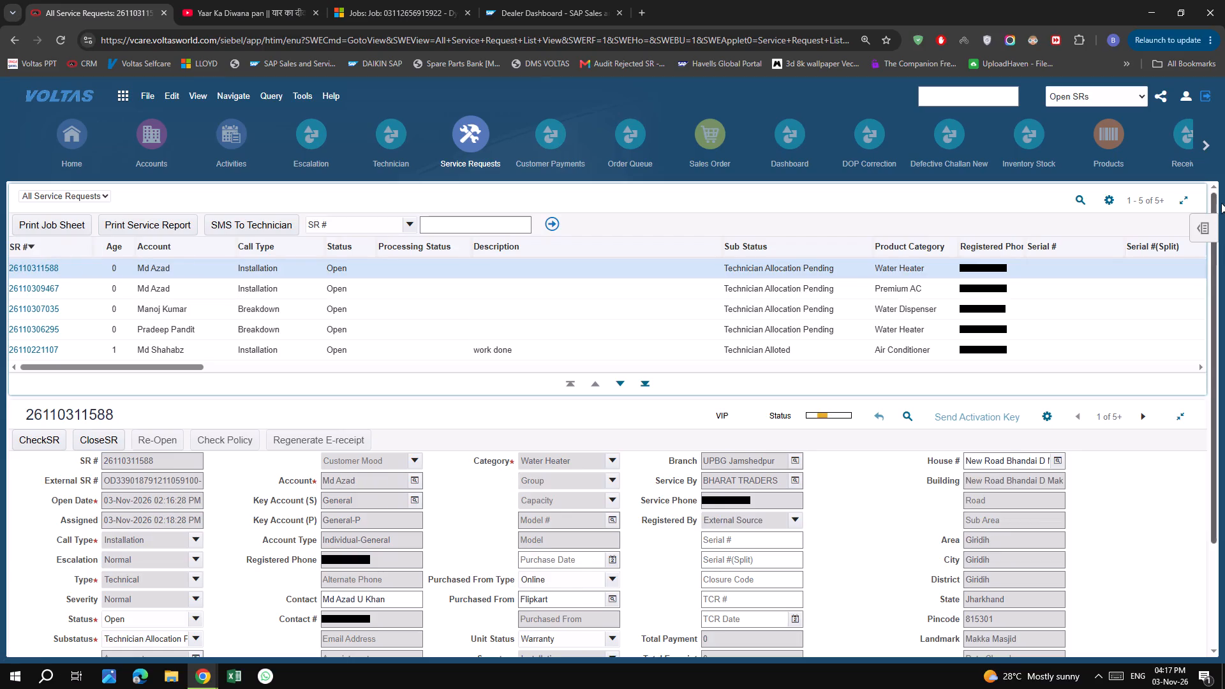
left_click(1190, 202)
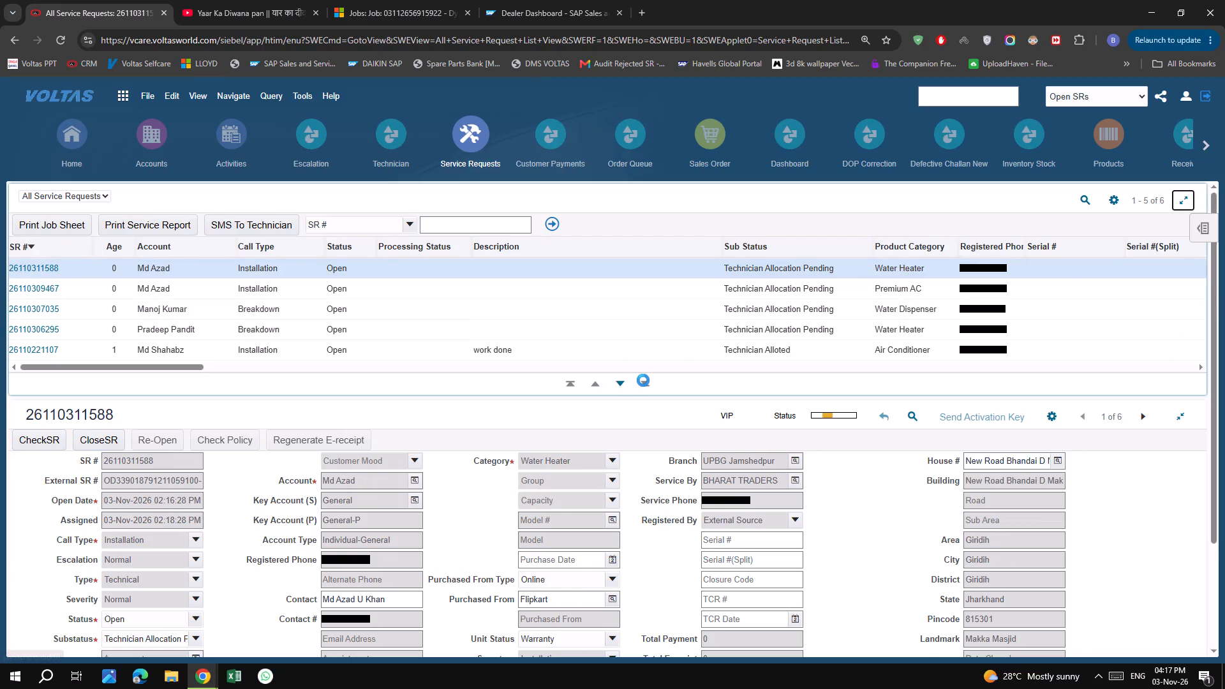
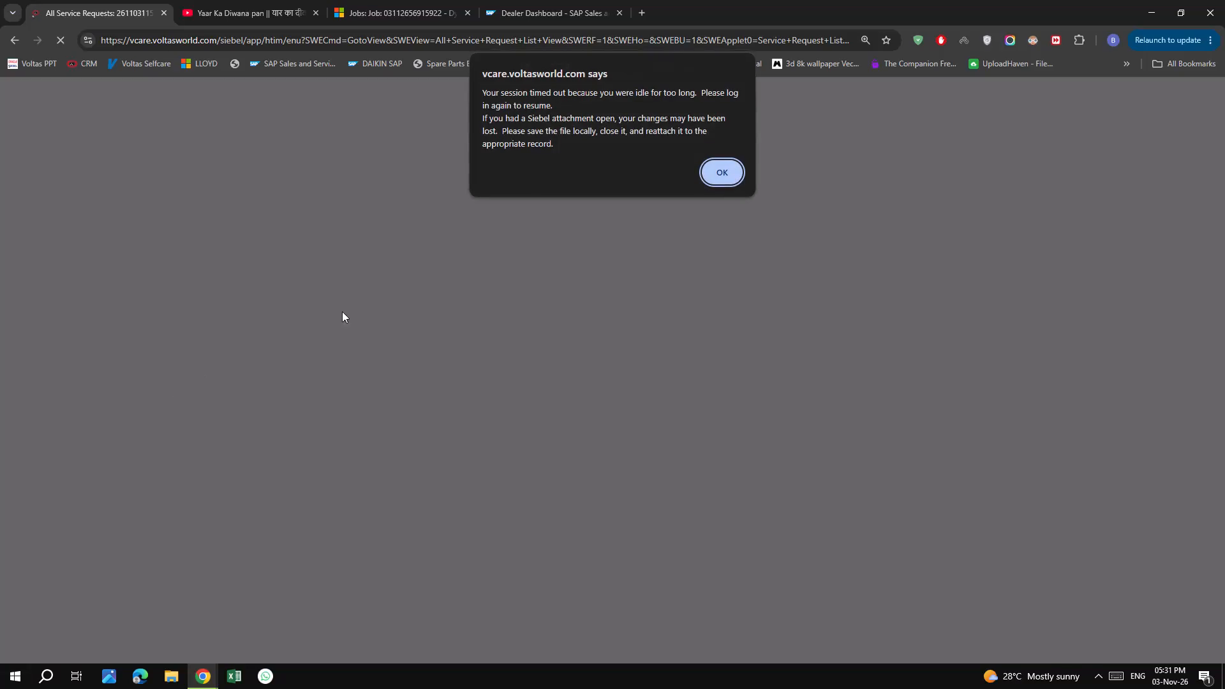
Dismiss the session timeout notice and resume the Voltas CRM session.
left_click(723, 173)
left_click(627, 406)
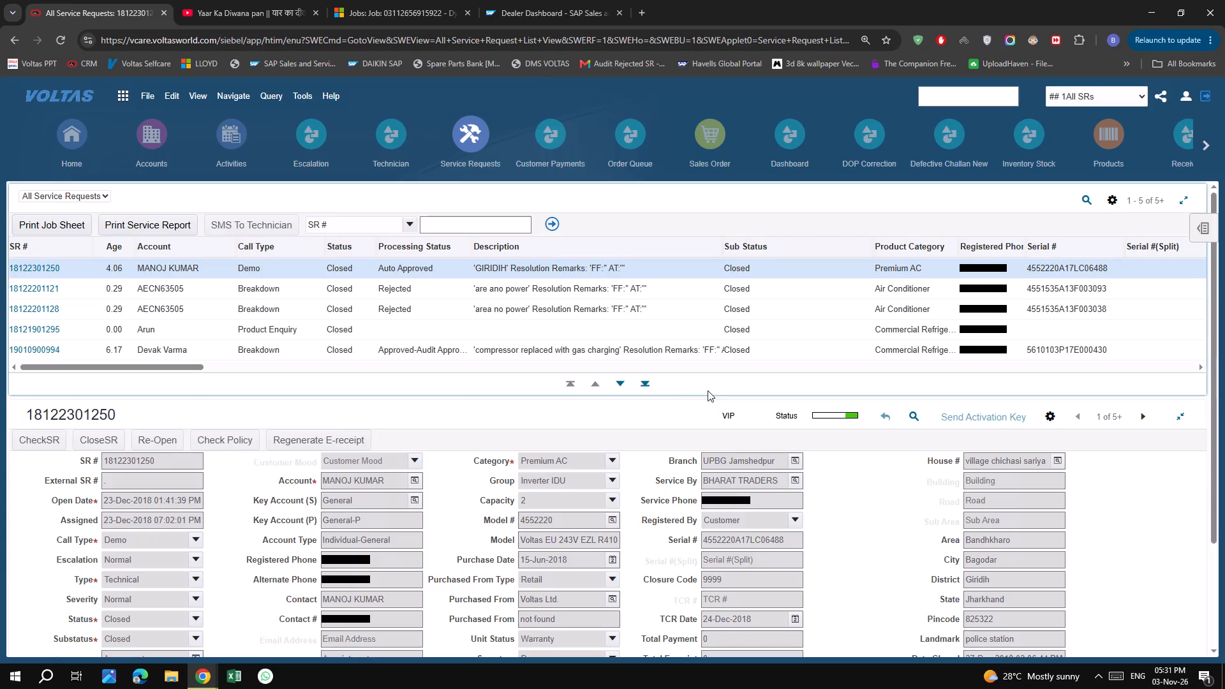
Filter the All Service Requests list with the saved query Open SRs and sort it by SR # in descending order.
left_click(1090, 103)
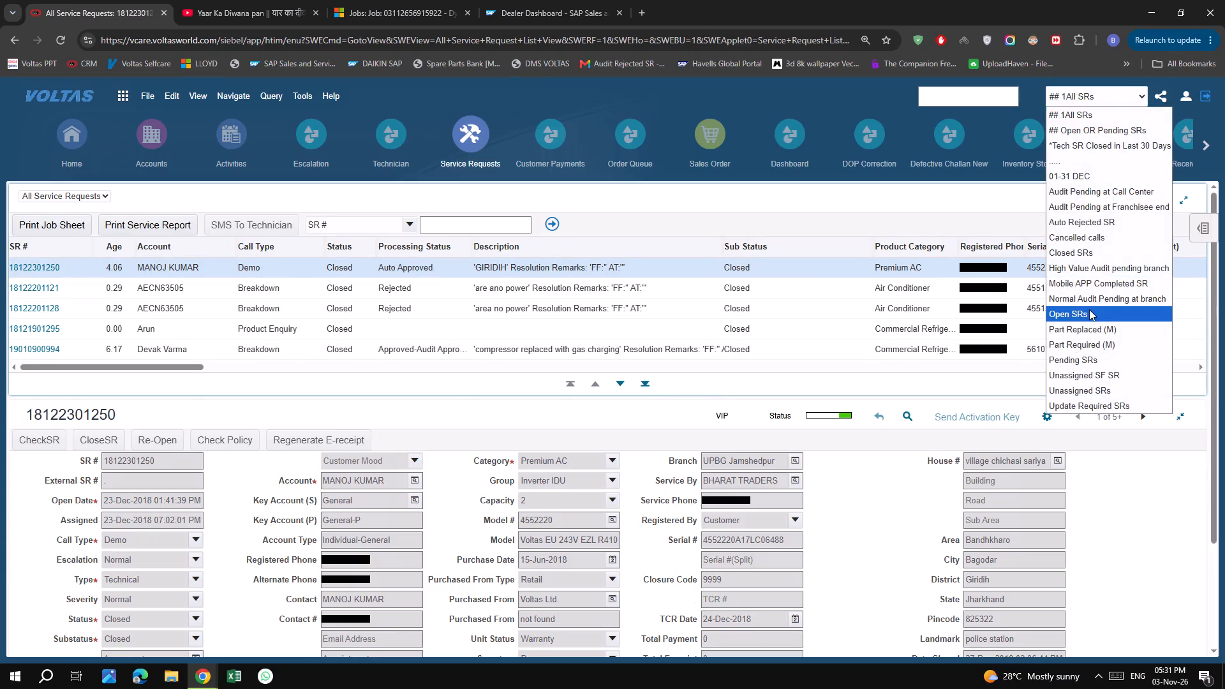
left_click(1089, 309)
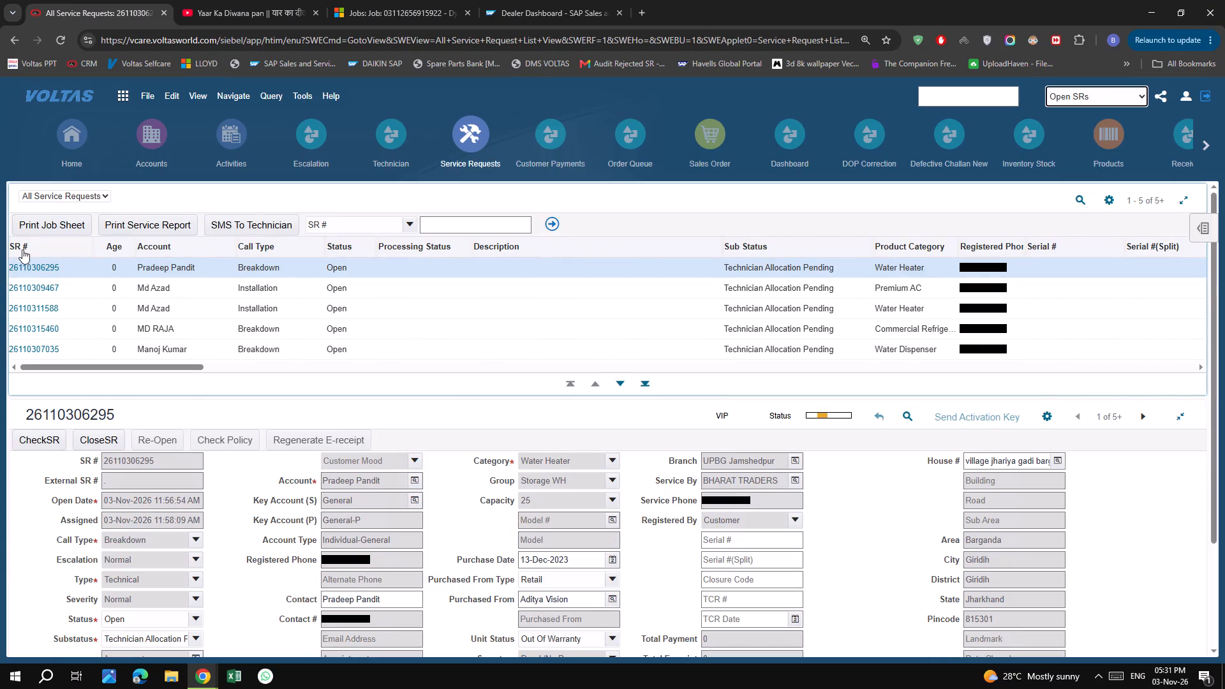
left_click(43, 243)
left_click(68, 246)
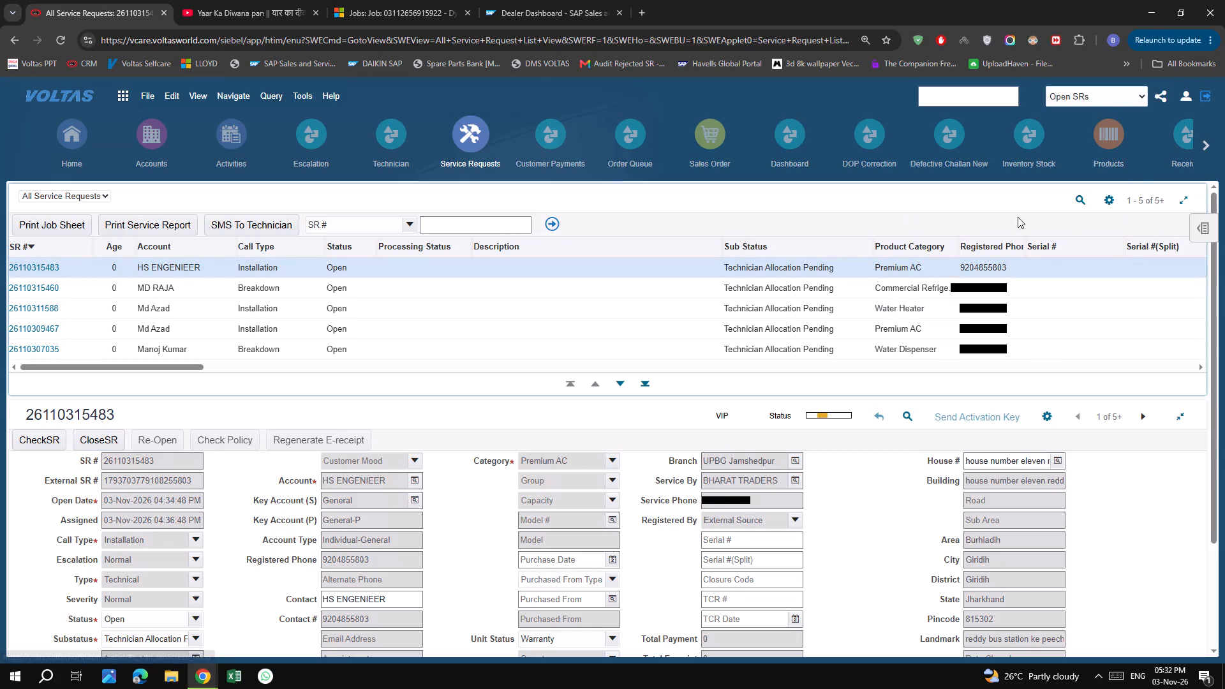
left_click(1076, 200)
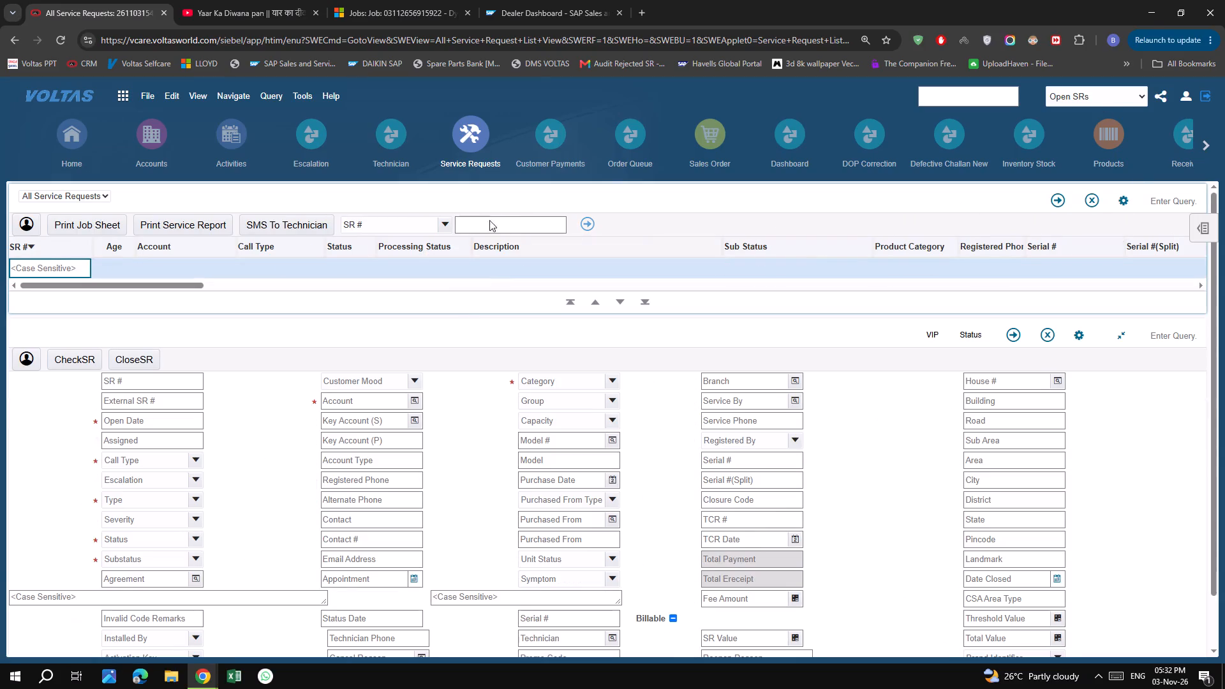
left_click(501, 223)
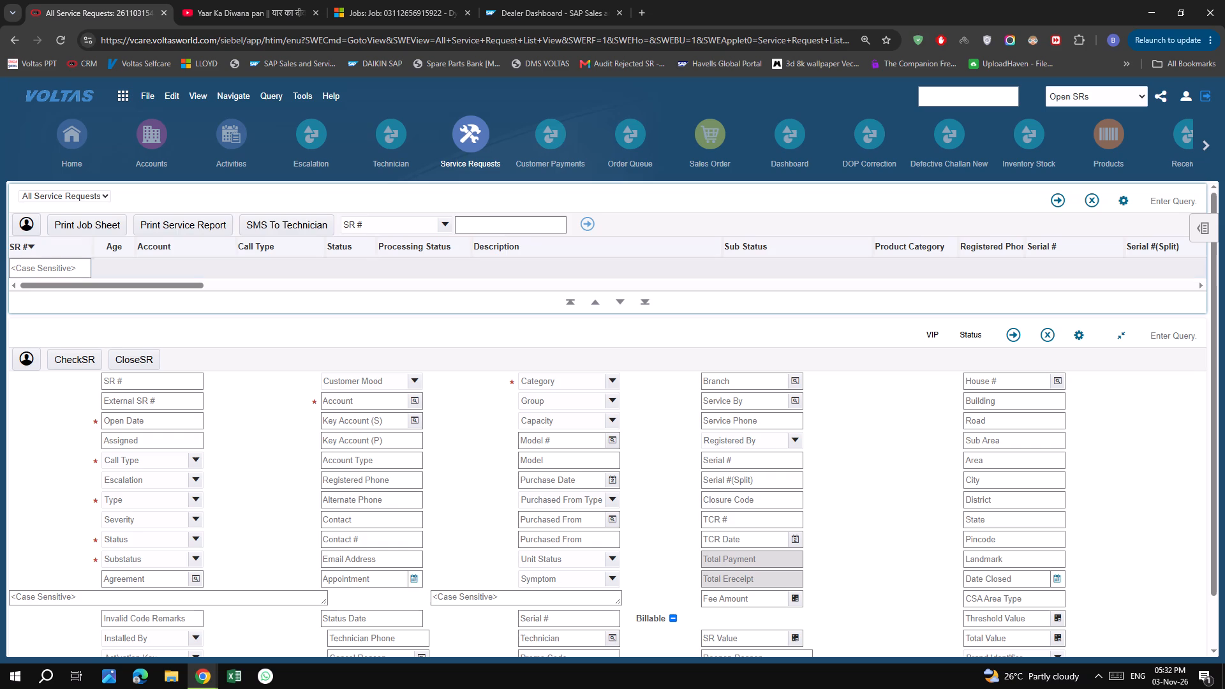
left_click(44, 268)
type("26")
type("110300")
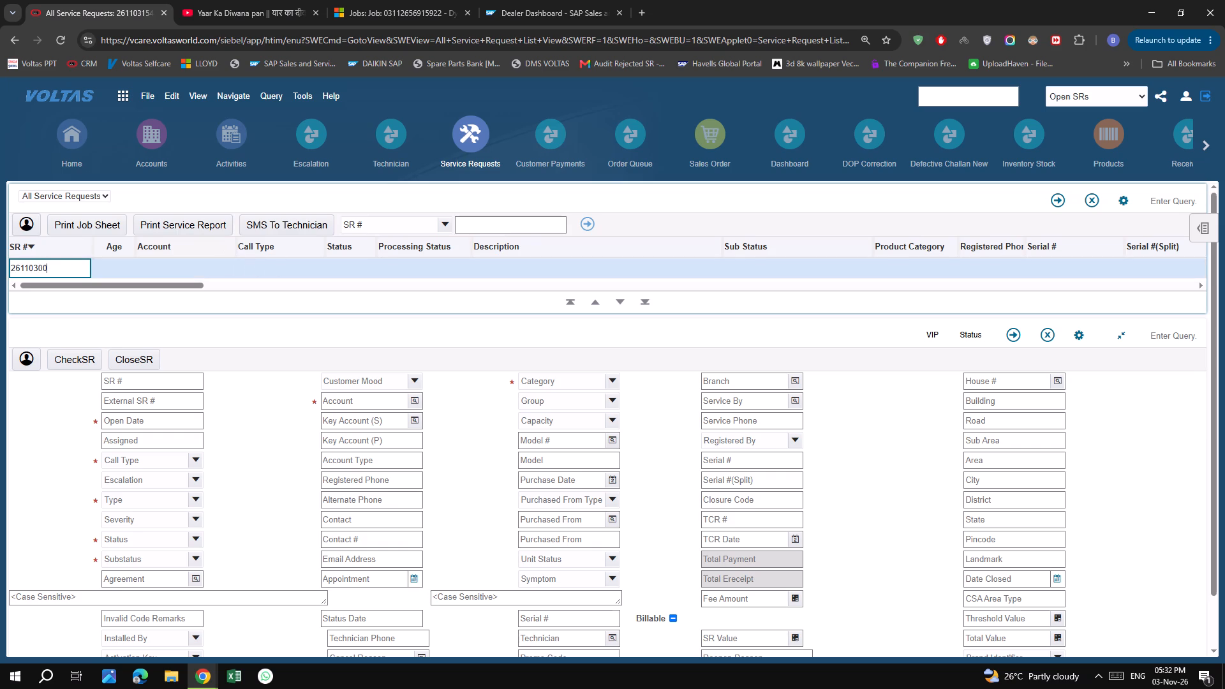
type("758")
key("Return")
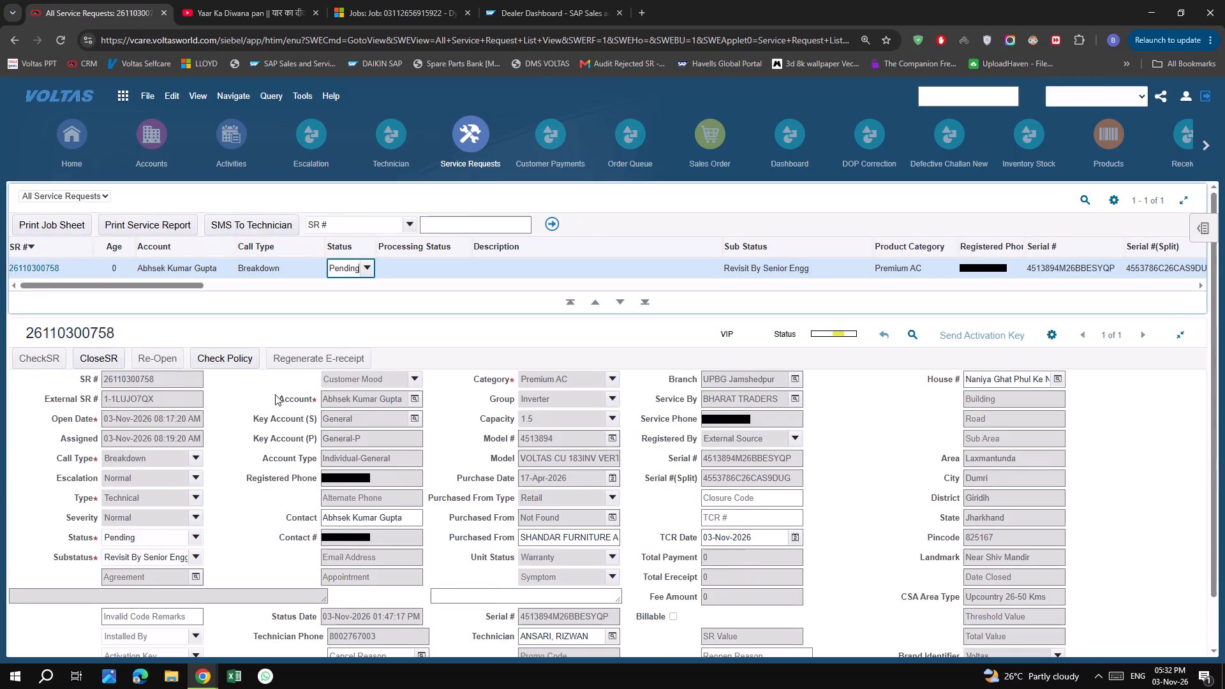
left_click(30, 263)
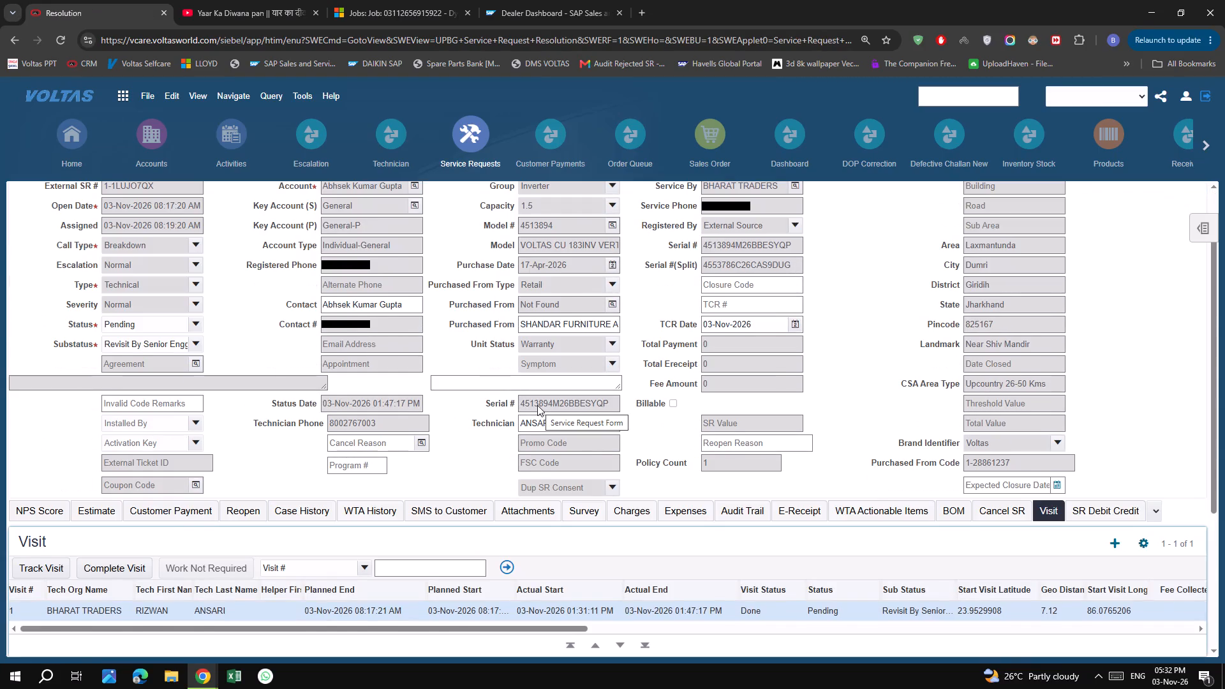
Enter "work done" in the empty remarks box below the Symptom field of the service request and save the record.
scroll(580, 442, "down", 4)
scroll(494, 379, "up", 7)
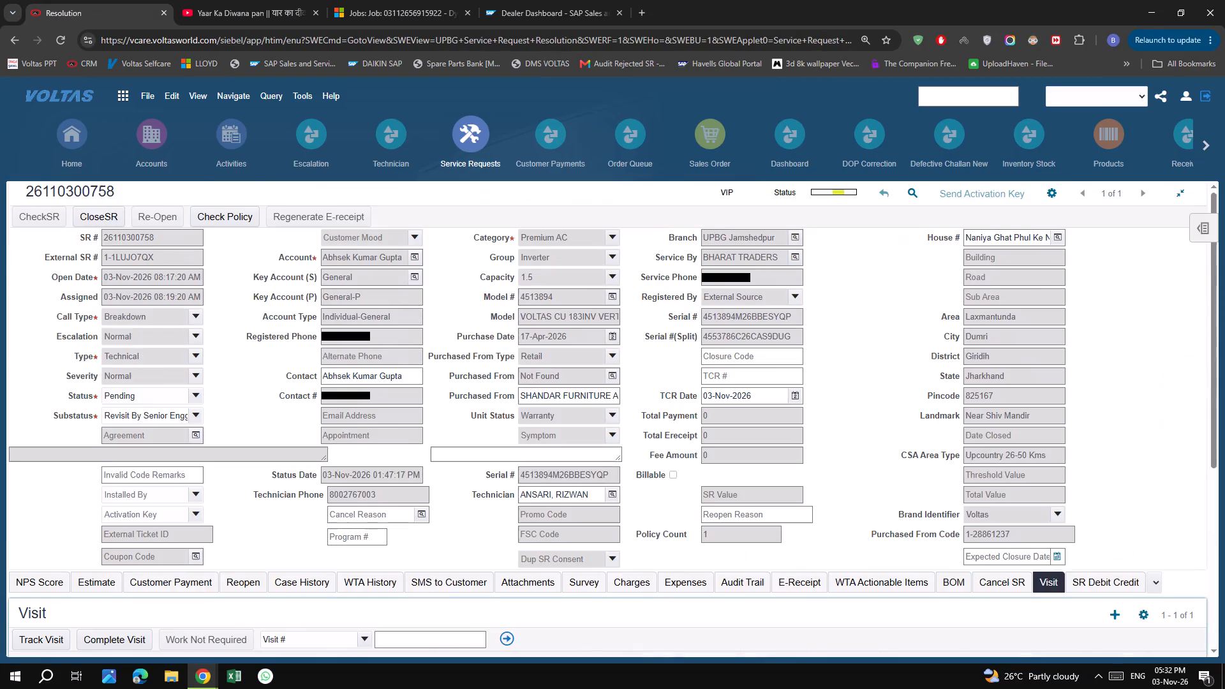
left_click(528, 456)
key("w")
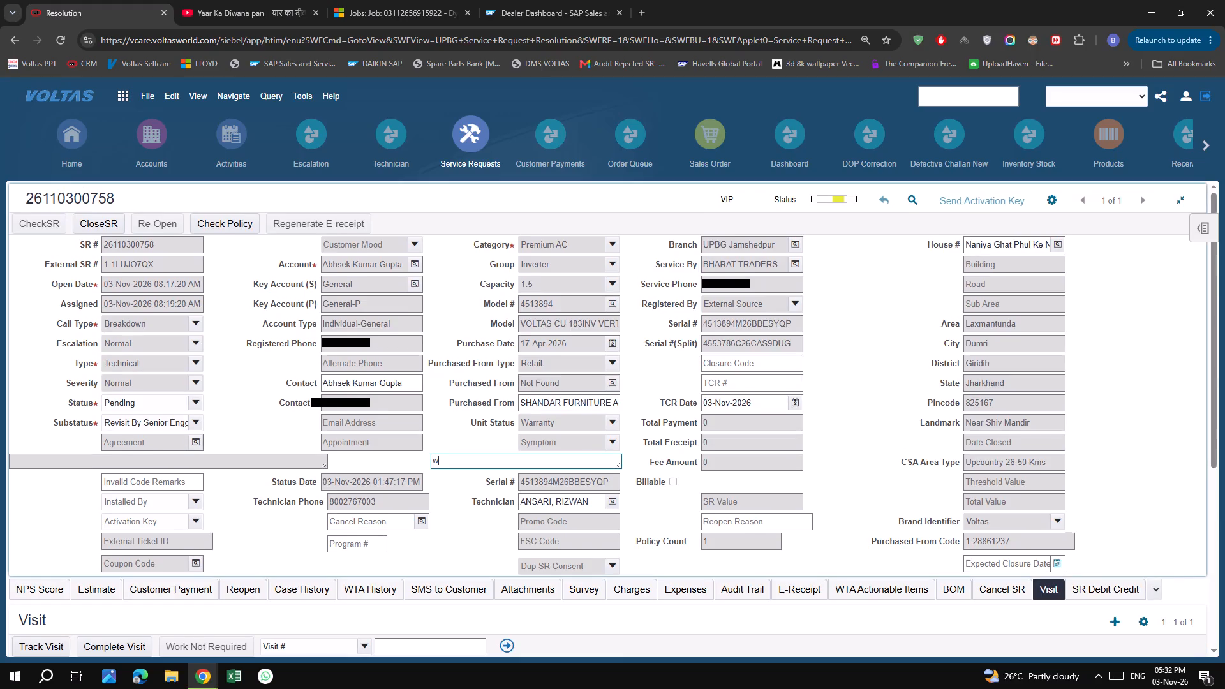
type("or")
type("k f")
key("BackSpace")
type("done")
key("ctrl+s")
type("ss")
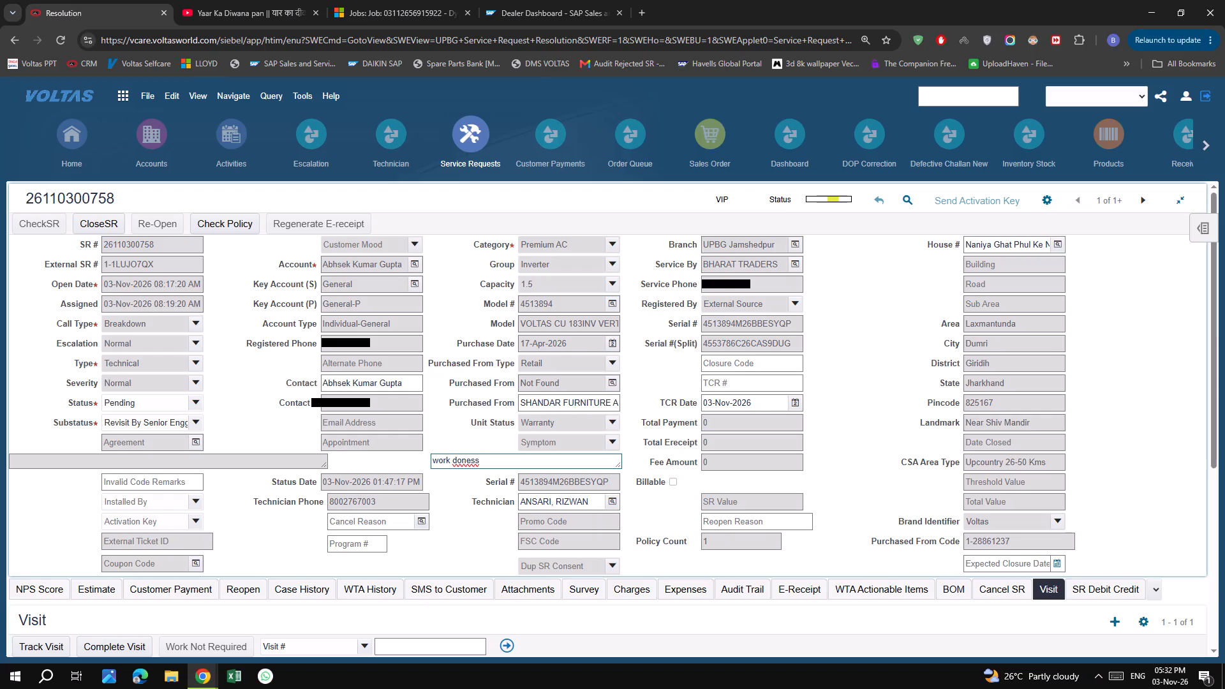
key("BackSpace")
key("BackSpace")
Check the visit and resolution entries of the open service request.
scroll(1122, 588, "down", 3)
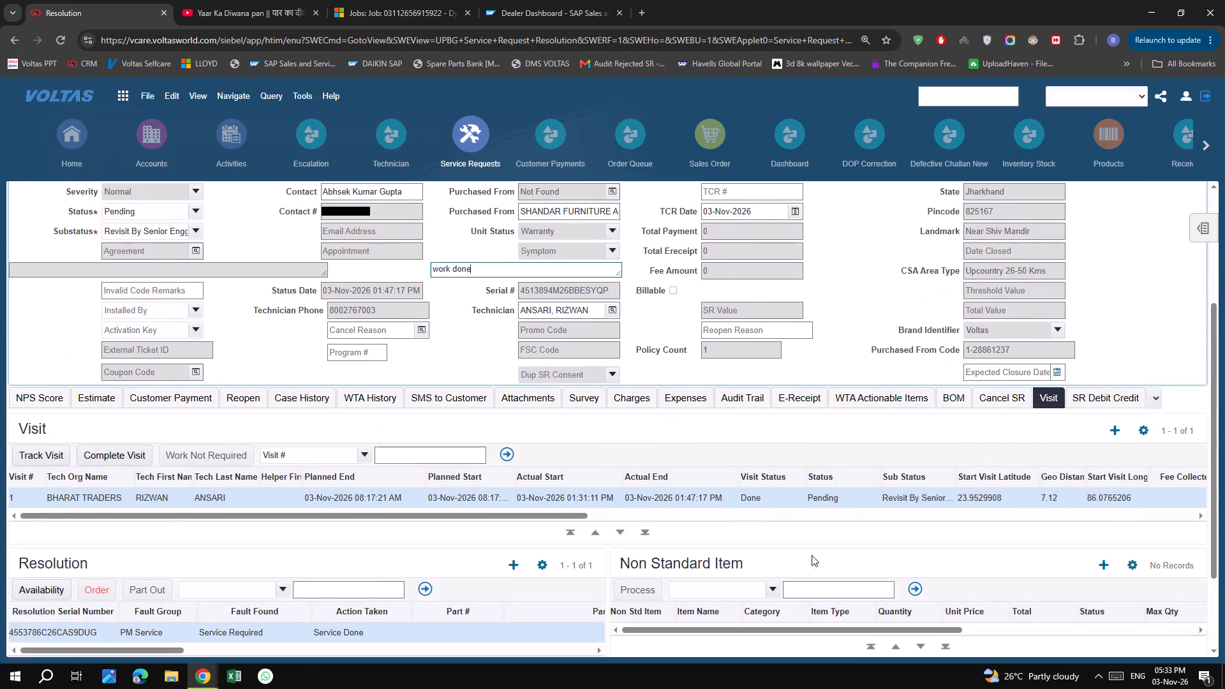
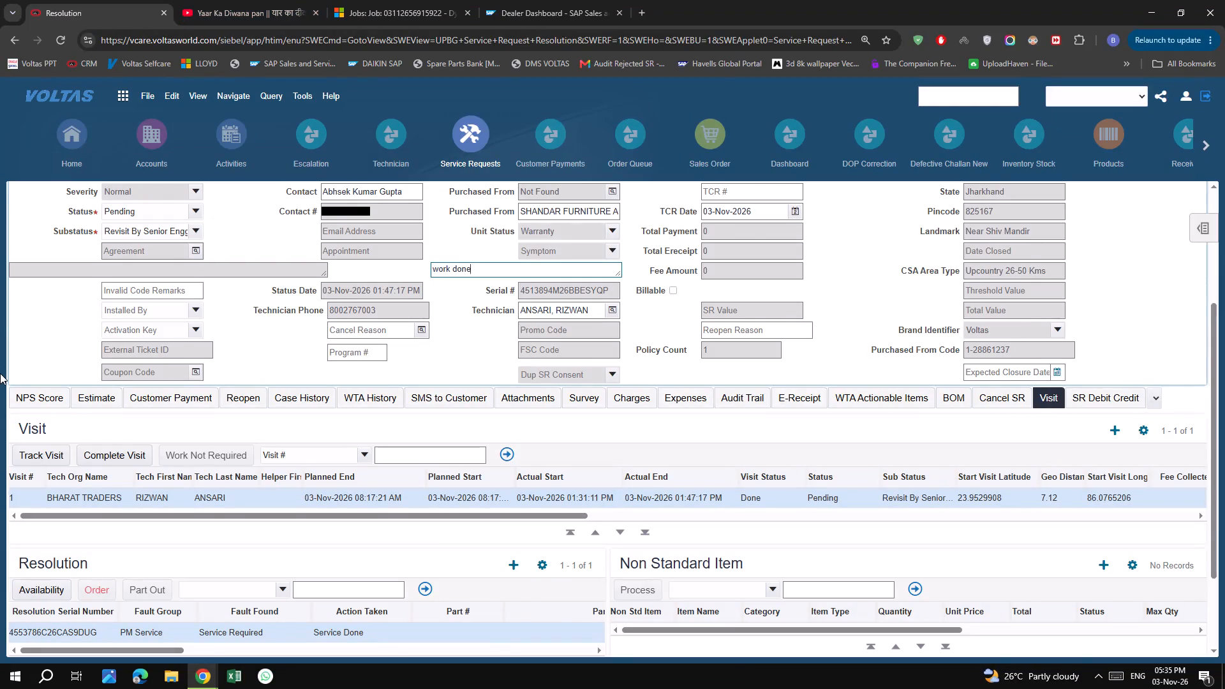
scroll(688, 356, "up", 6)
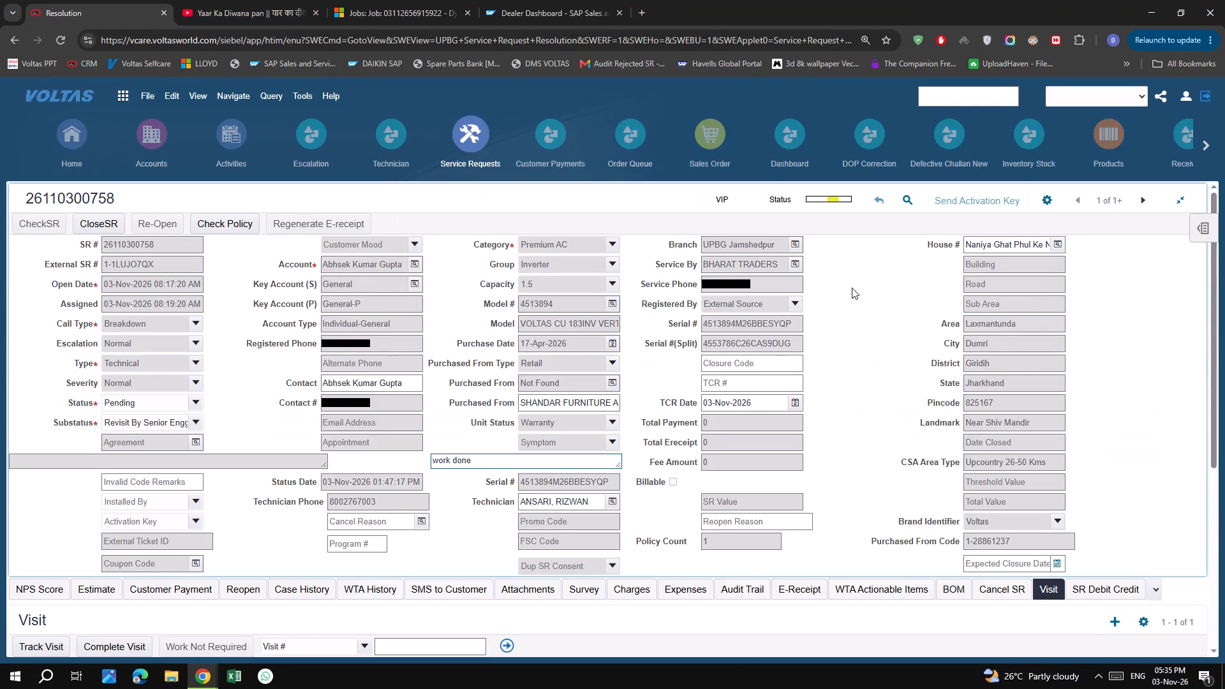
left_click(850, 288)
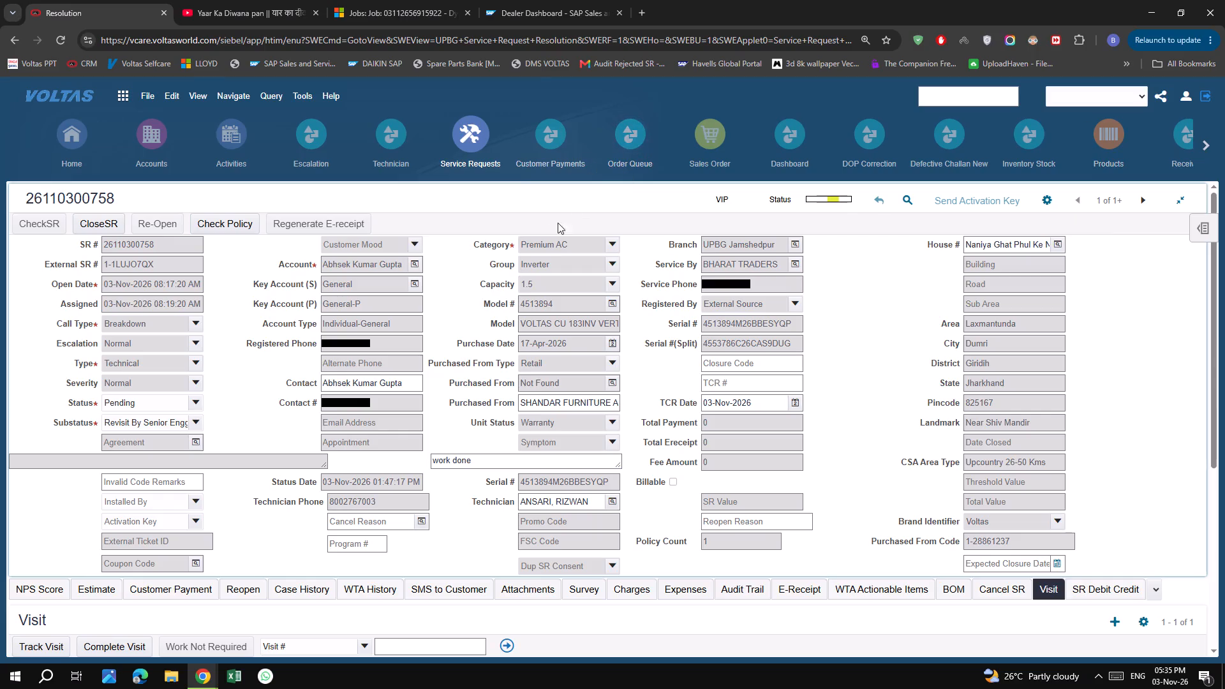
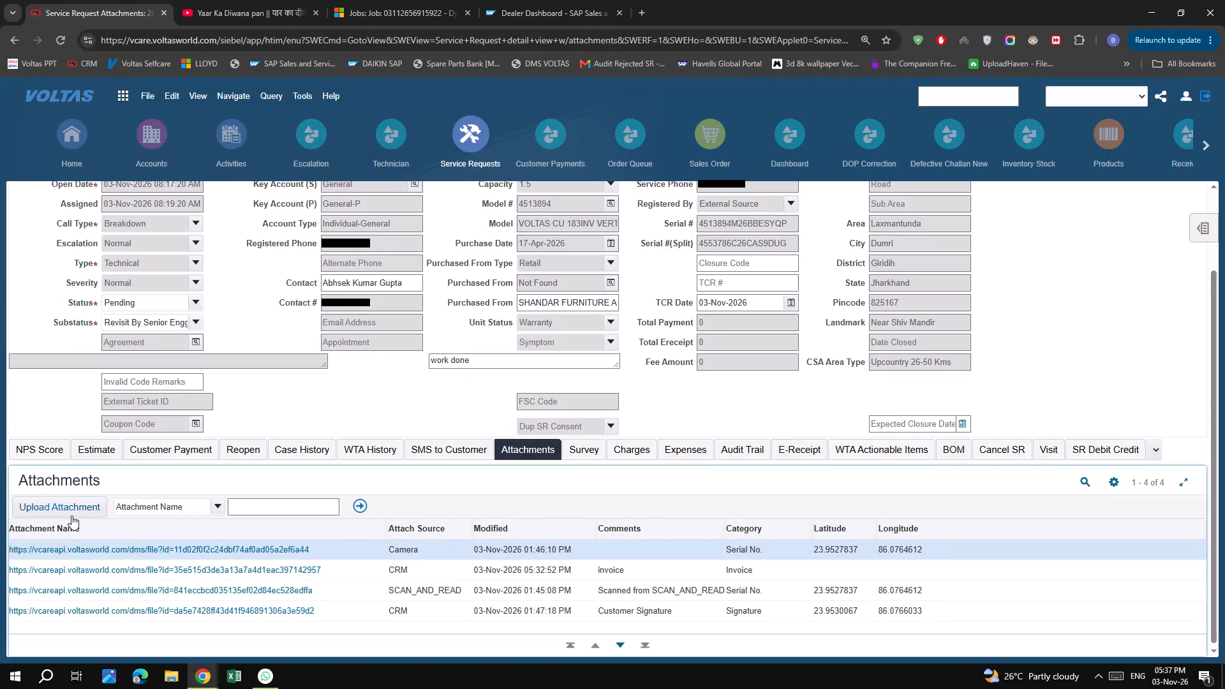
Upload the file WhatsApp Image 2026-11-03 at 17.37.31 to the service request's attachments with the comment JS.
left_click(73, 506)
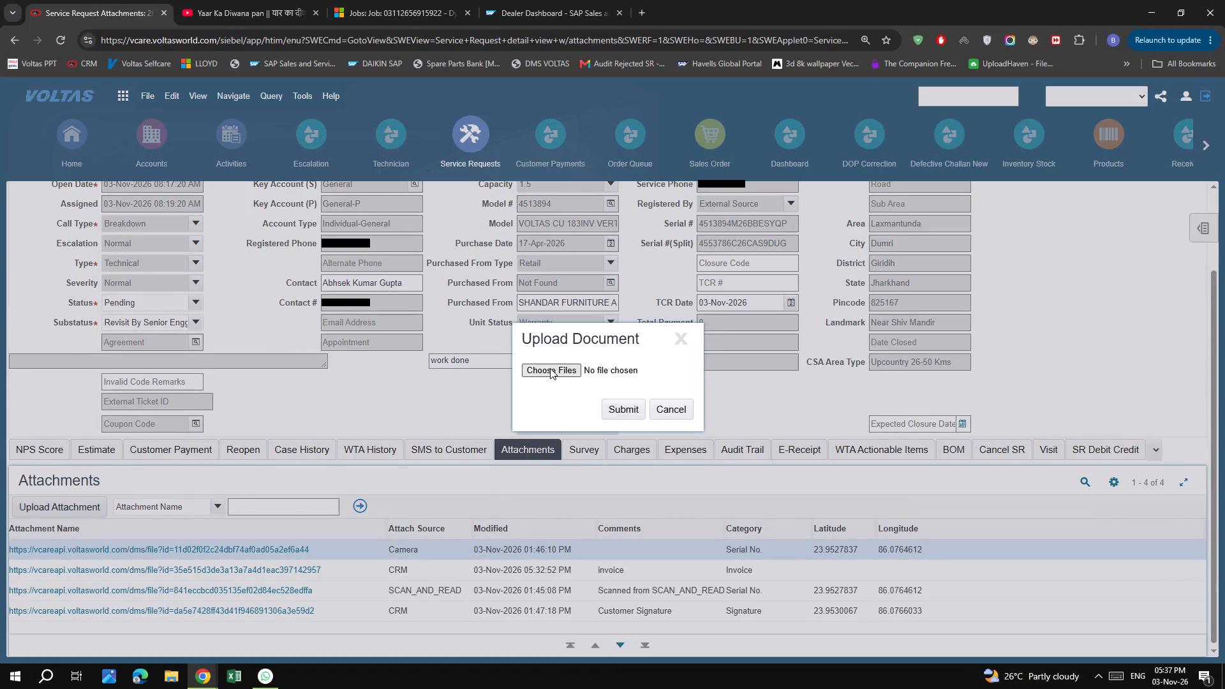
left_click(550, 368)
left_click(167, 127)
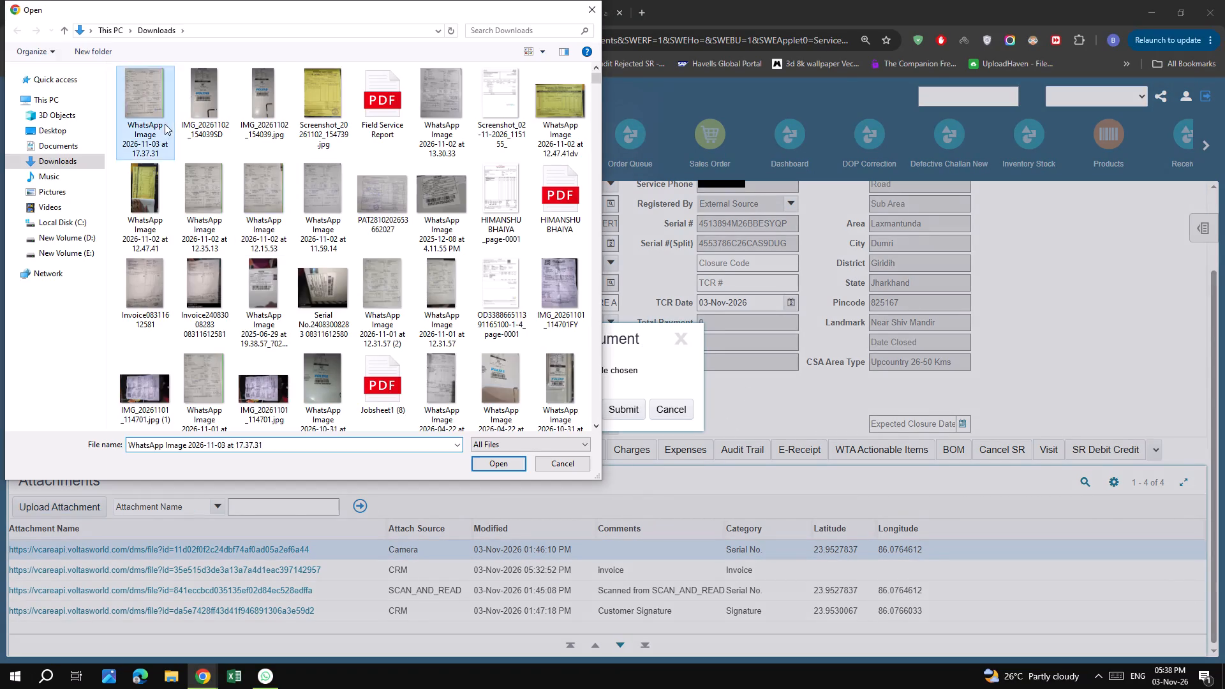
left_click(526, 467)
left_click(616, 391)
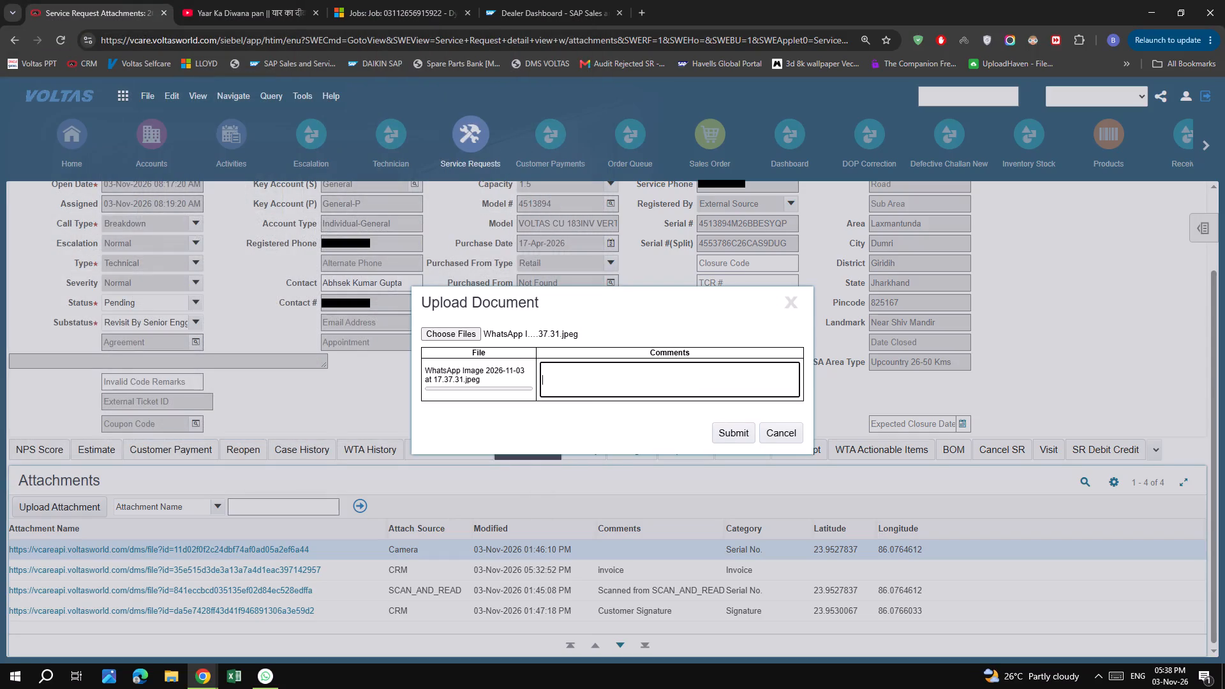
key("o")
left_click(748, 436)
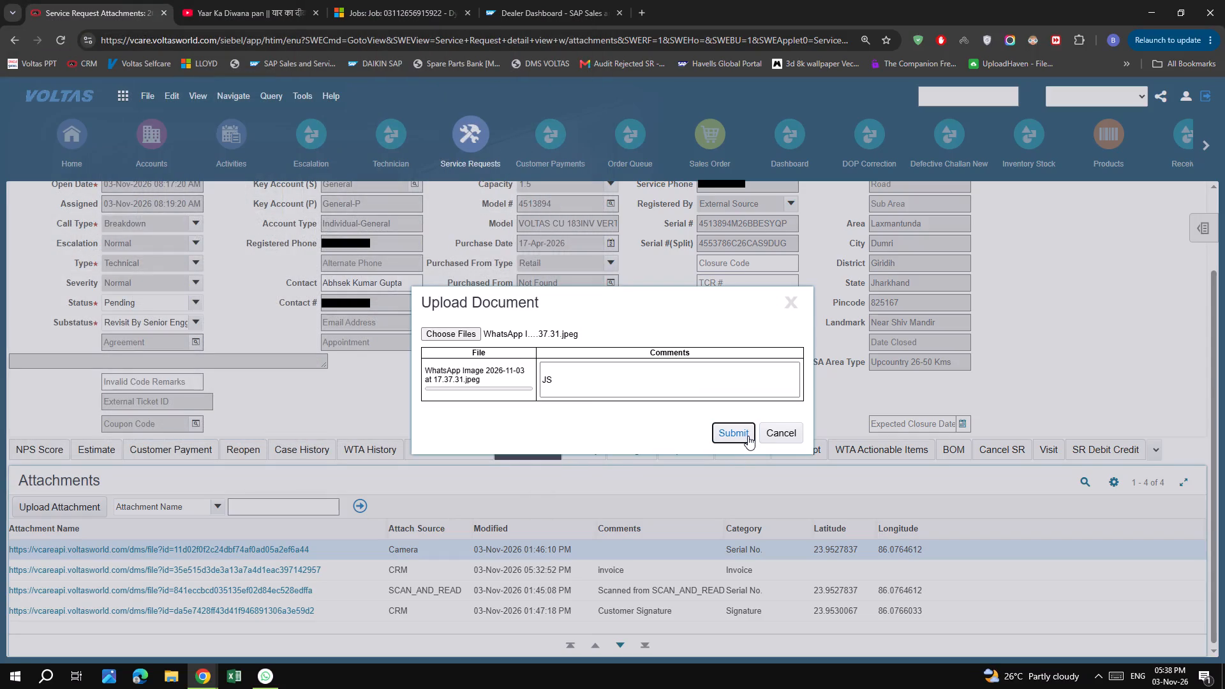
key("space")
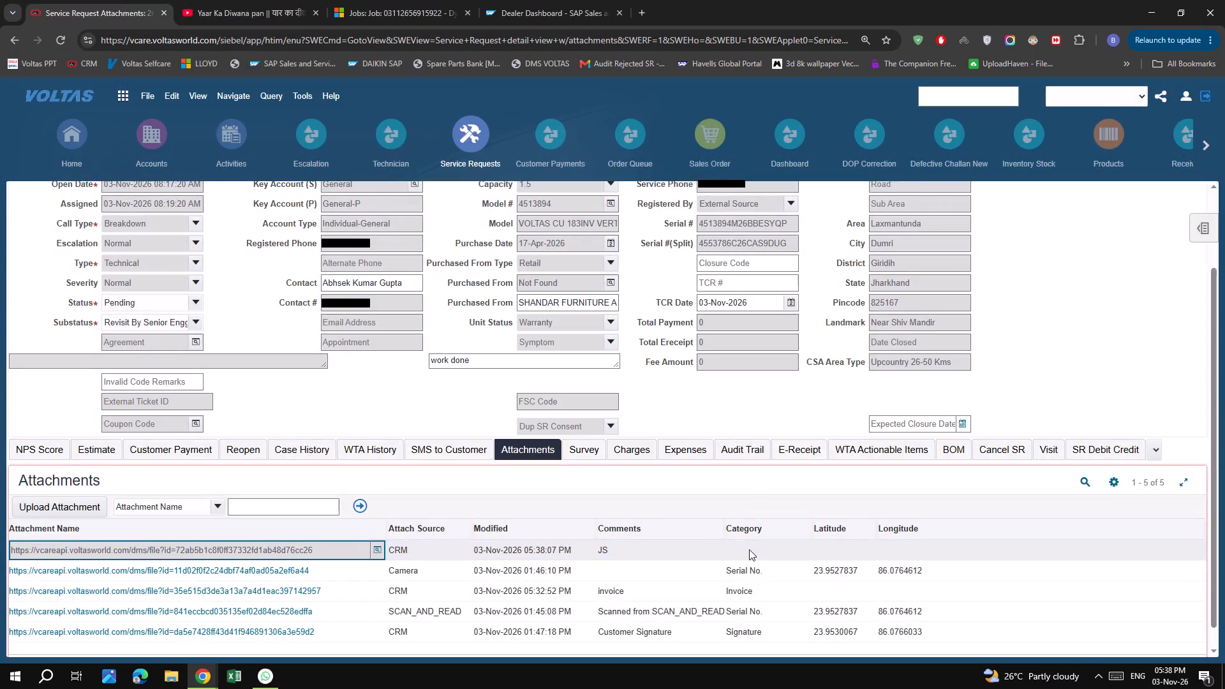
Set the category of the JS attachment to Job Sheet and refresh the attachment list.
left_click(749, 549)
type("JO")
left_click(770, 568)
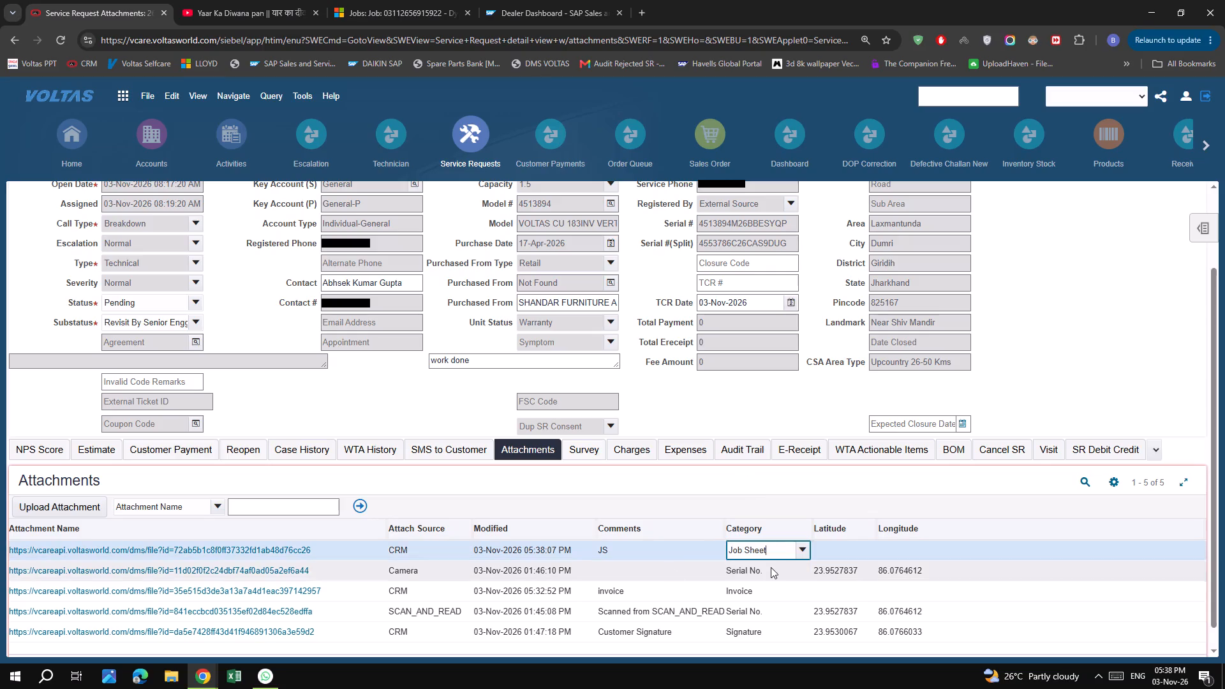
left_click(368, 505)
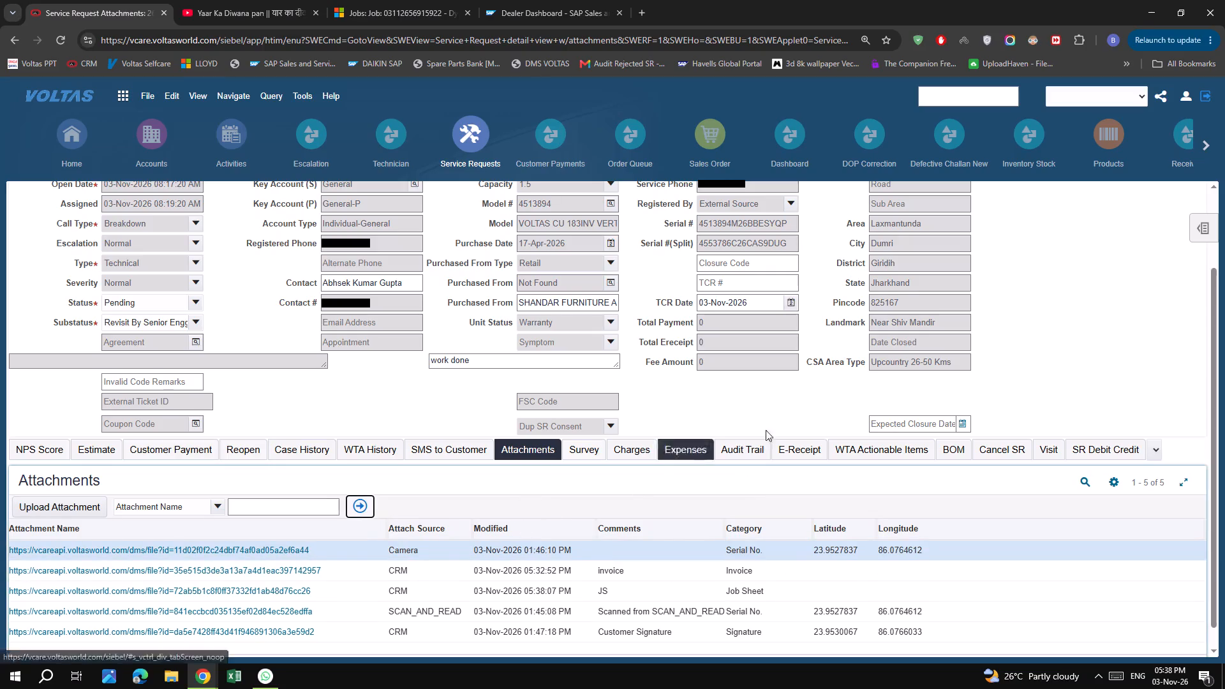
scroll(691, 400, "up", 6)
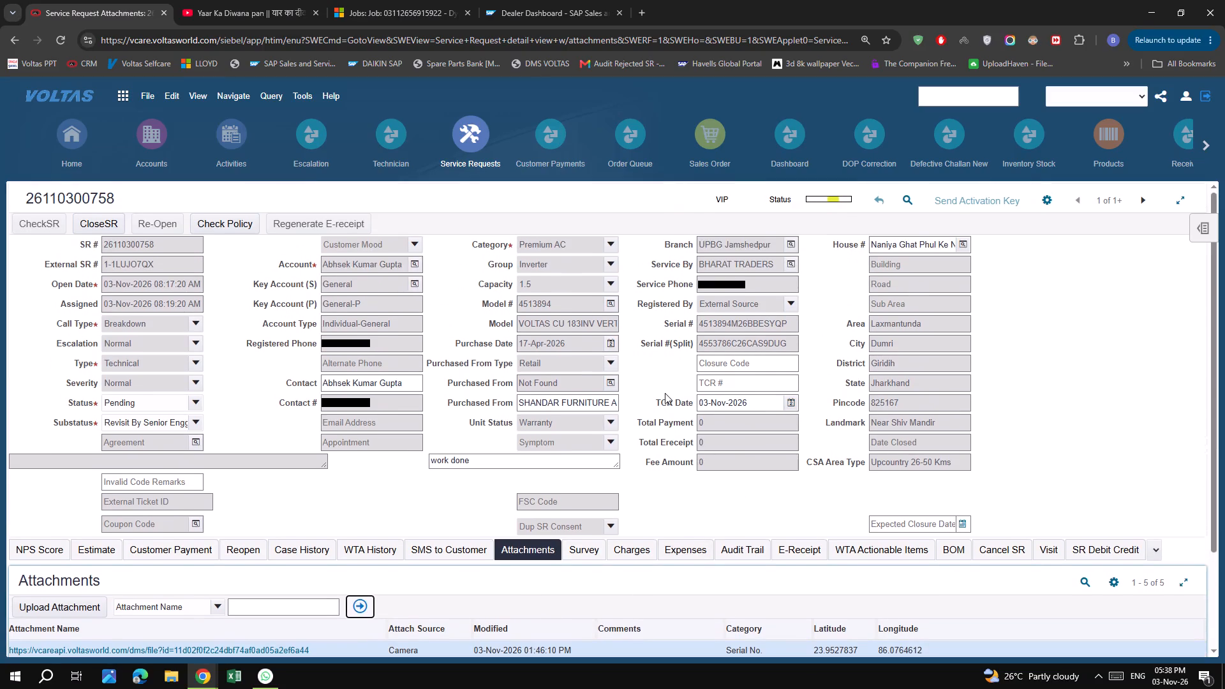
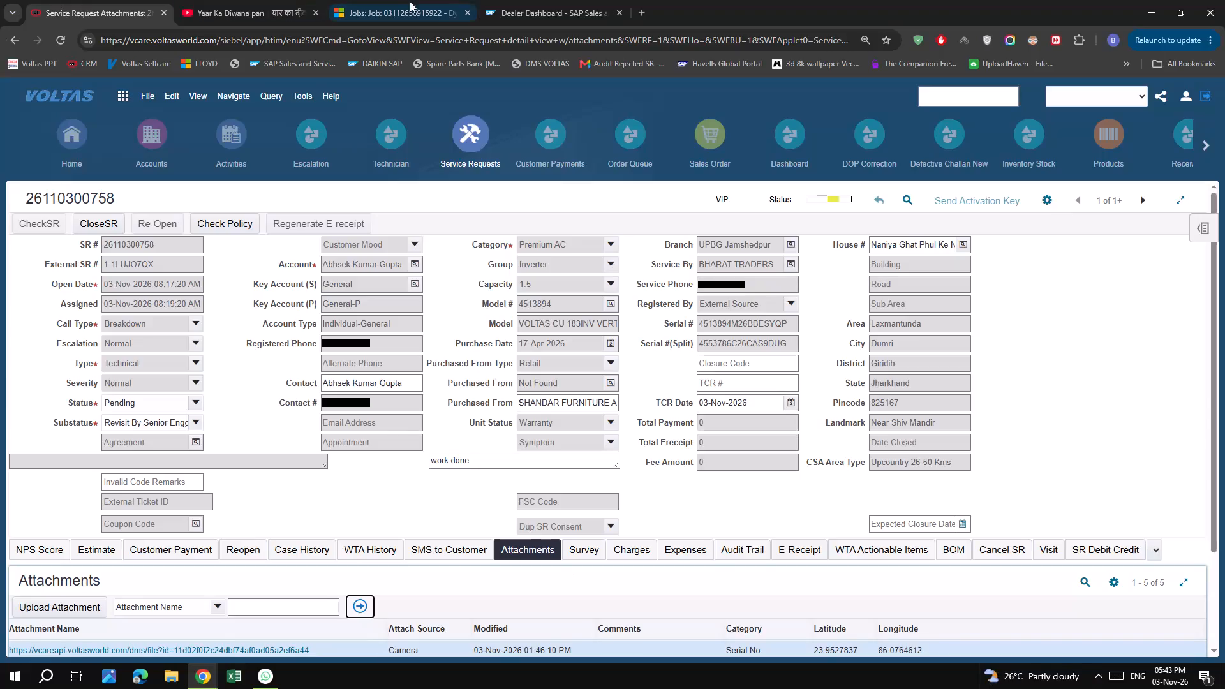
Switch to the Daikin Dealer Dashboard and reload it to check the Open Case list.
left_click(556, 9)
left_click(62, 40)
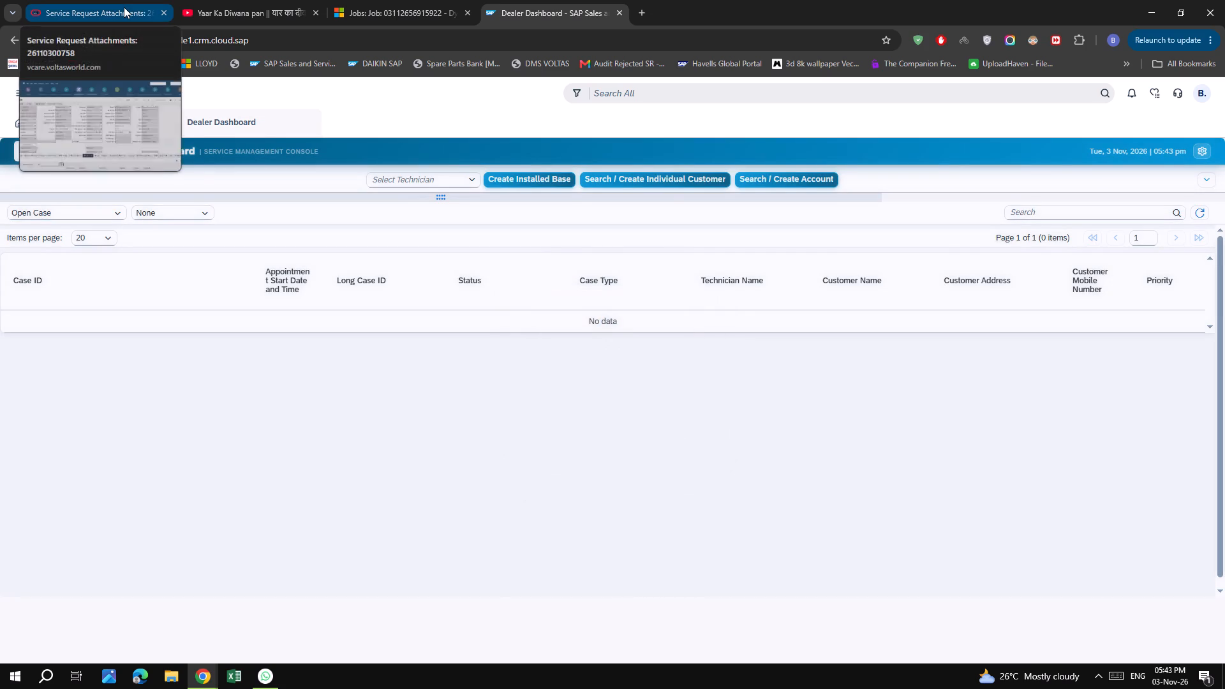
left_click(284, 394)
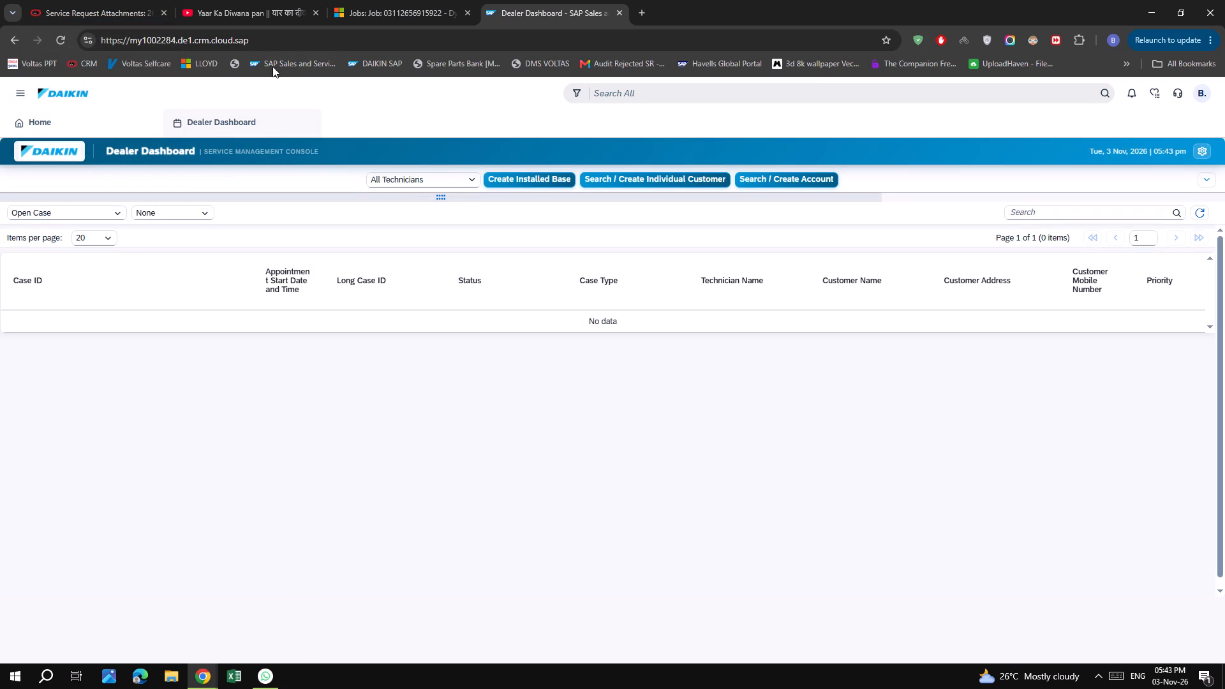
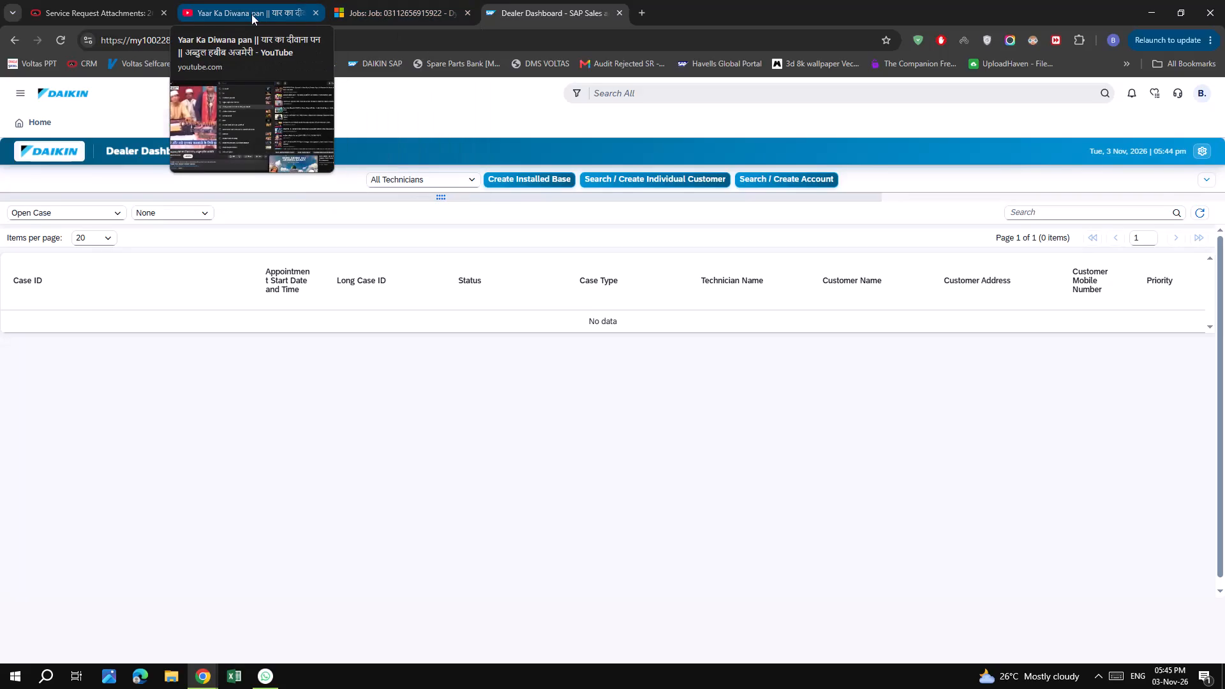
left_click(544, 8)
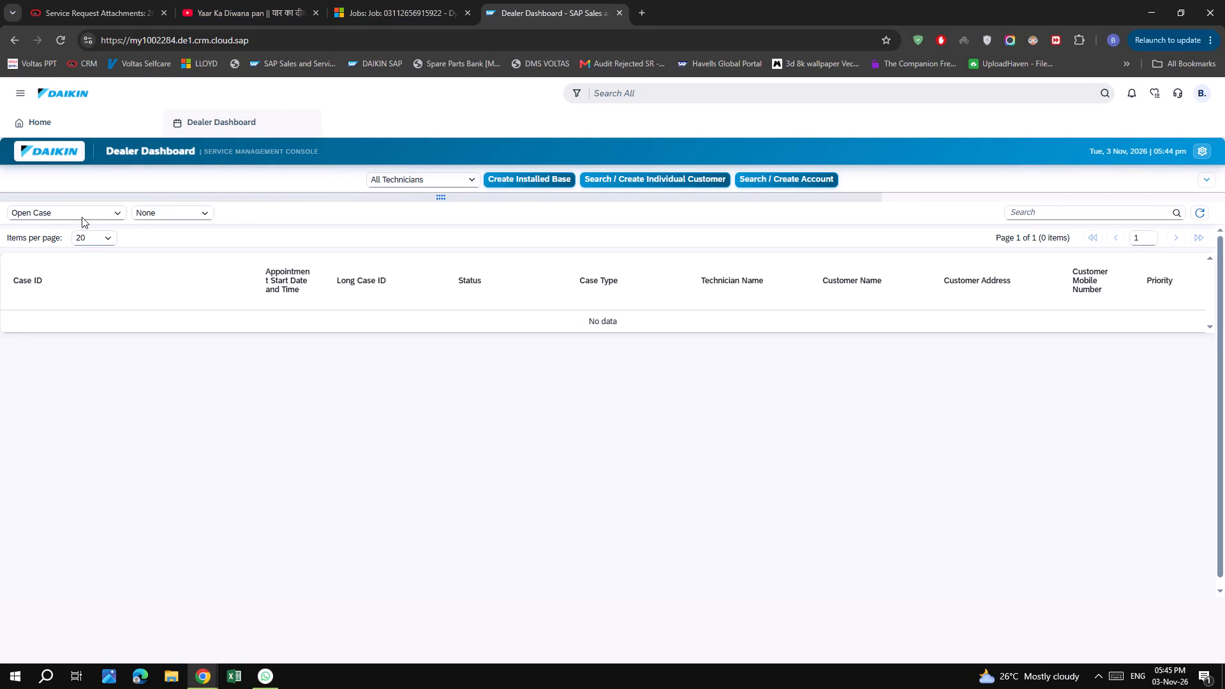
left_click(114, 13)
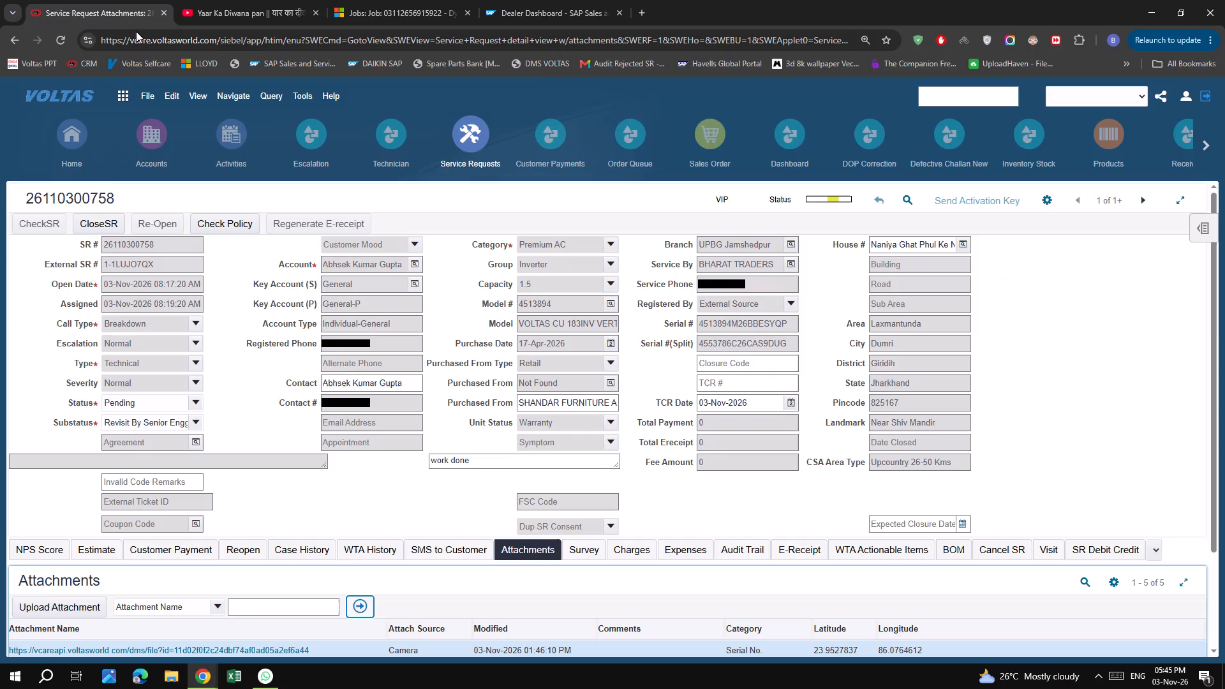
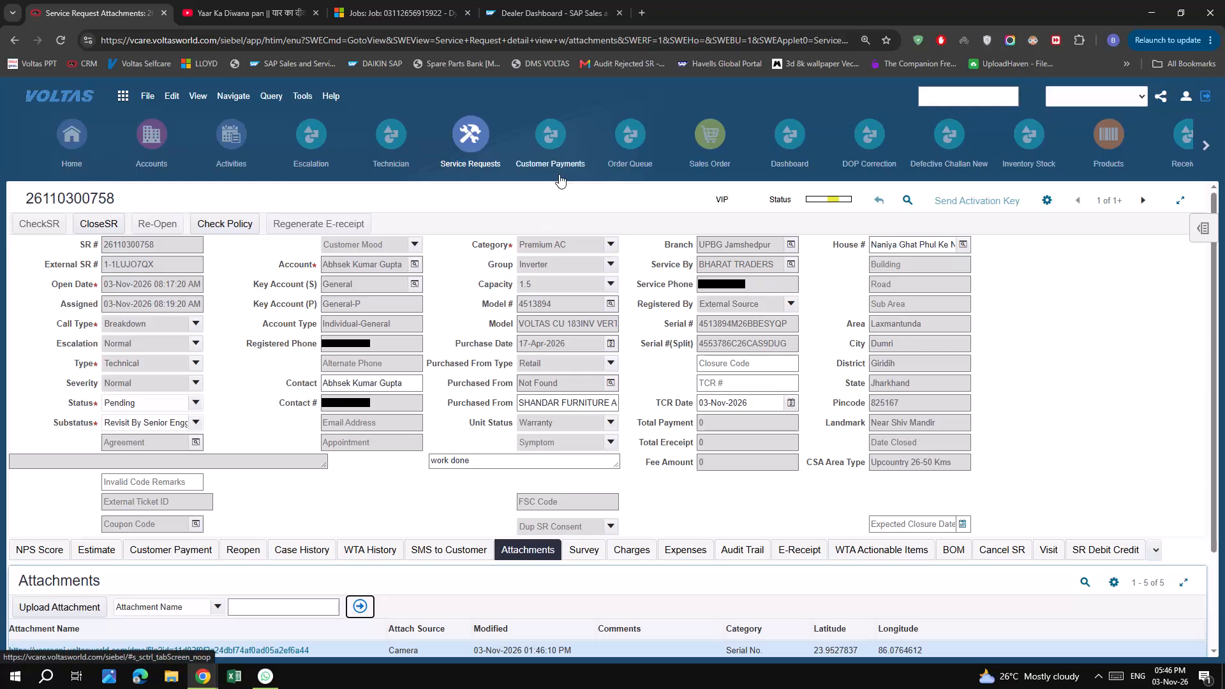
left_click(764, 367)
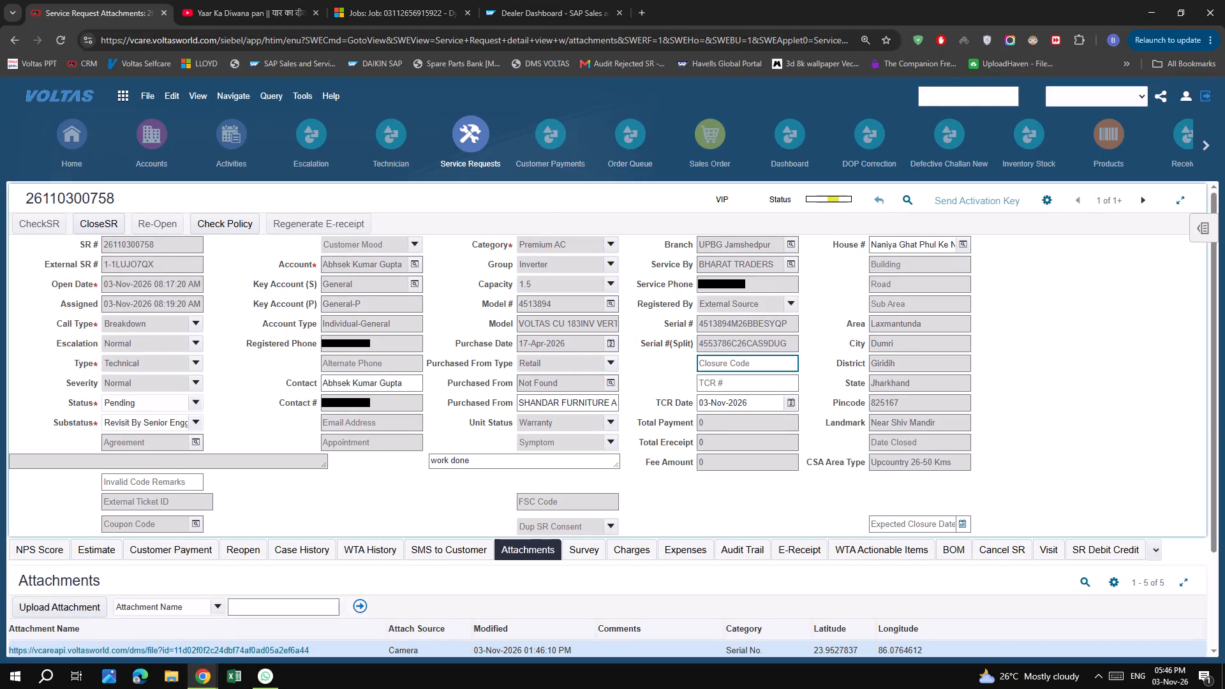
key("0")
type("994")
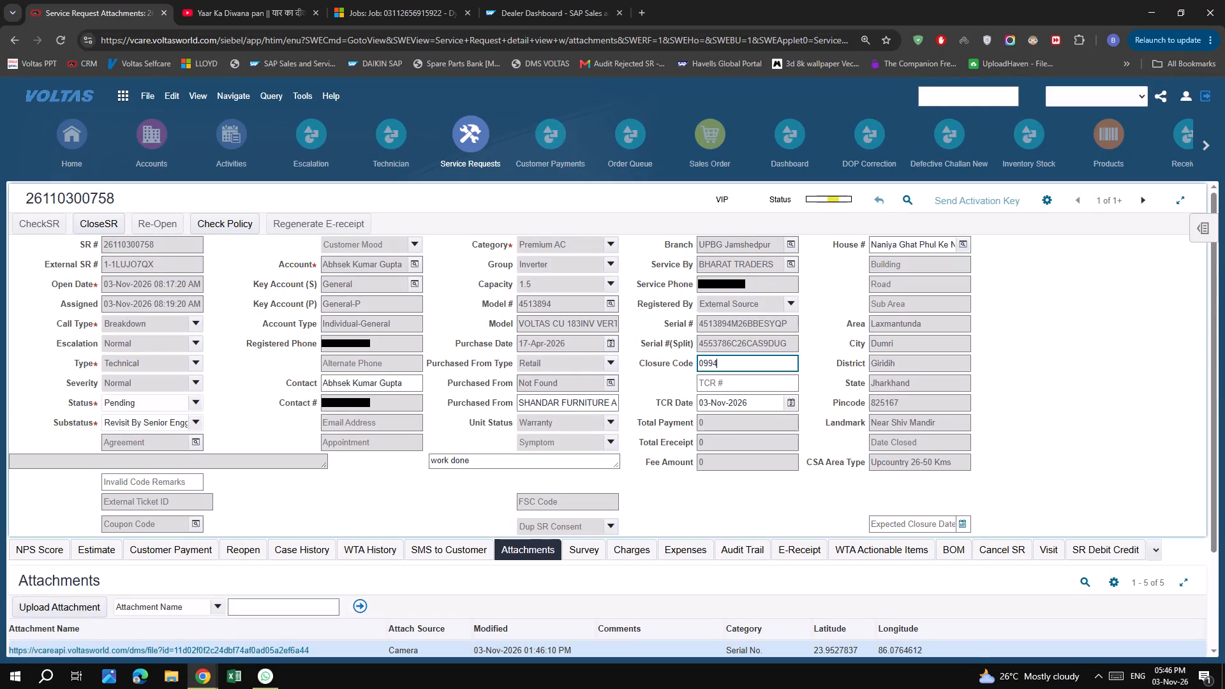
key("ctrl+s")
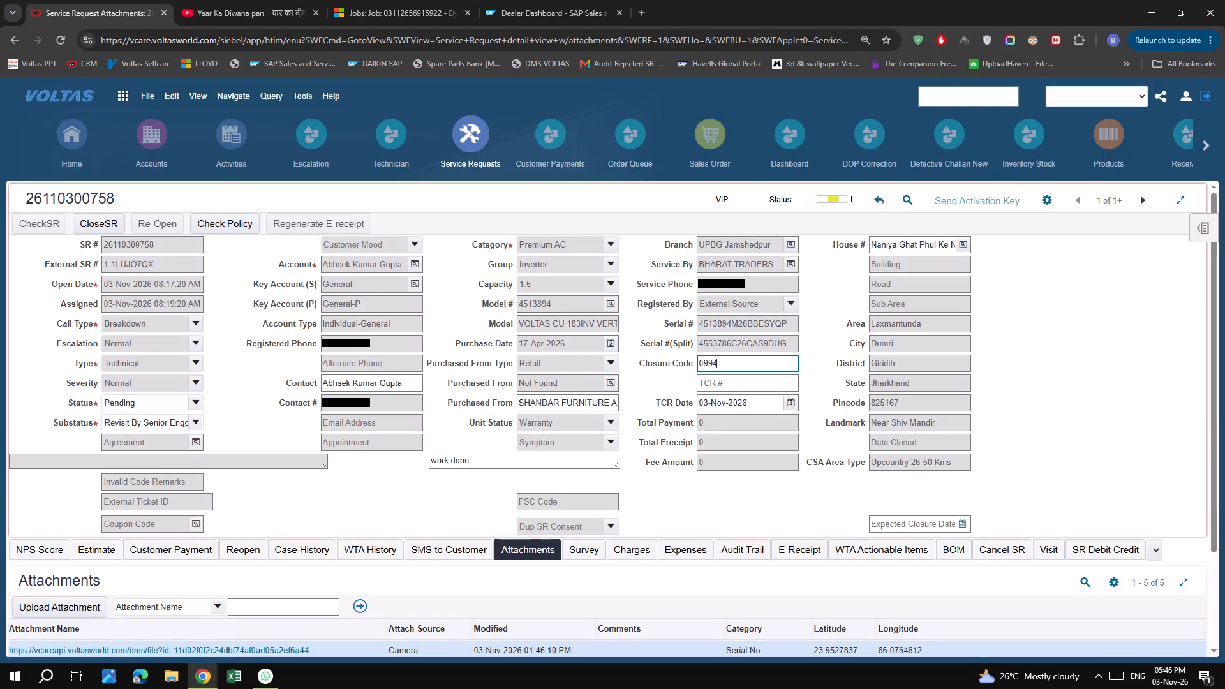
left_click(732, 157)
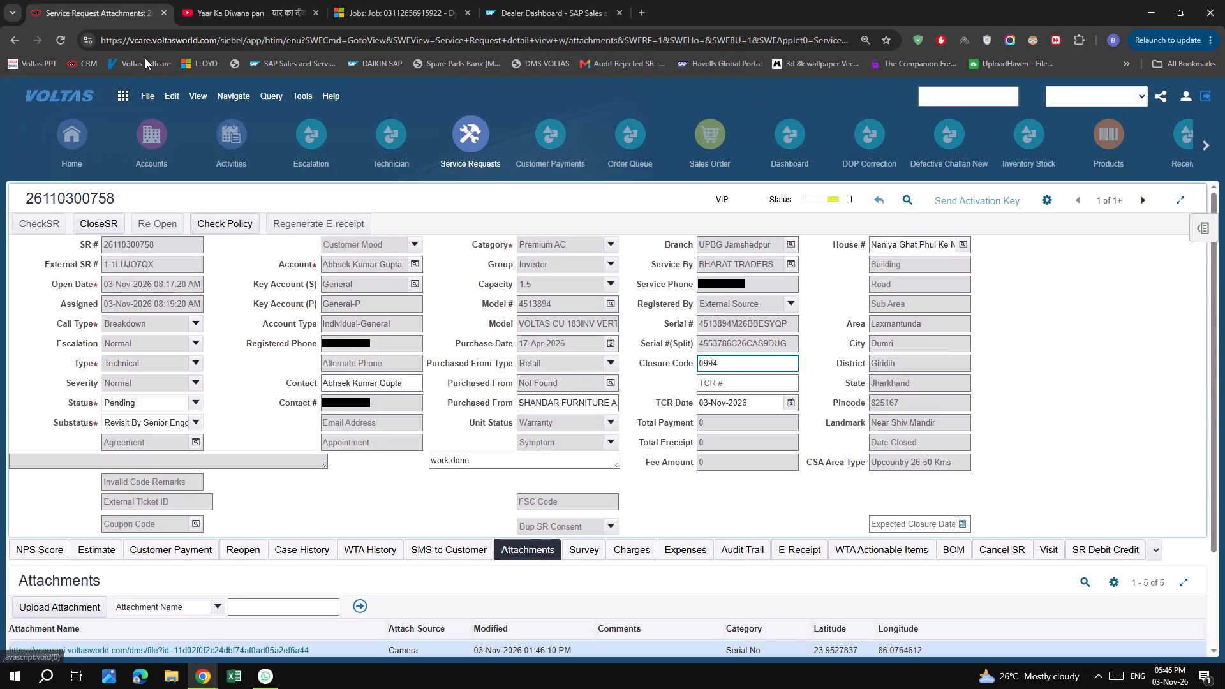
left_click(53, 33)
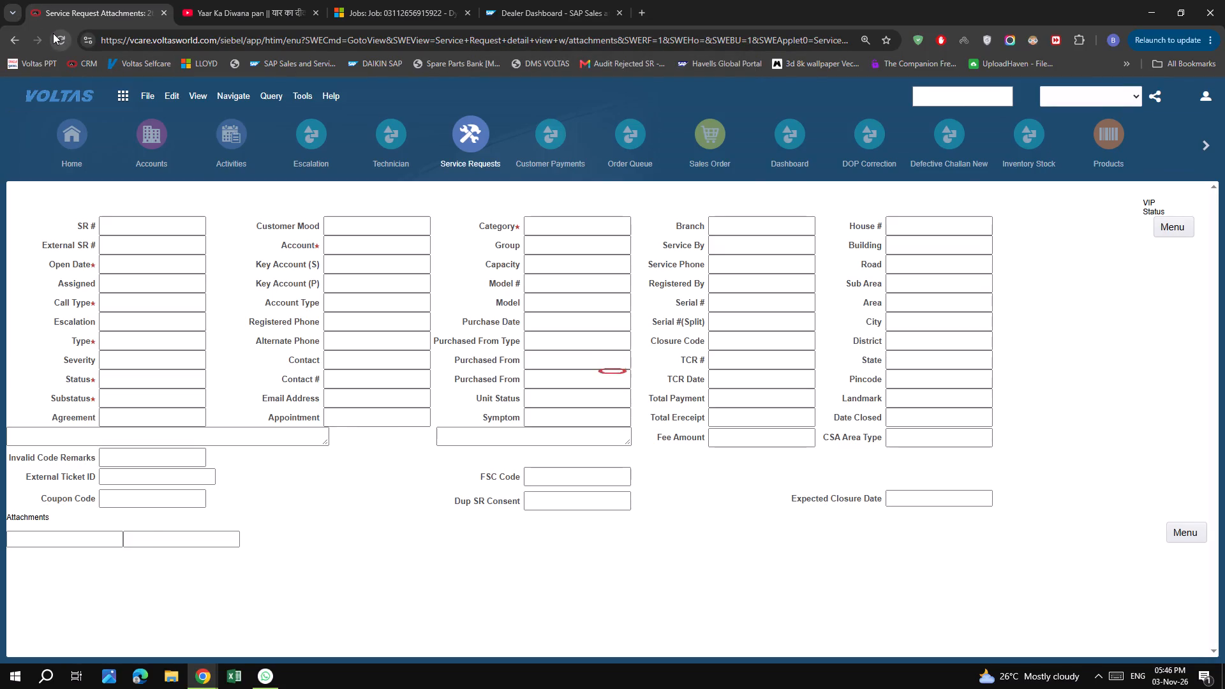
scroll(426, 387, "up", 8)
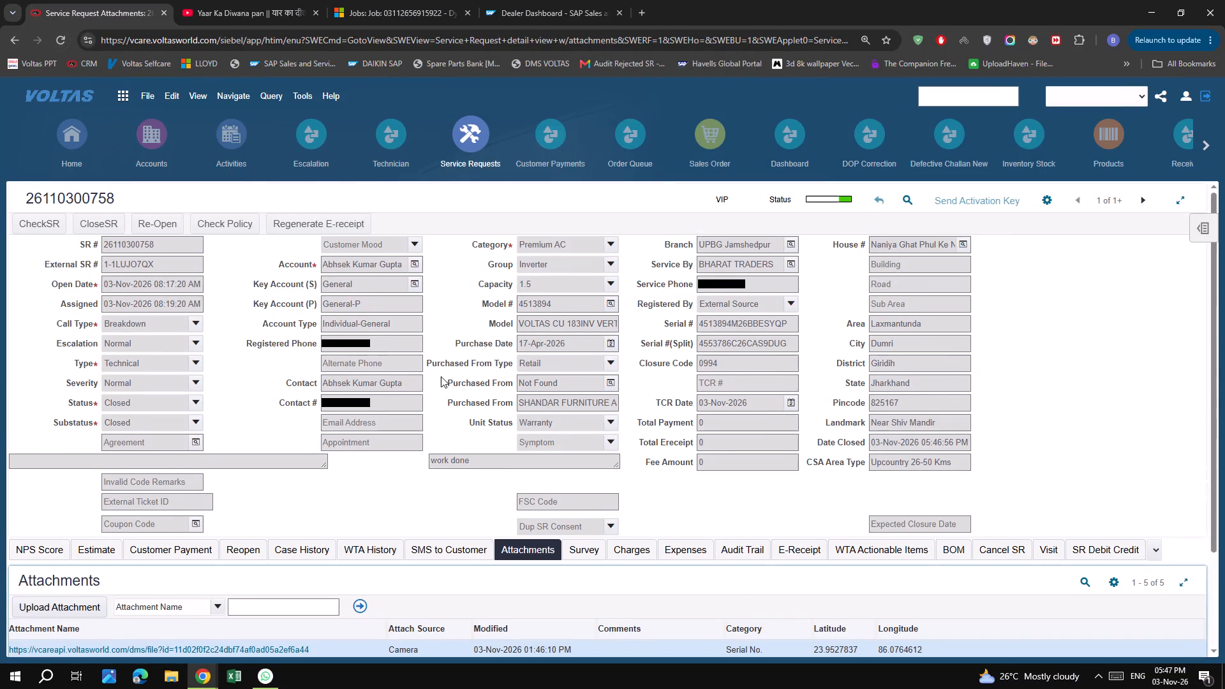
scroll(602, 376, "down", 6)
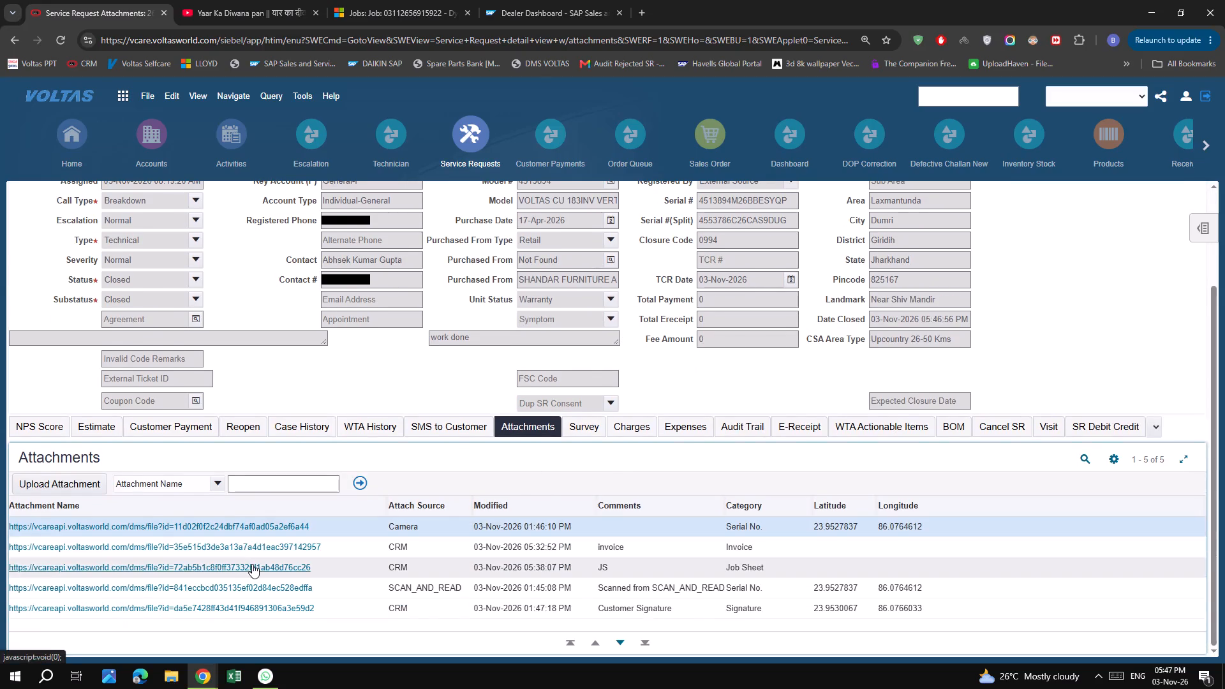
left_click(252, 564)
left_click(549, 478)
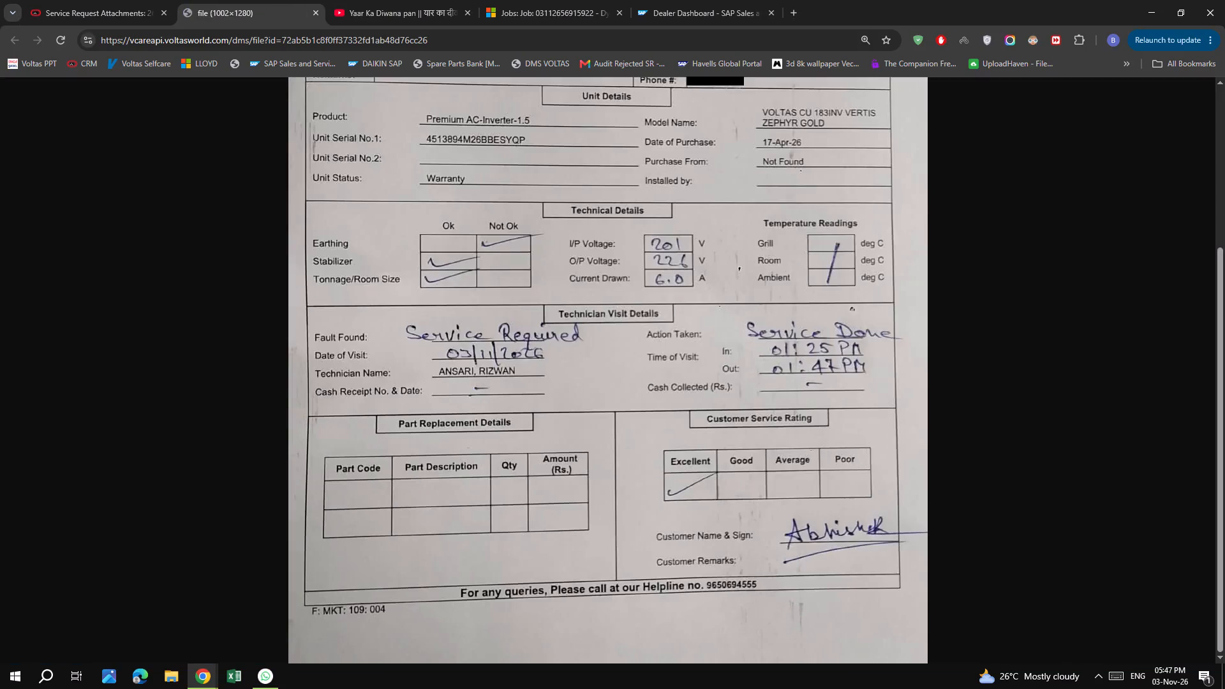
scroll(549, 478, "up", 9)
triple_click(549, 478)
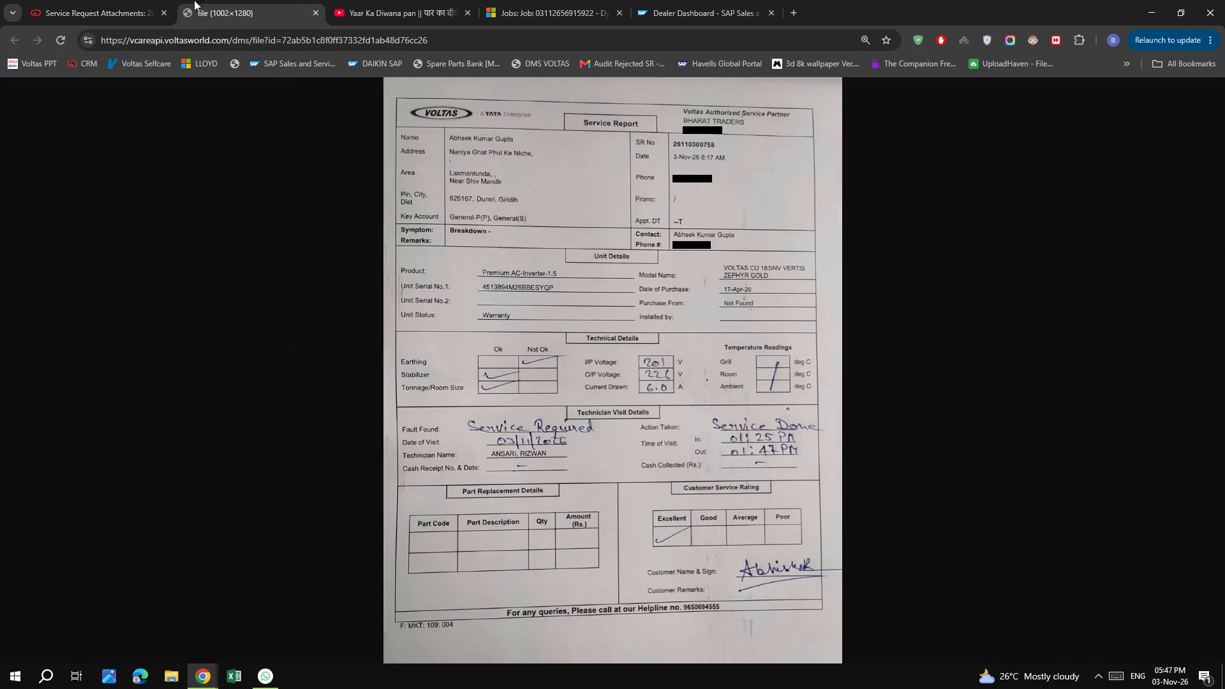
left_click(317, 13)
scroll(524, 318, "up", 7)
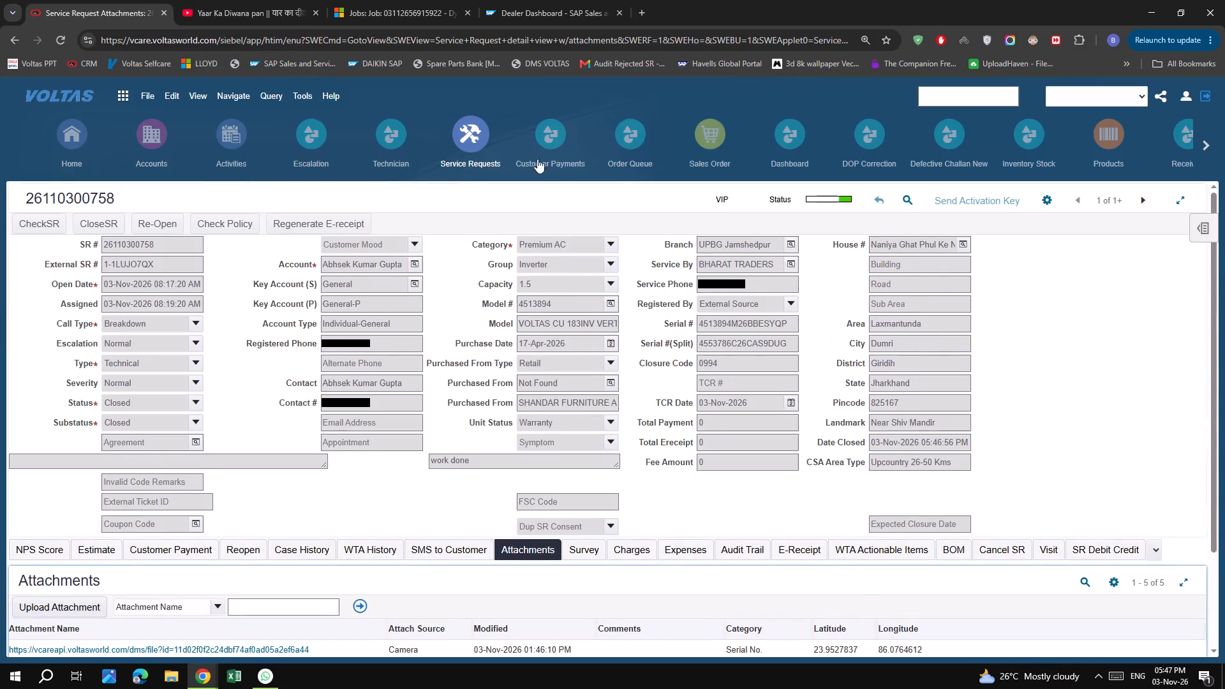
List the Open SRs in Service Requests, sorted by SR number in descending order, and expand the list.
left_click(468, 132)
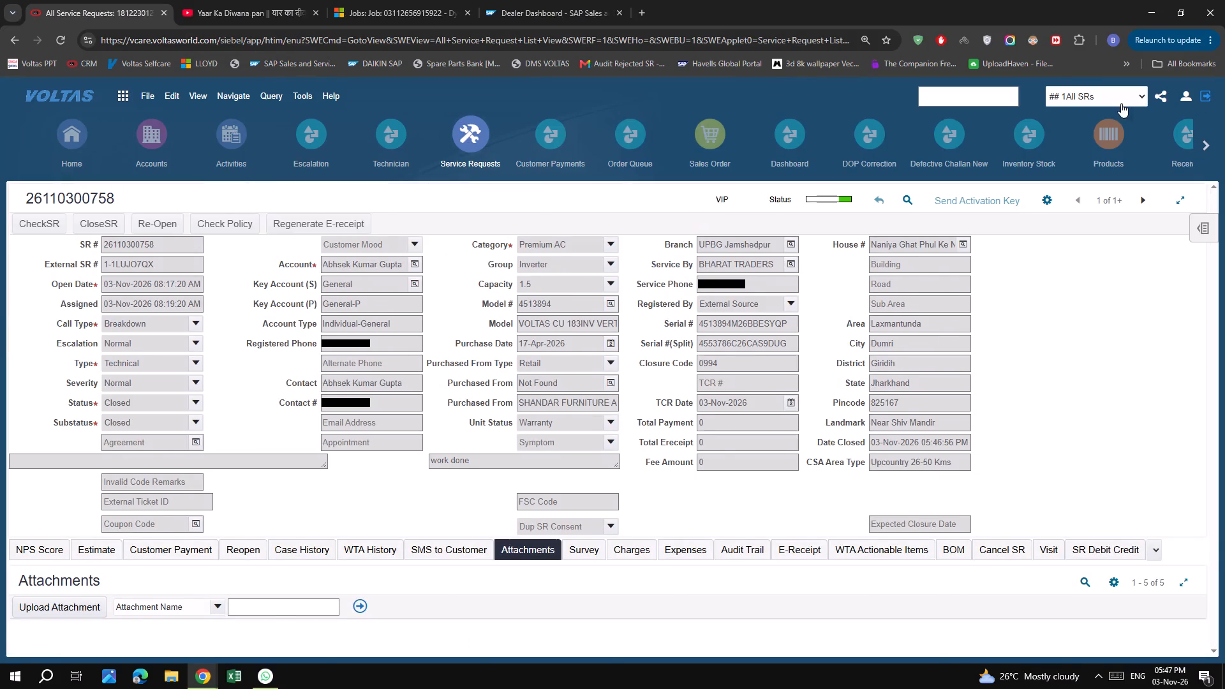
left_click(1119, 99)
left_click(1081, 307)
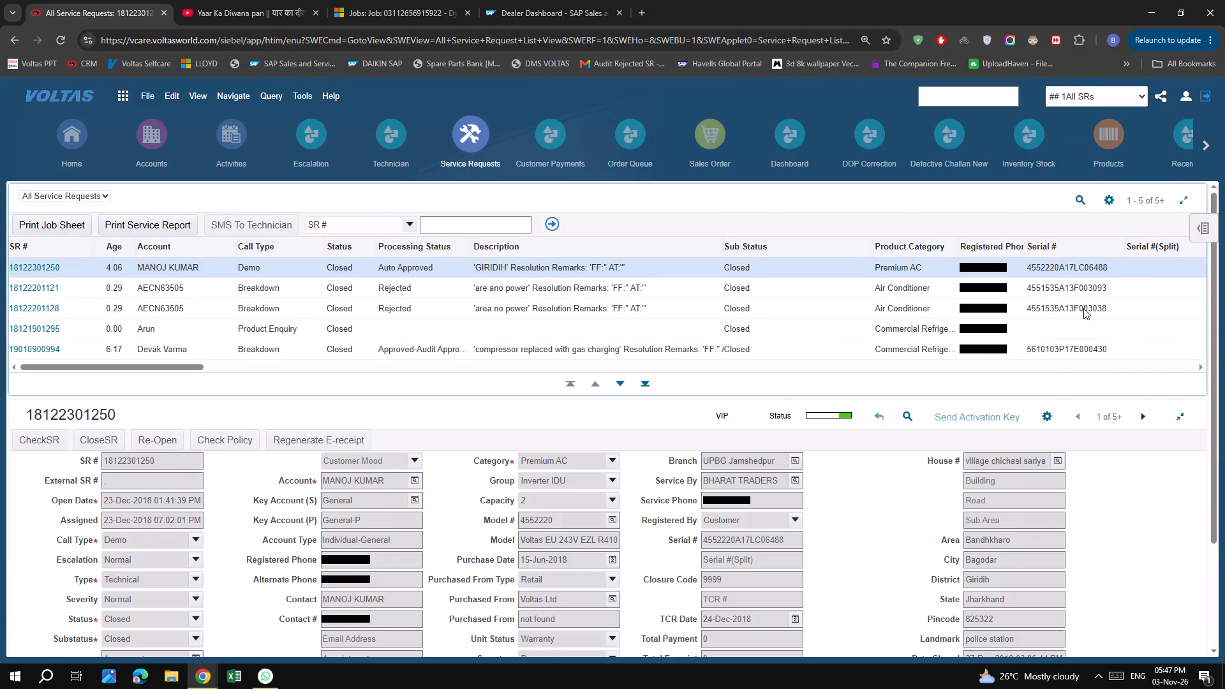
left_click(45, 242)
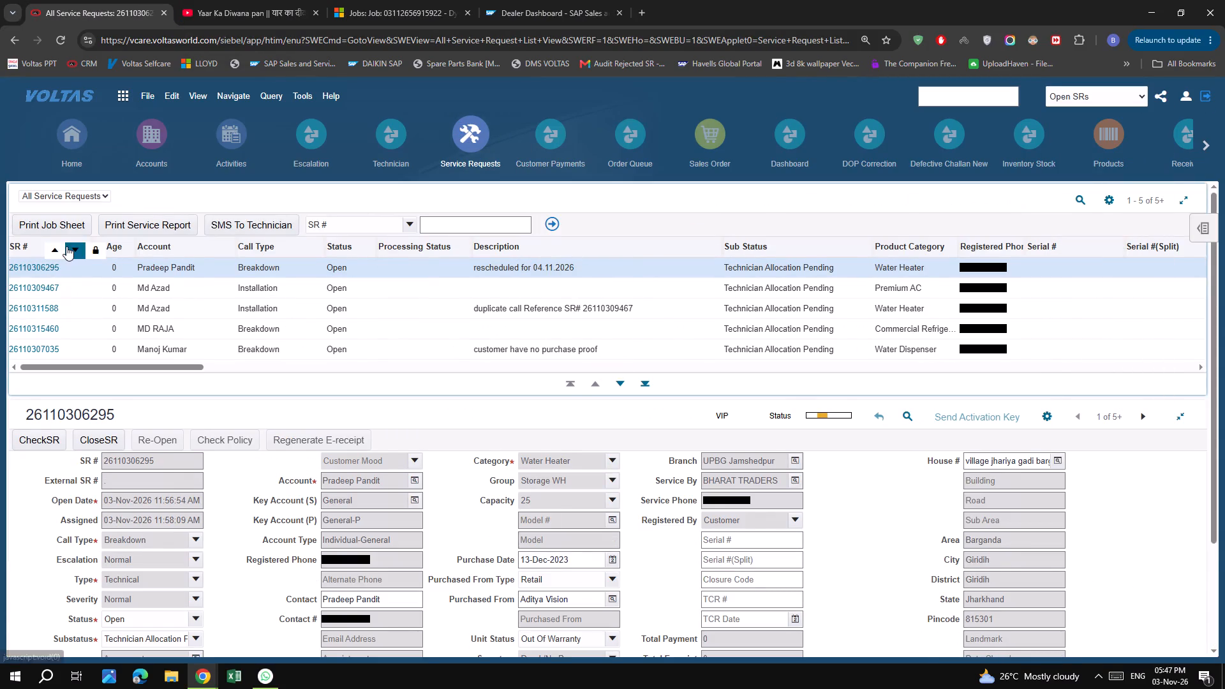
left_click(66, 246)
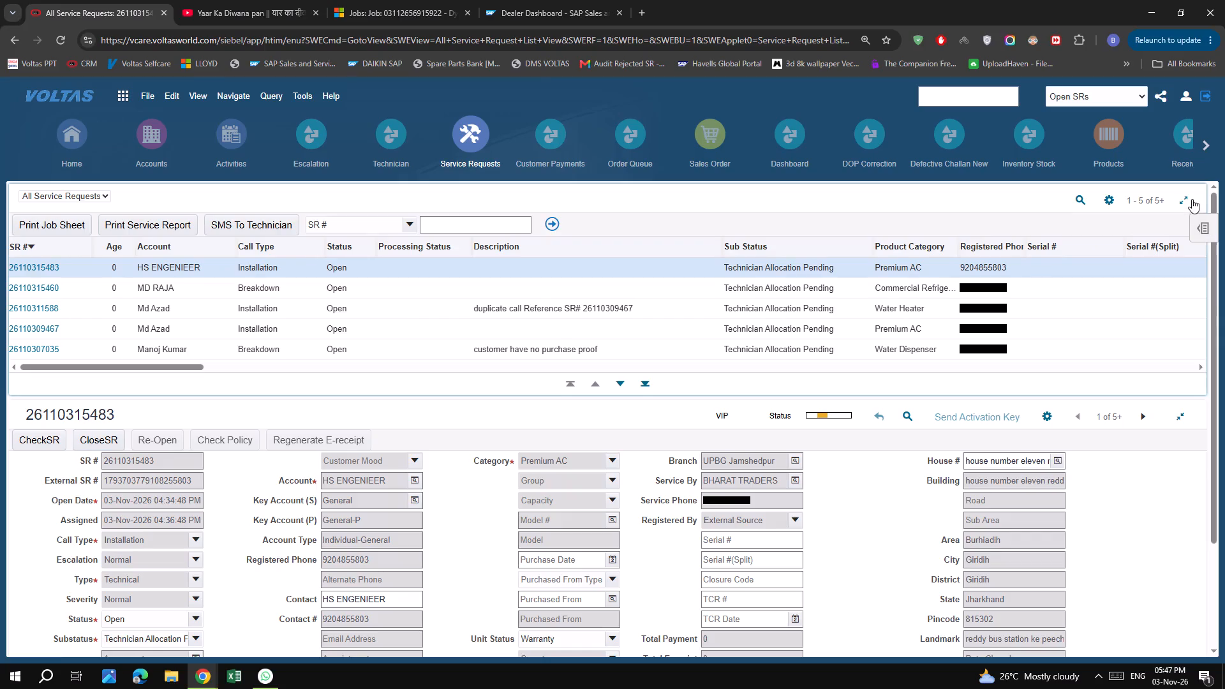
left_click(1192, 198)
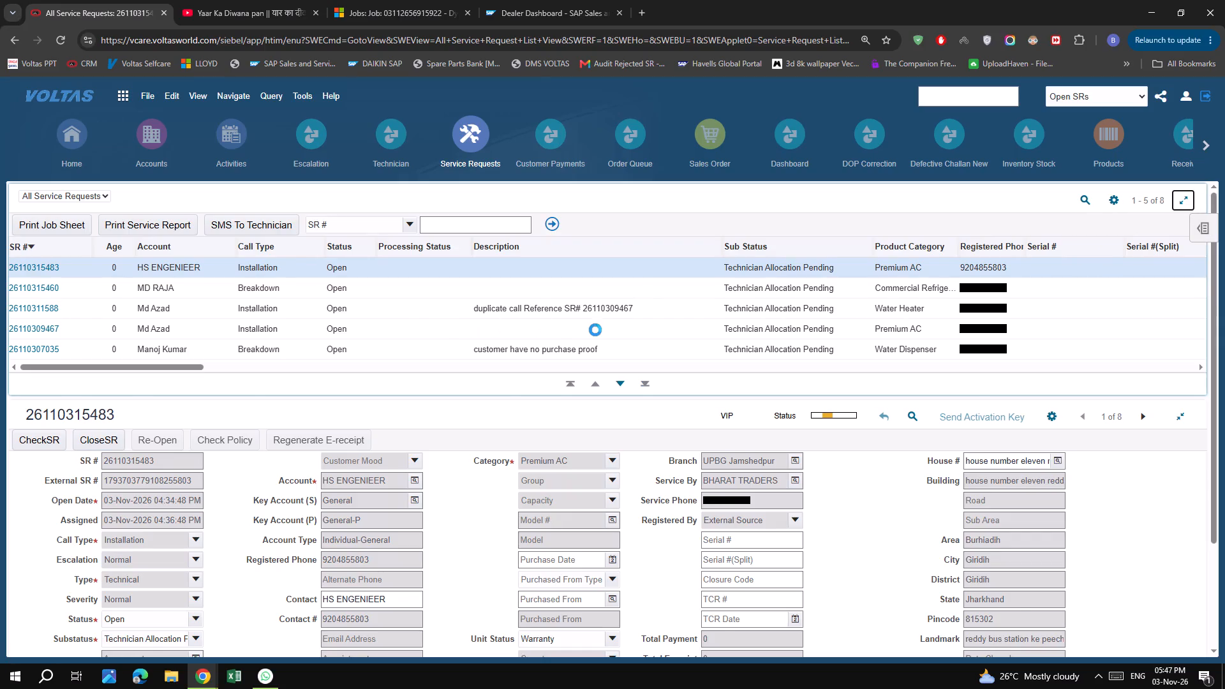
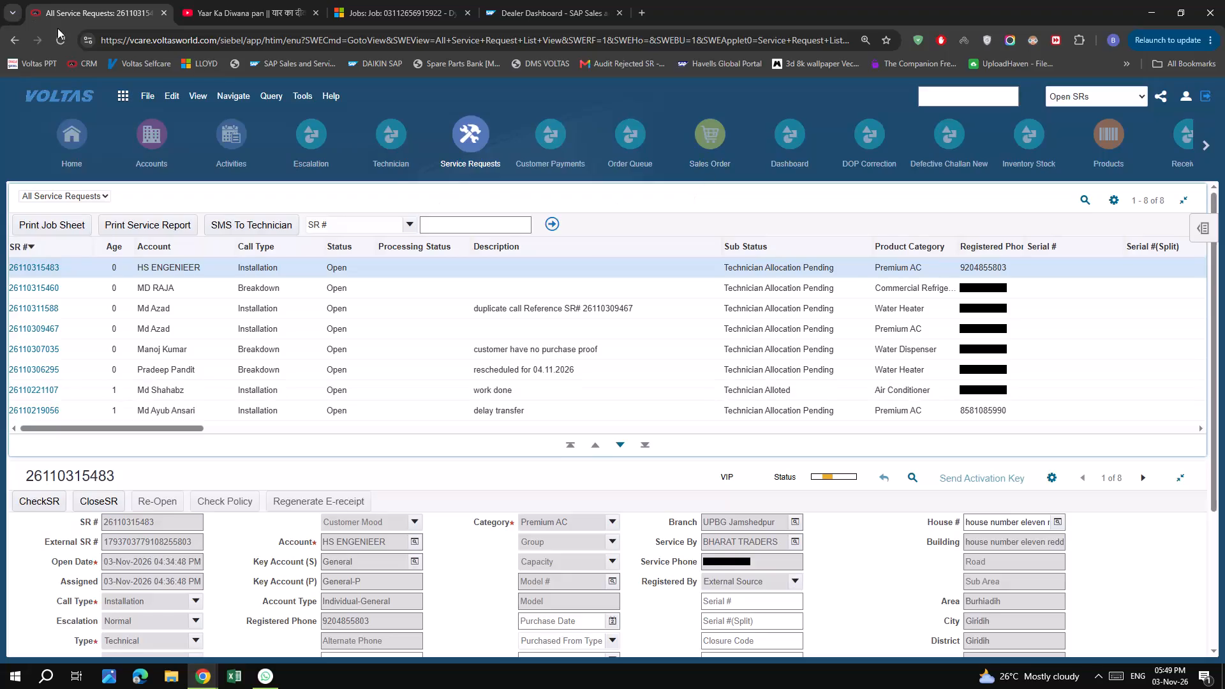
left_click(59, 29)
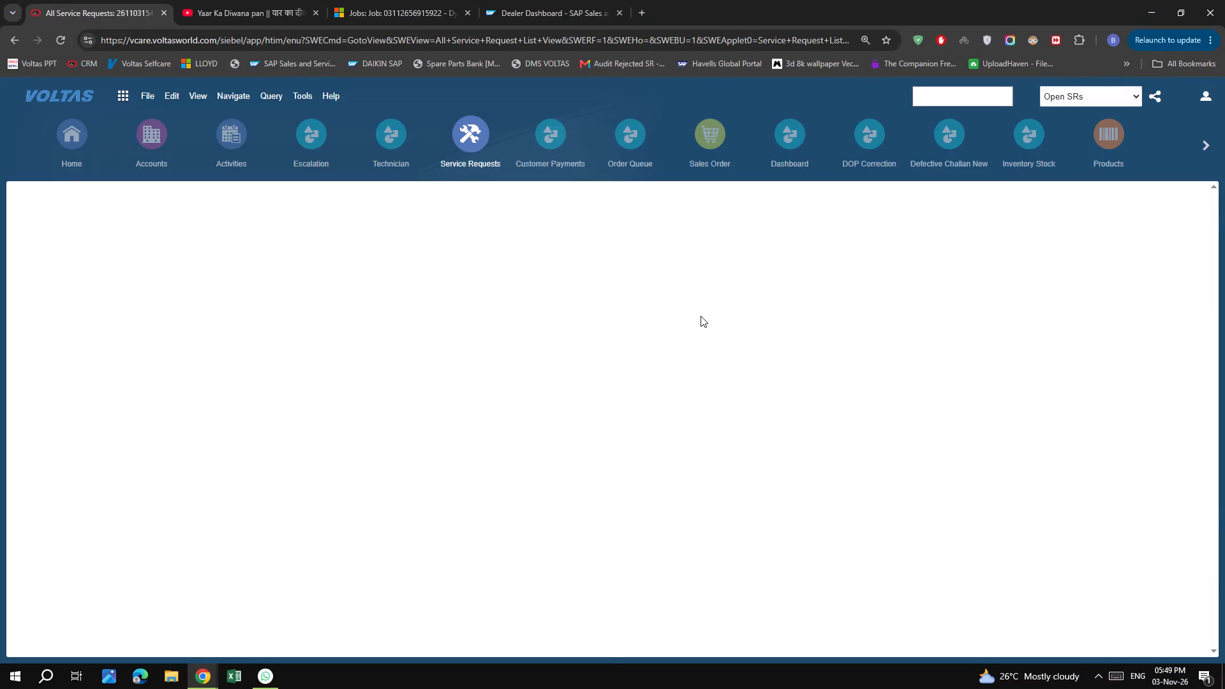
left_click(33, 281)
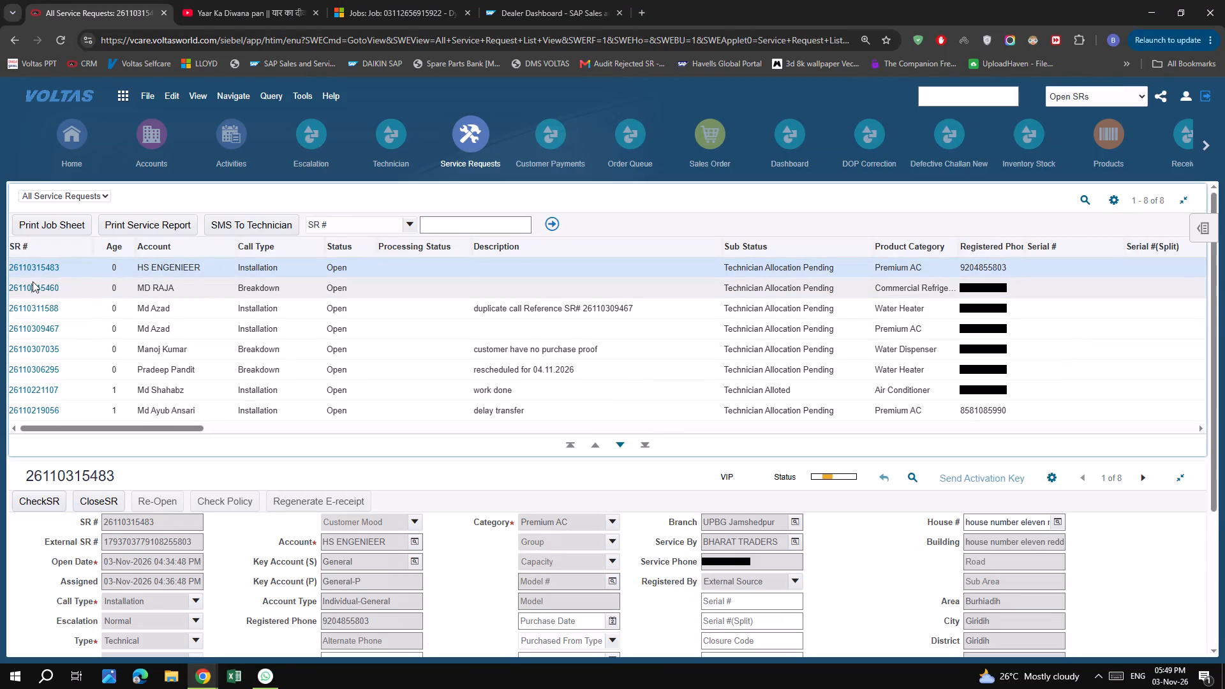
left_click(86, 274)
left_click(43, 288)
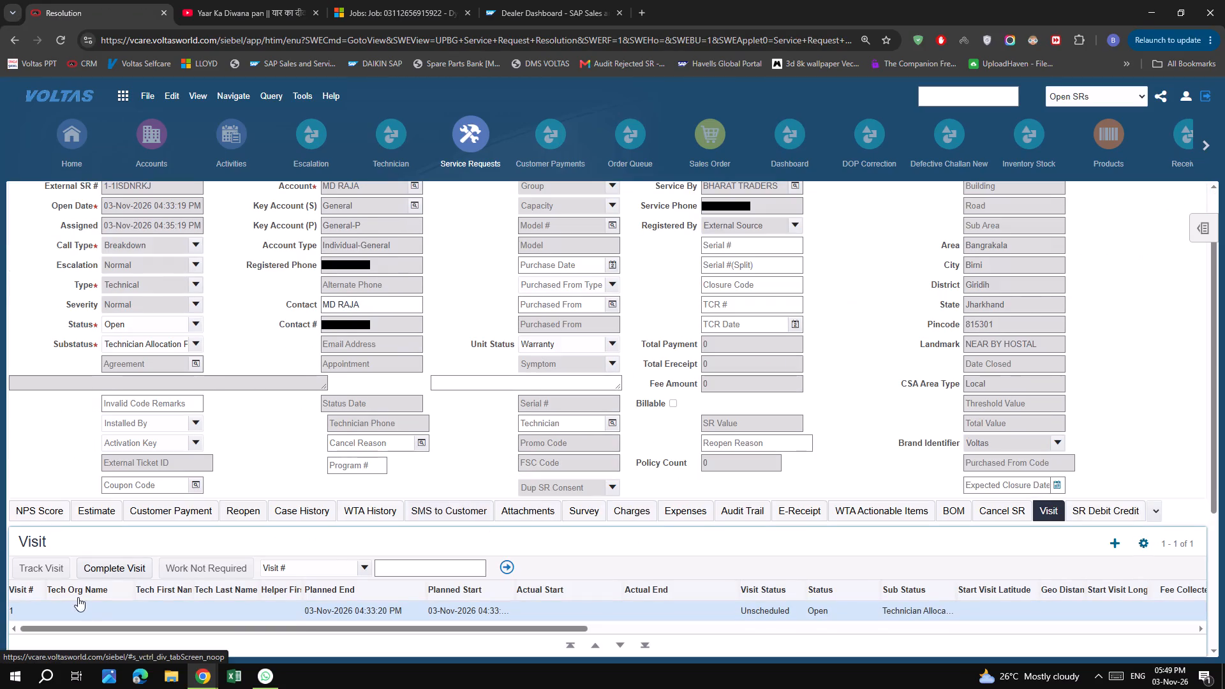
left_click(103, 575)
left_click(724, 134)
left_click(725, 122)
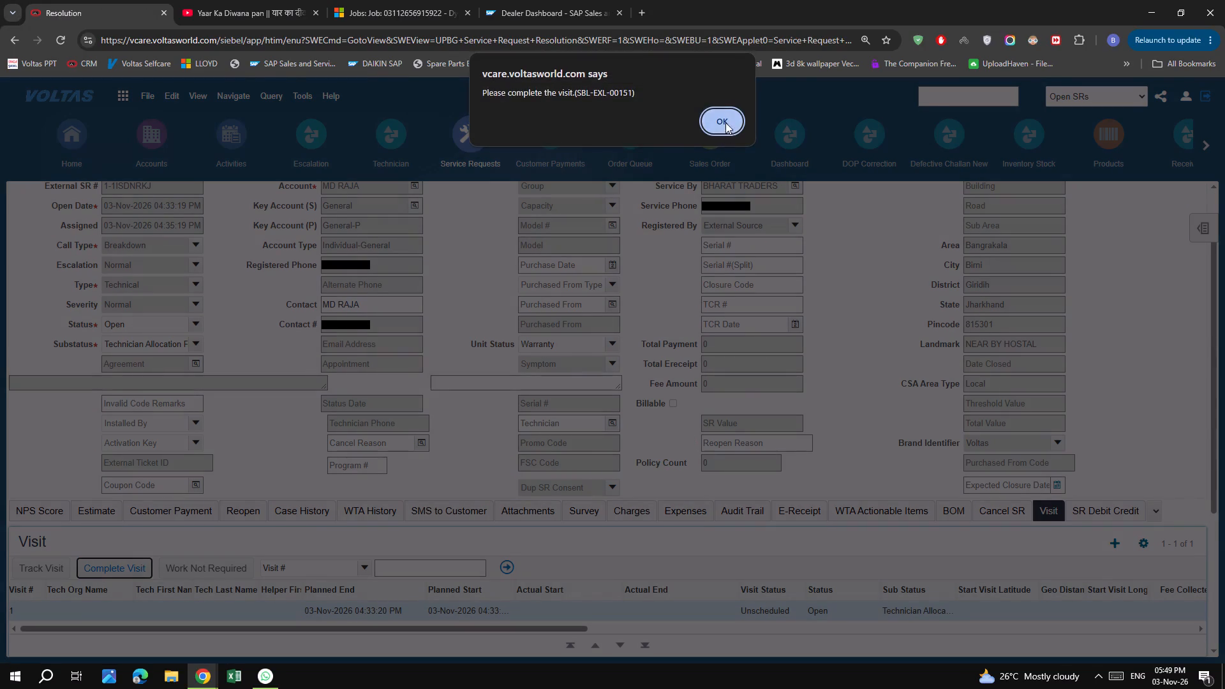
scroll(353, 463, "up", 5)
scroll(353, 463, "down", 6)
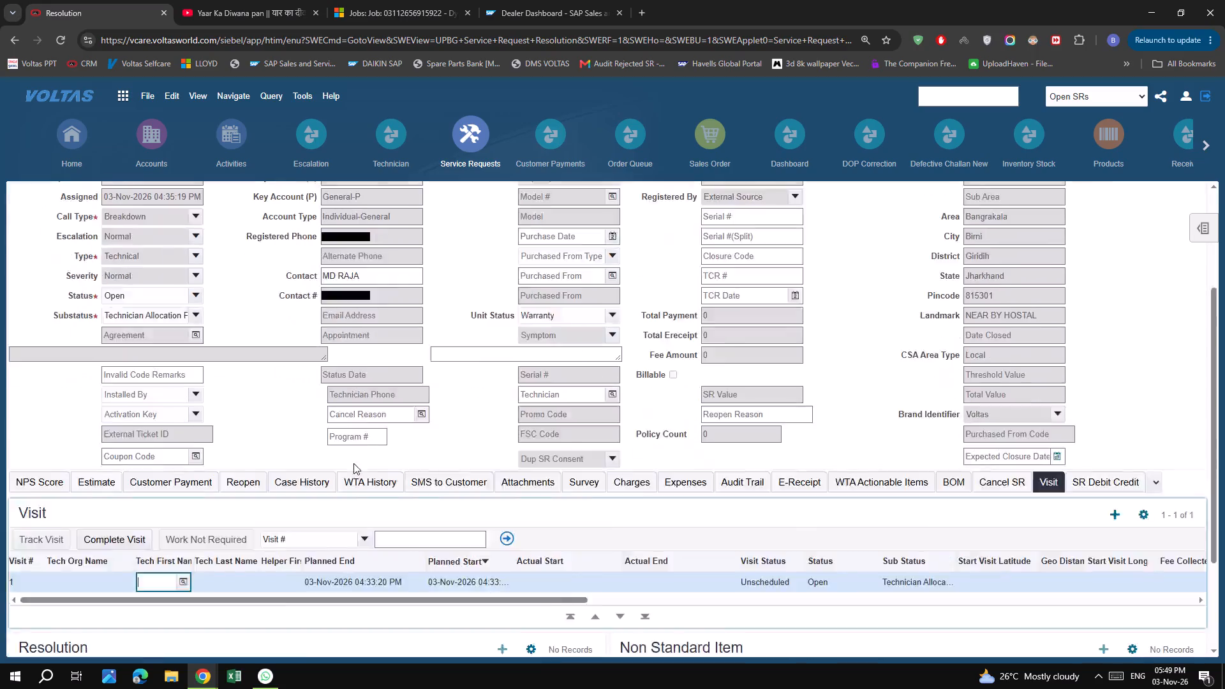
left_click(181, 383)
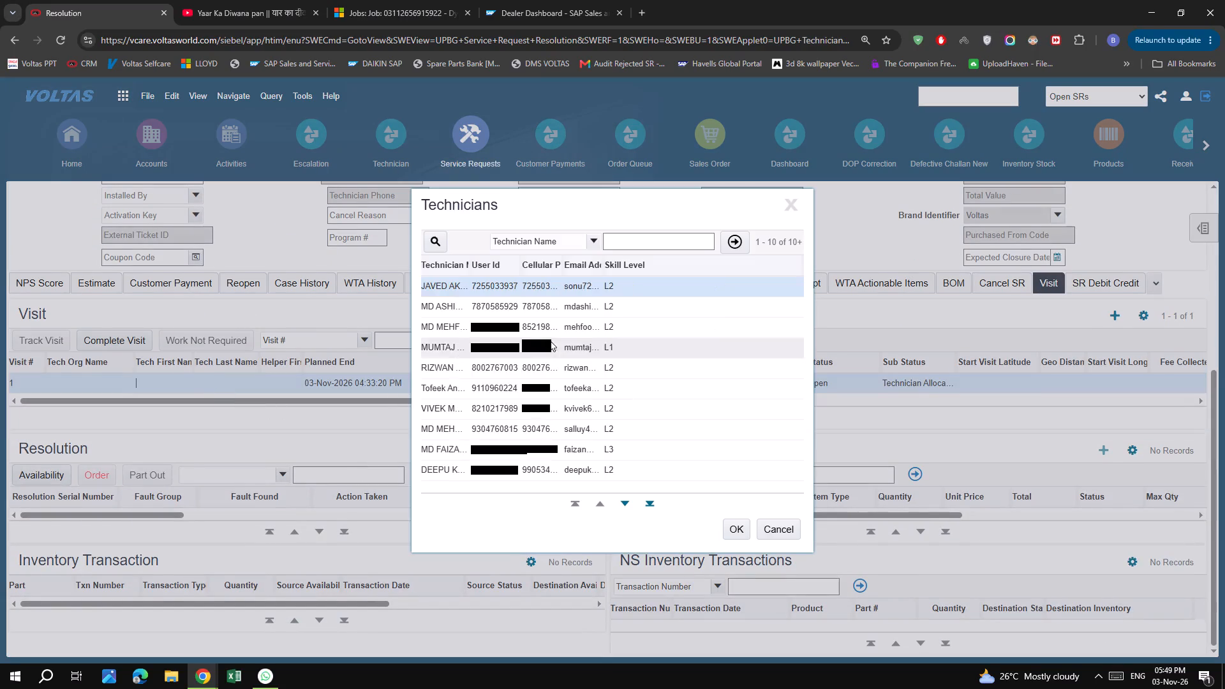
left_click(456, 451)
left_click(732, 530)
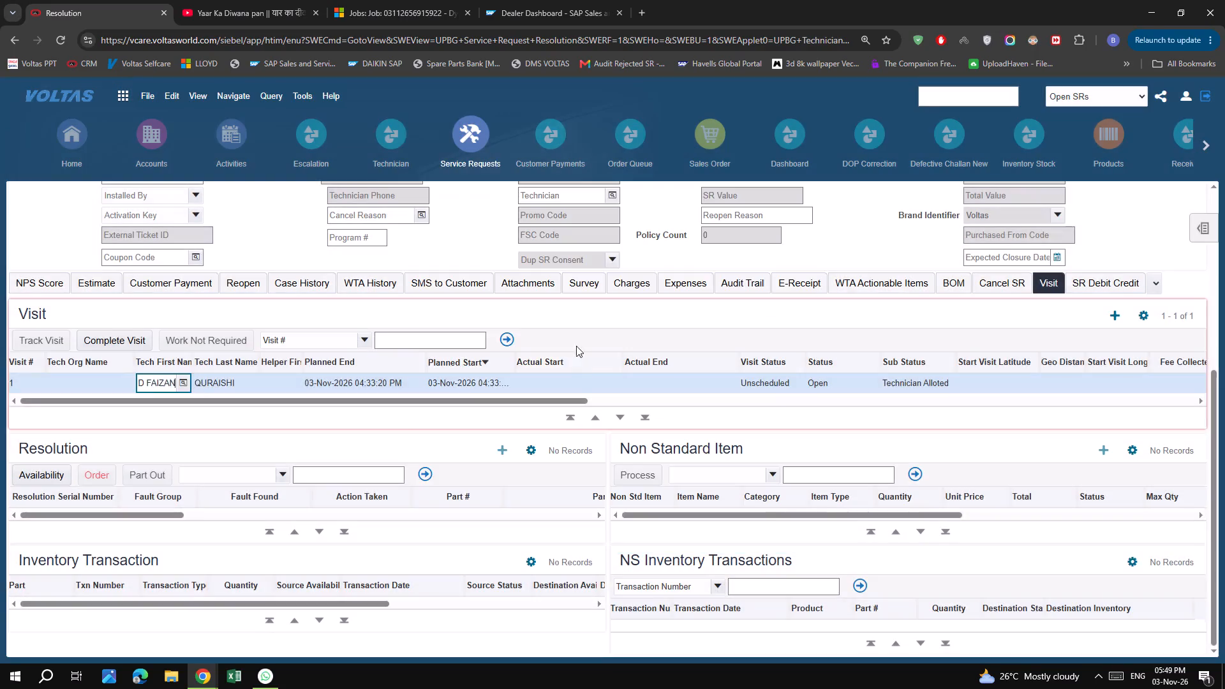
left_click(507, 340)
scroll(620, 319, "up", 7)
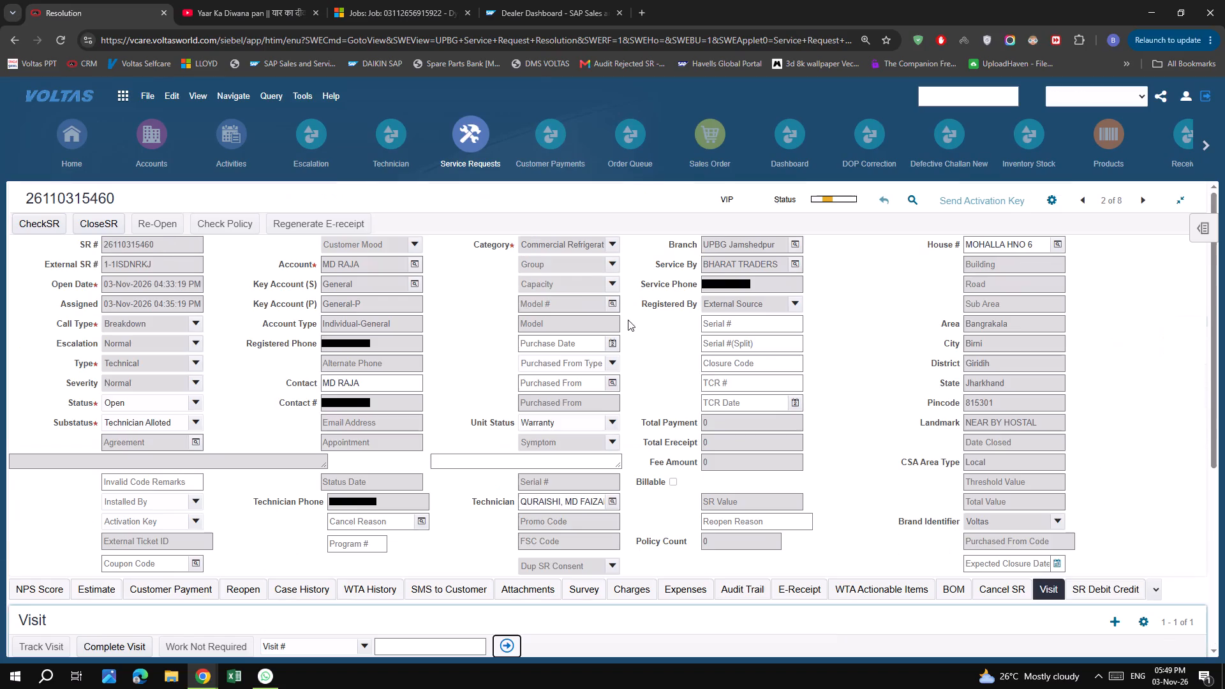
left_click(671, 366)
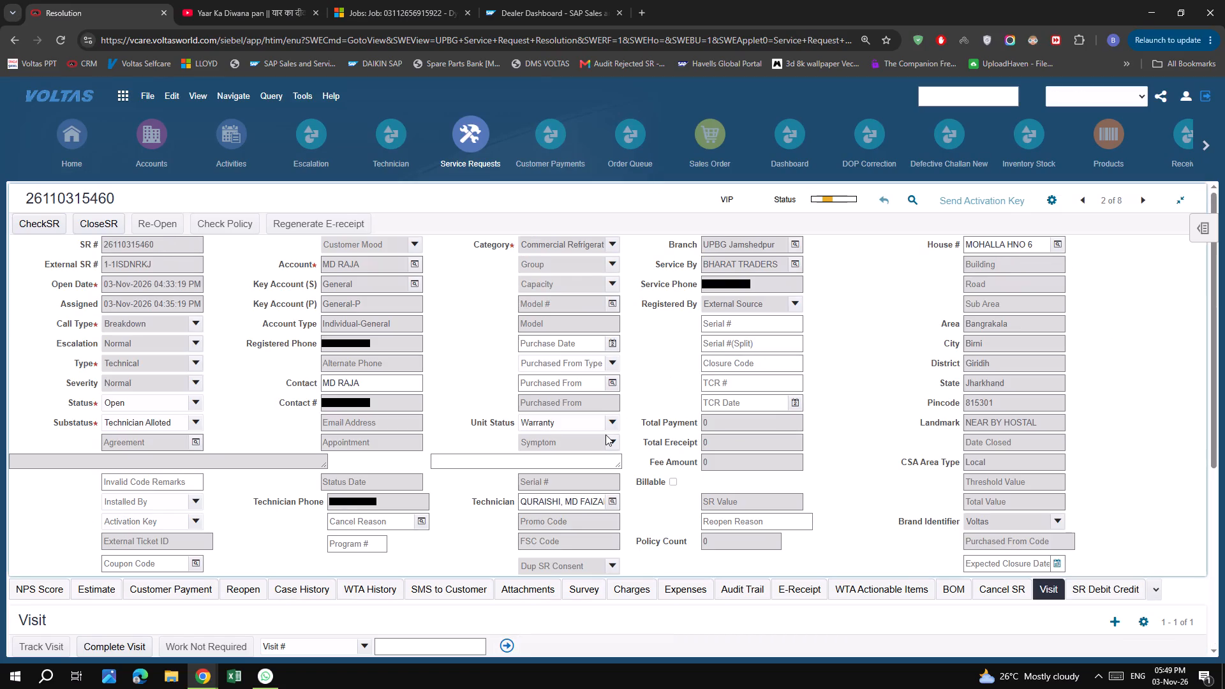
left_click(1088, 202)
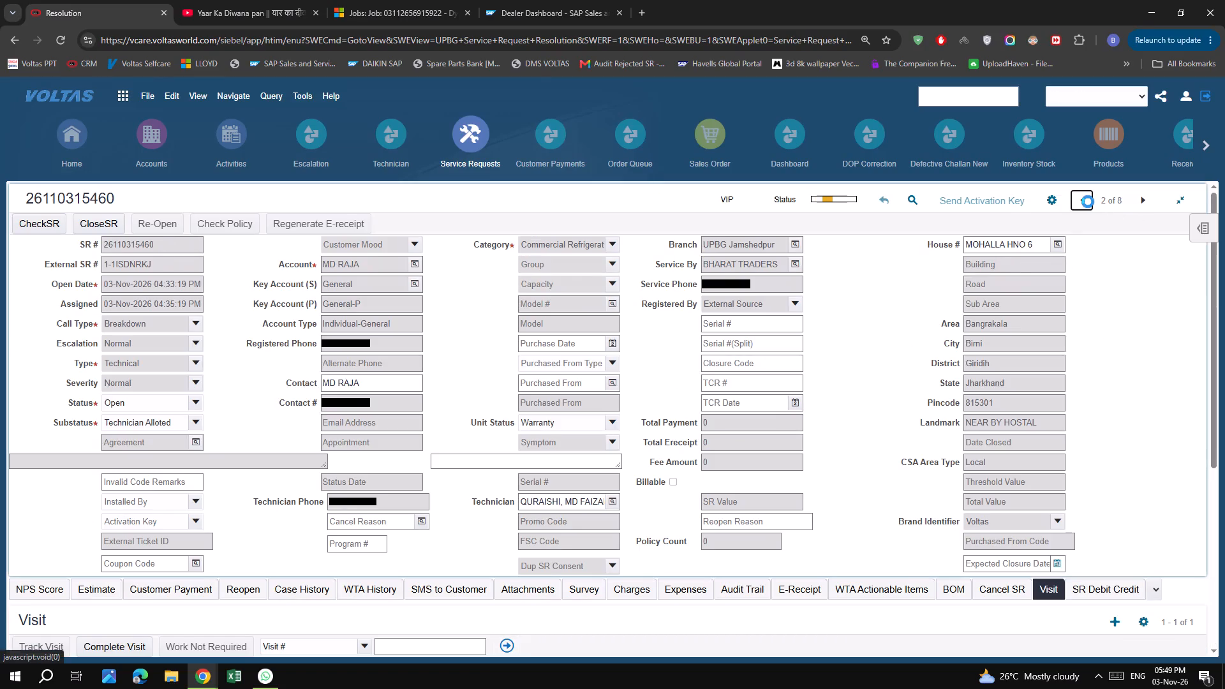
left_click(861, 354)
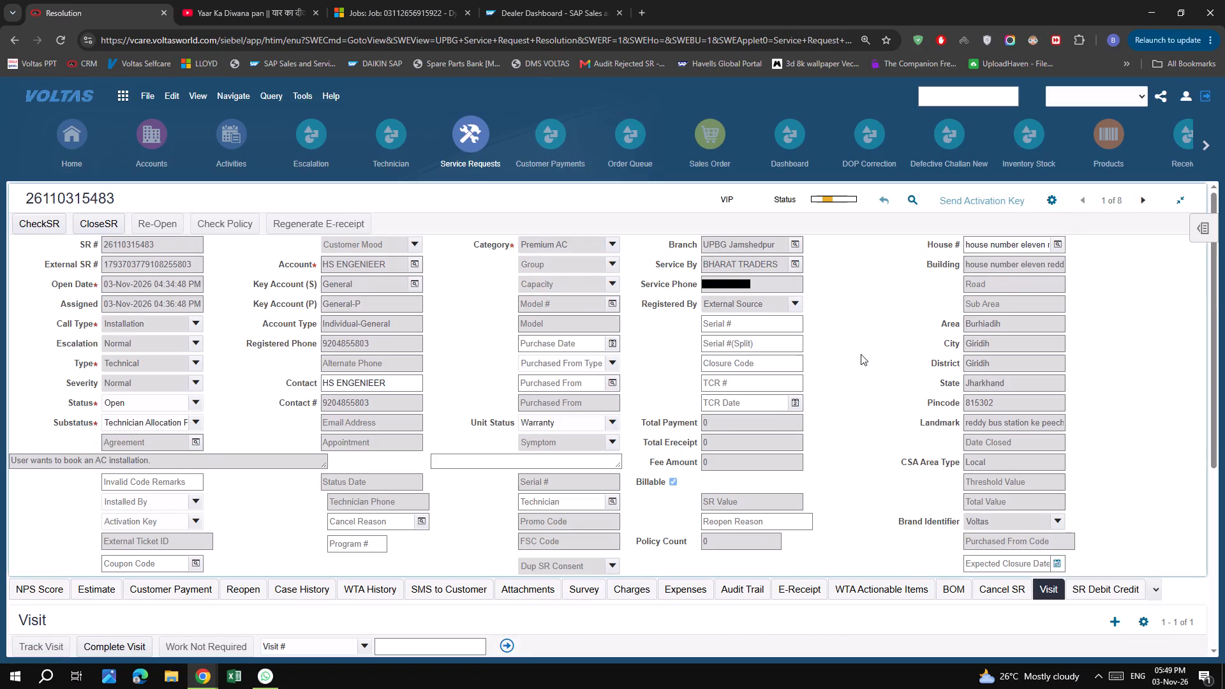
scroll(859, 355, "down", 2)
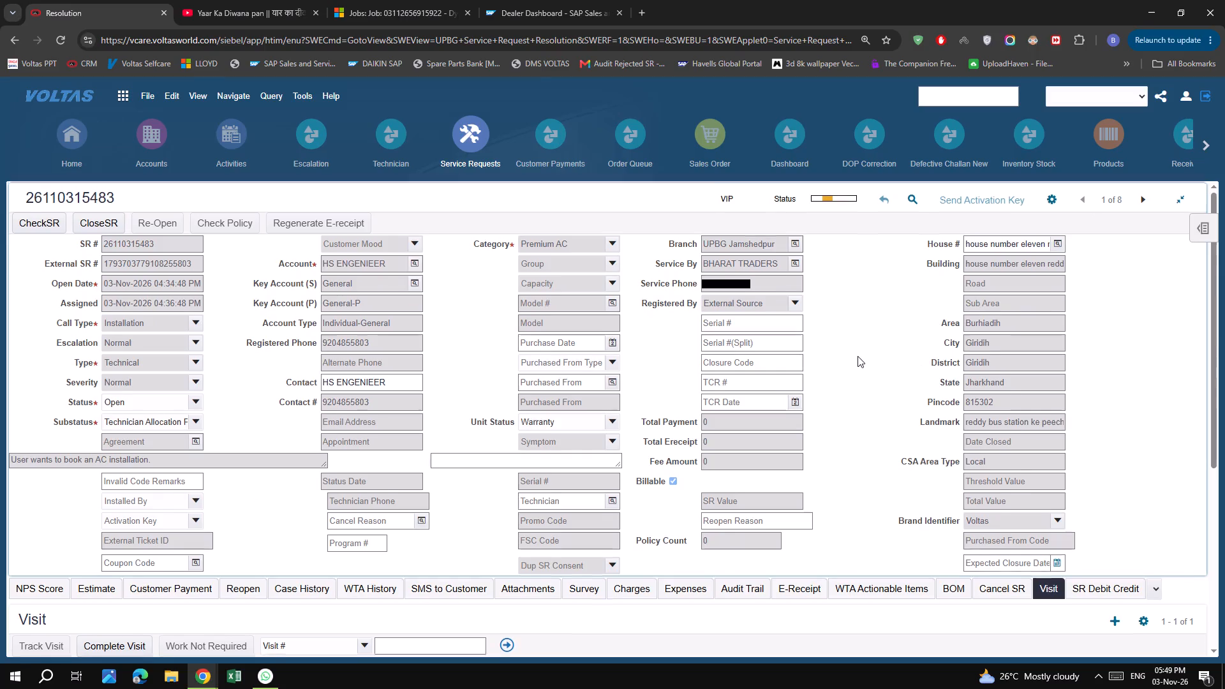
scroll(857, 356, "down", 2)
scroll(857, 356, "up", 5)
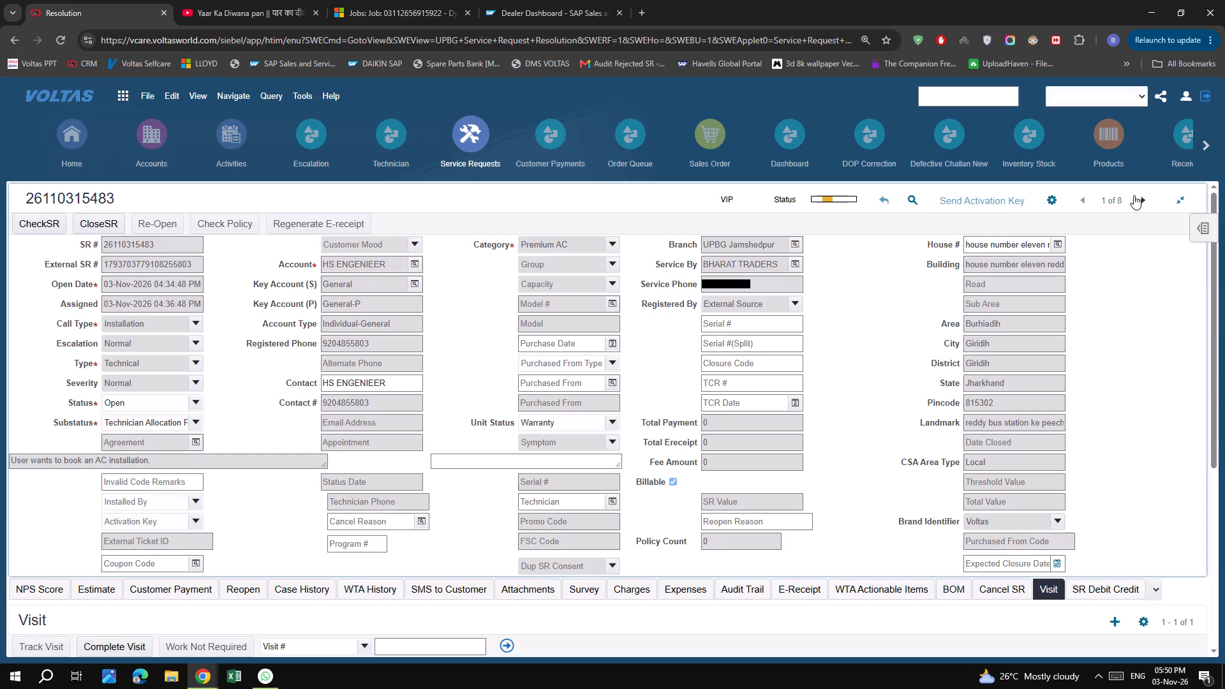
left_click_drag(1020, 269, 1084, 269)
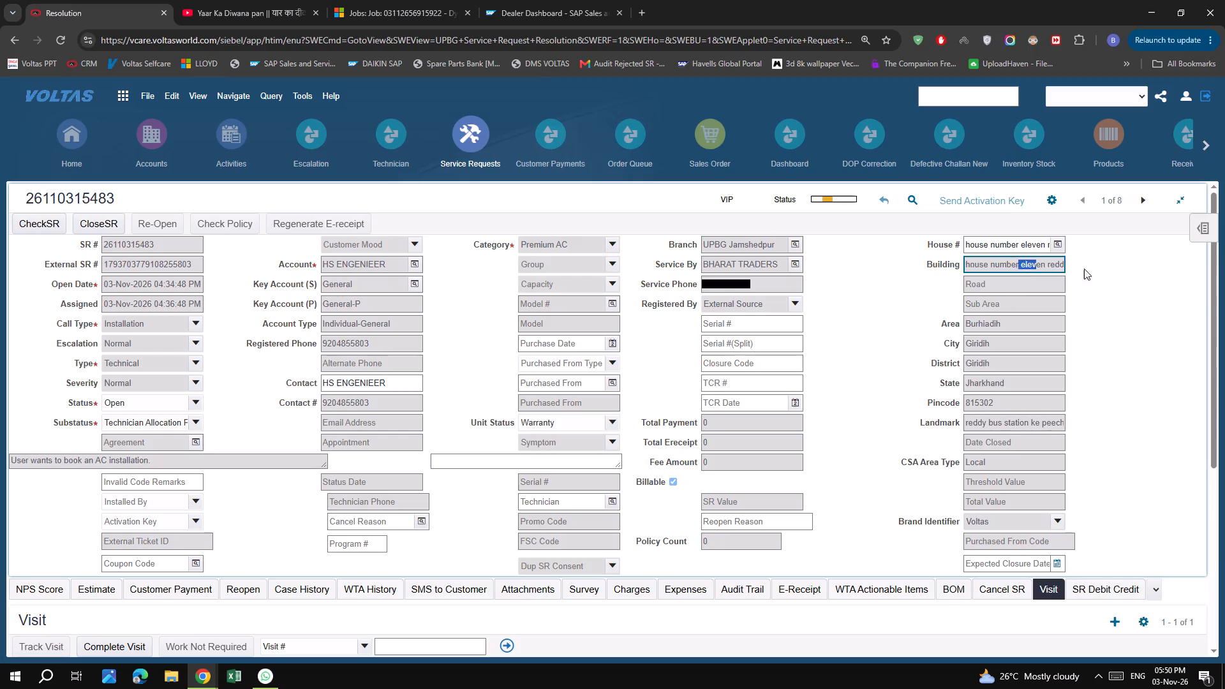
left_click_drag(1084, 269, 1109, 271)
left_click(1109, 271)
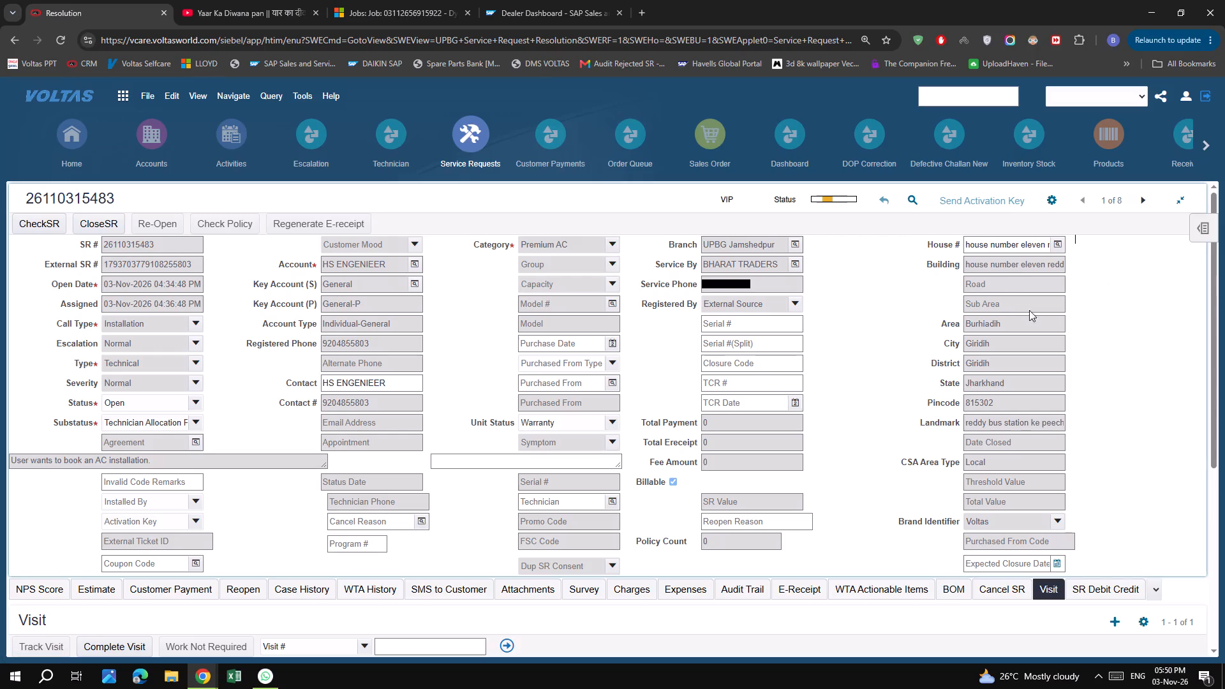
left_click(1157, 202)
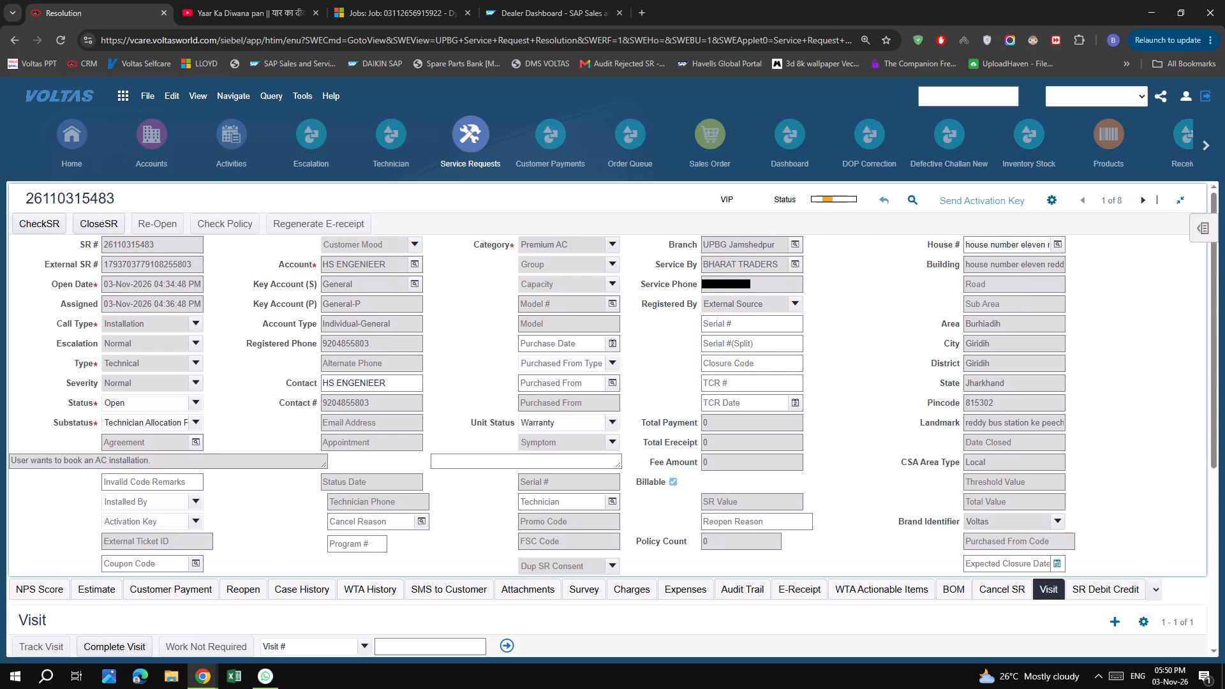
left_click(1148, 202)
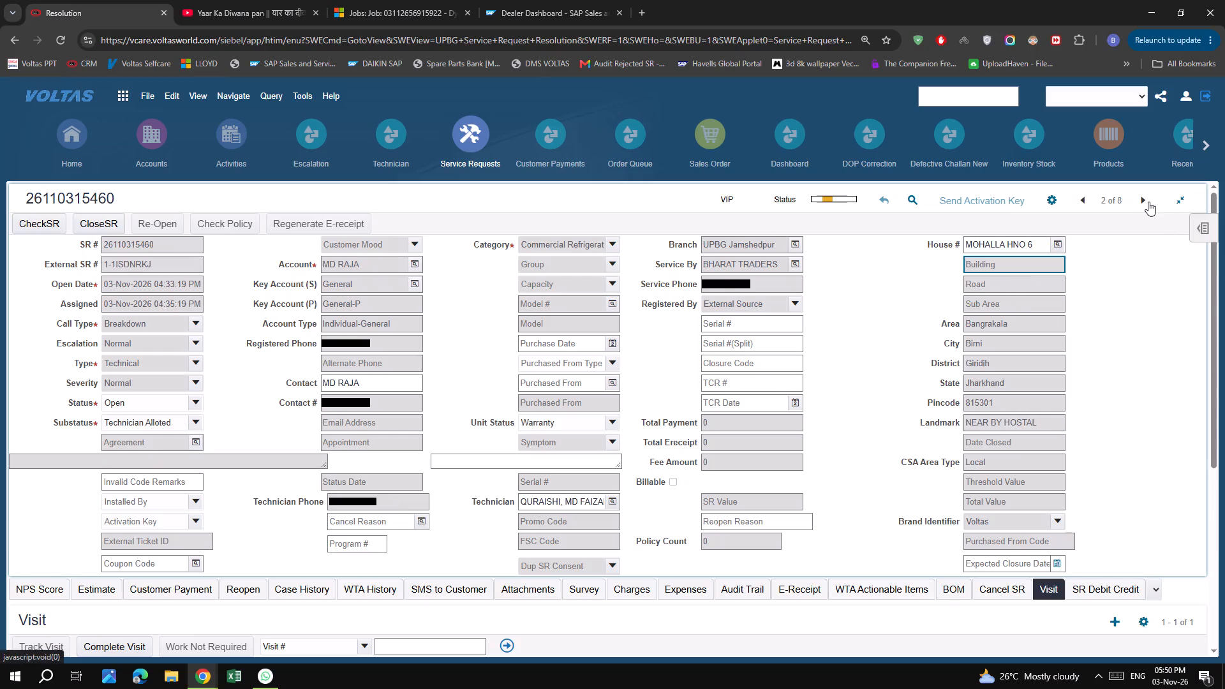
left_click(1148, 202)
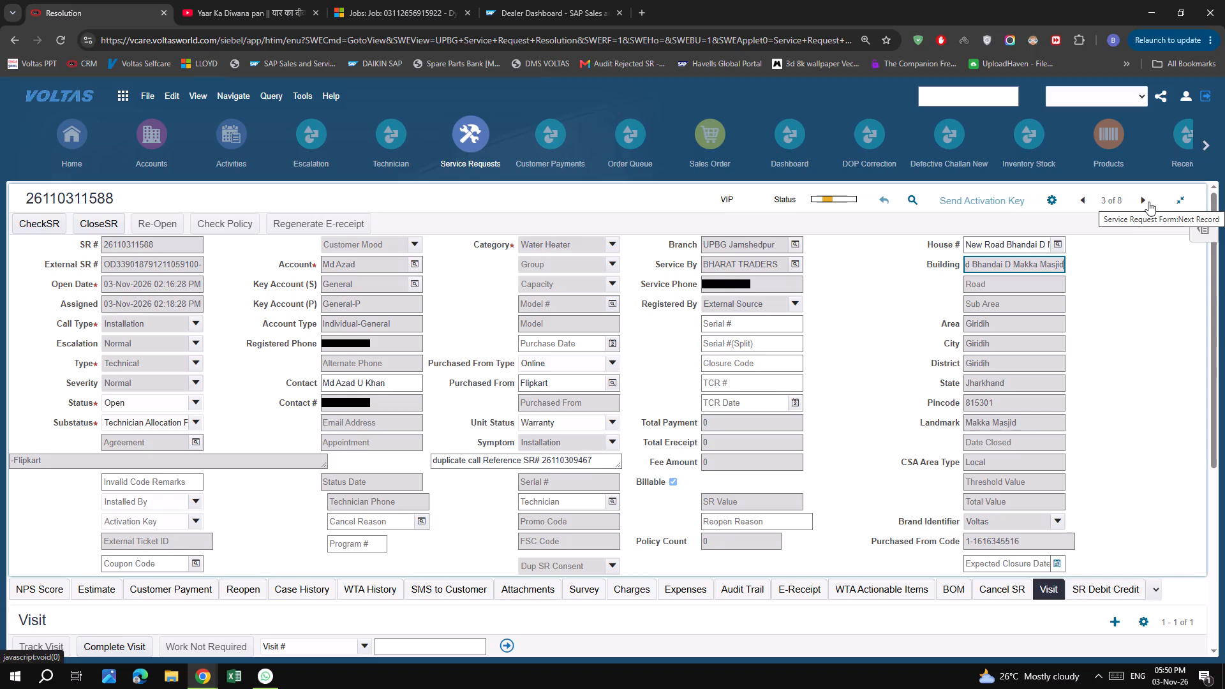
left_click(1148, 202)
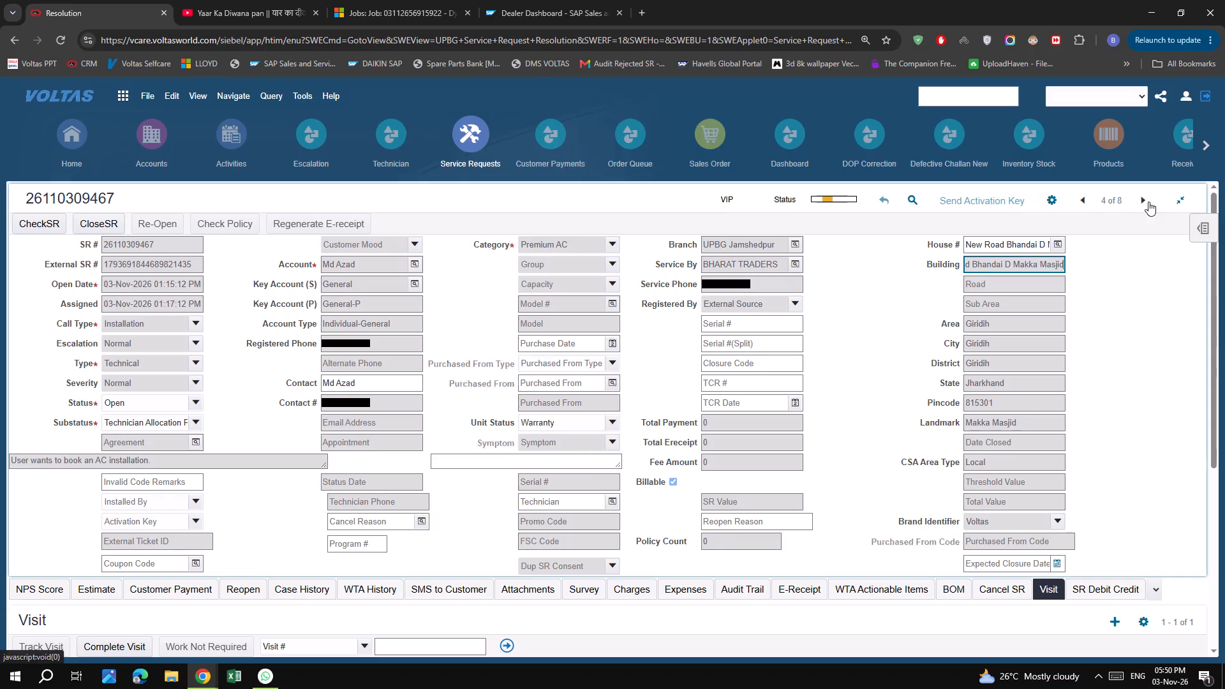
scroll(523, 374, "down", 6)
left_click(148, 340)
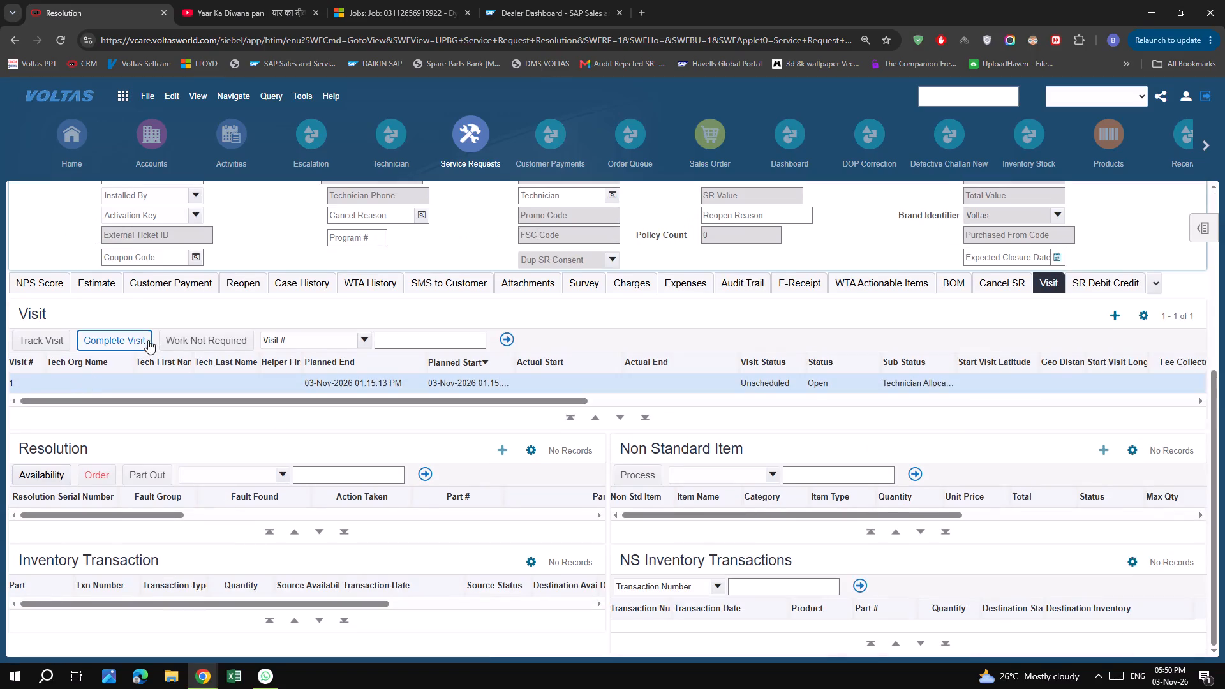
left_click(697, 121)
left_click(710, 115)
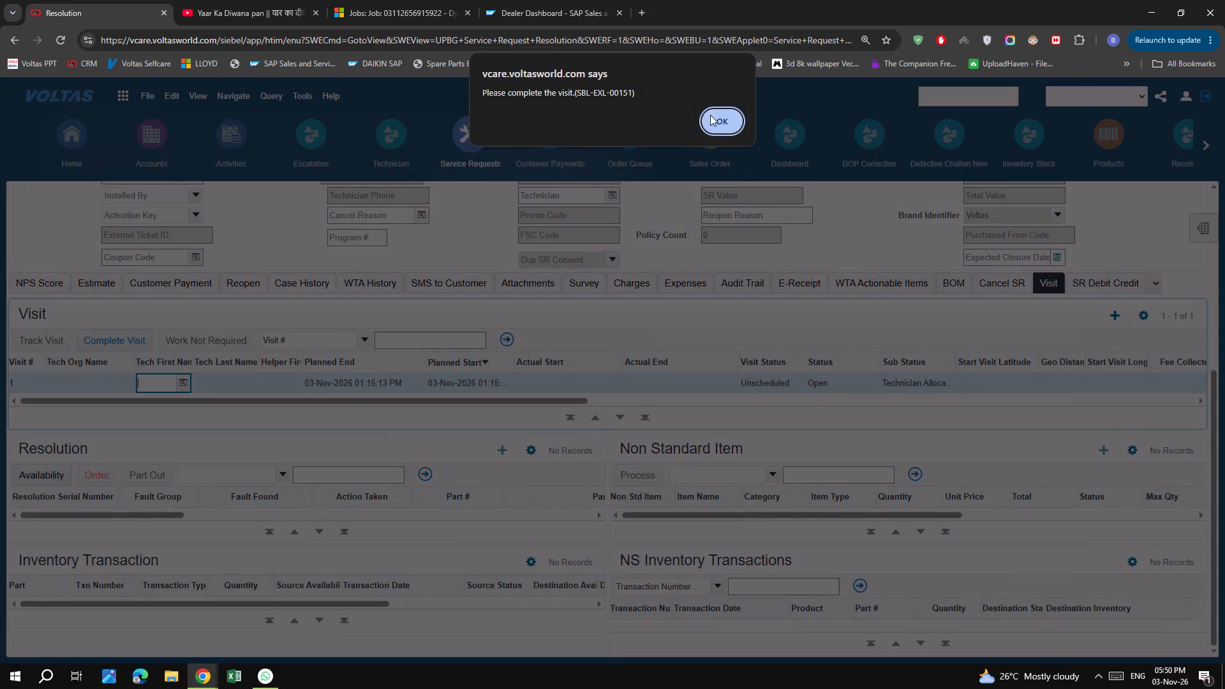
scroll(780, 261, "up", 7)
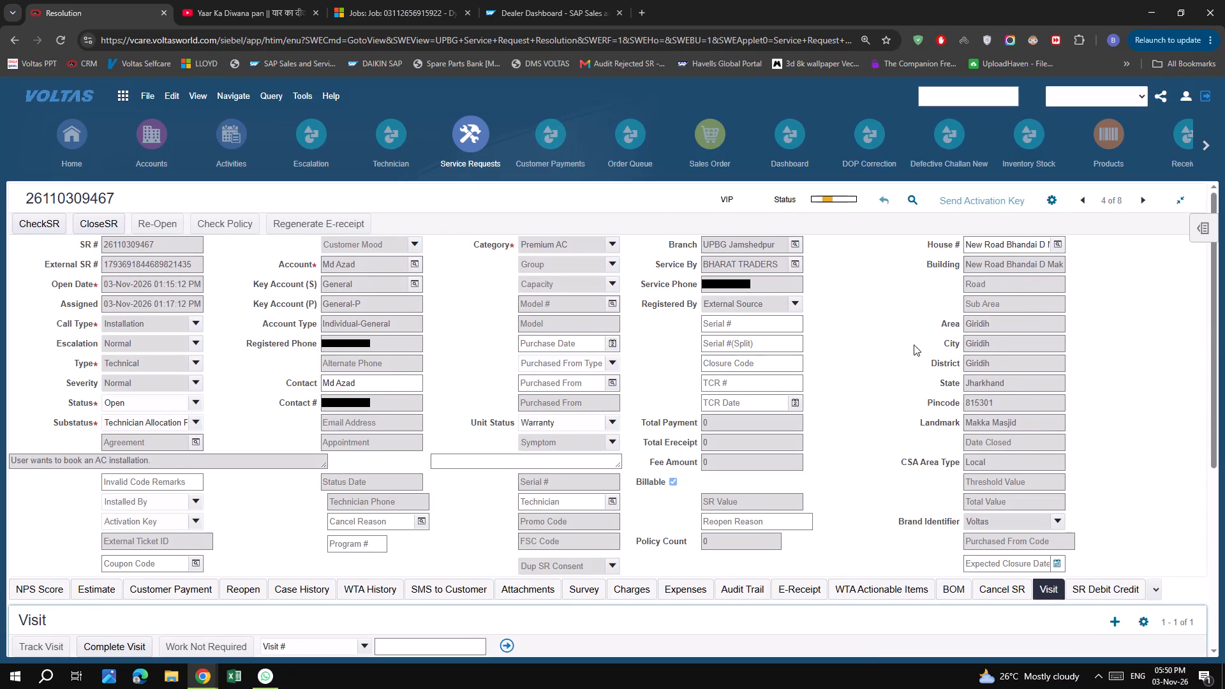
scroll(362, 399, "down", 5)
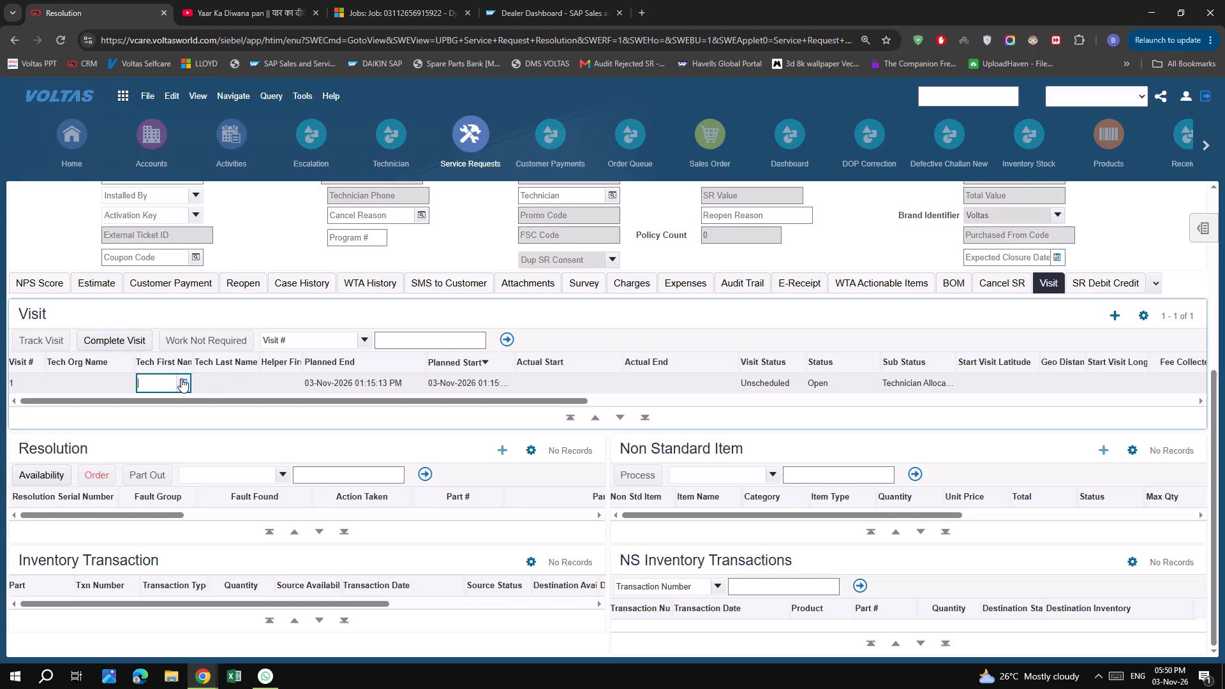
left_click(181, 378)
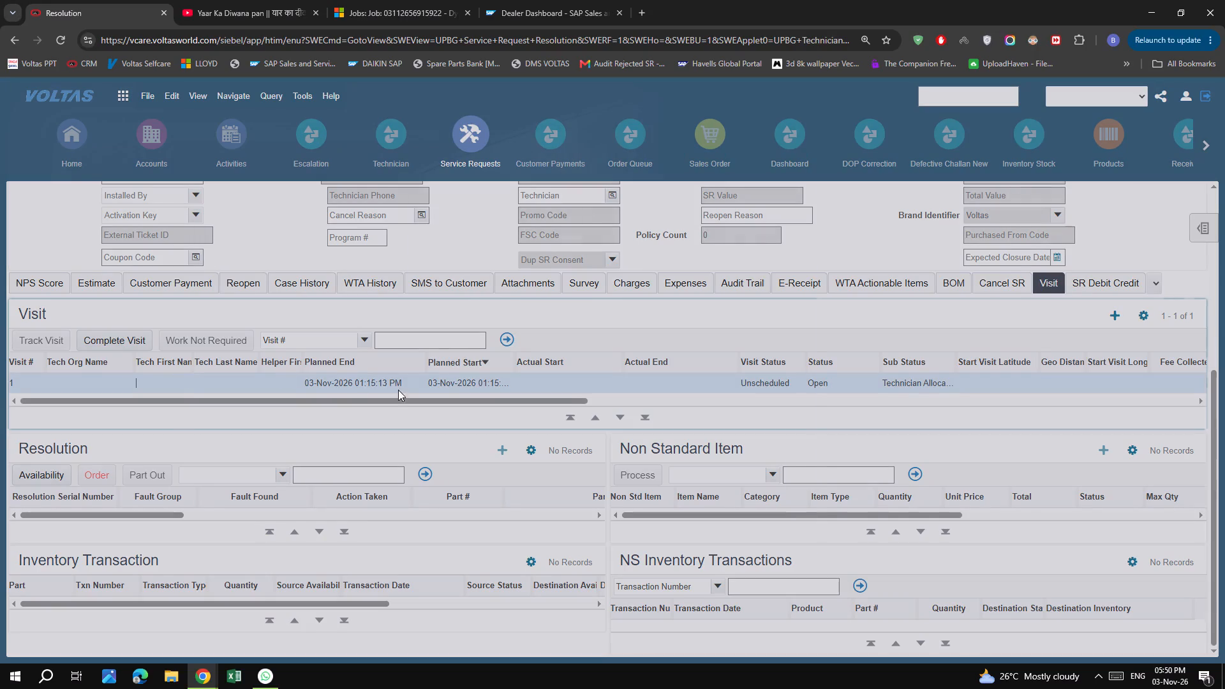
left_click(646, 505)
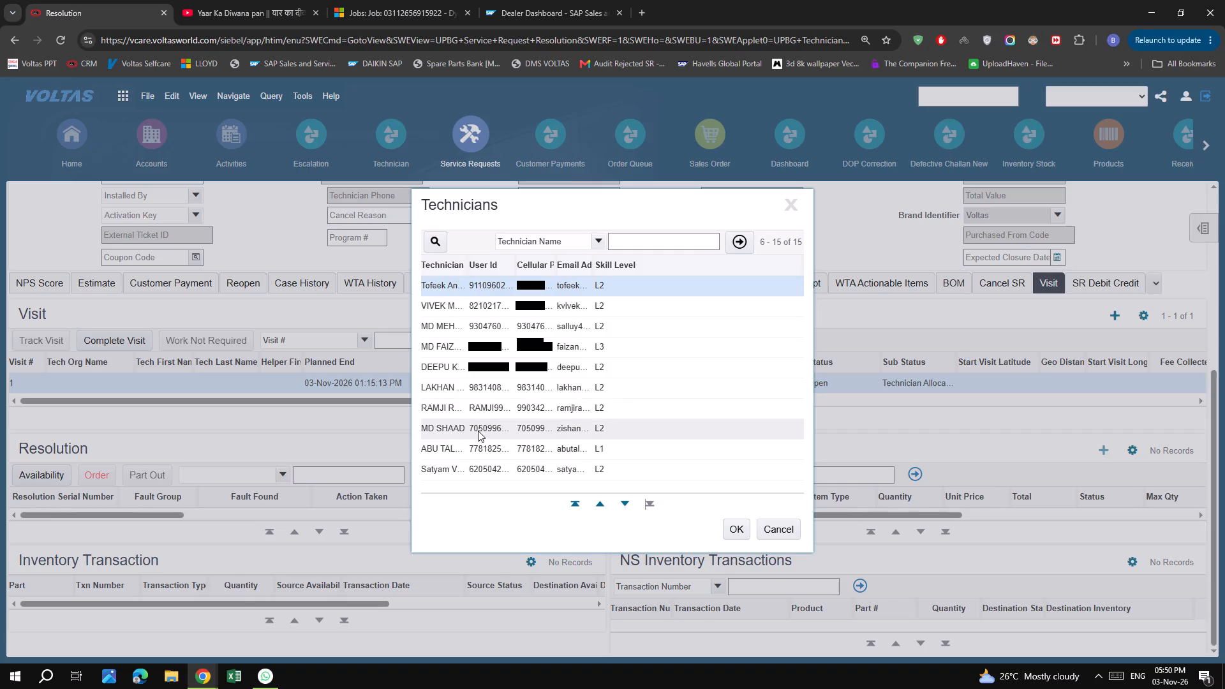
left_click(455, 433)
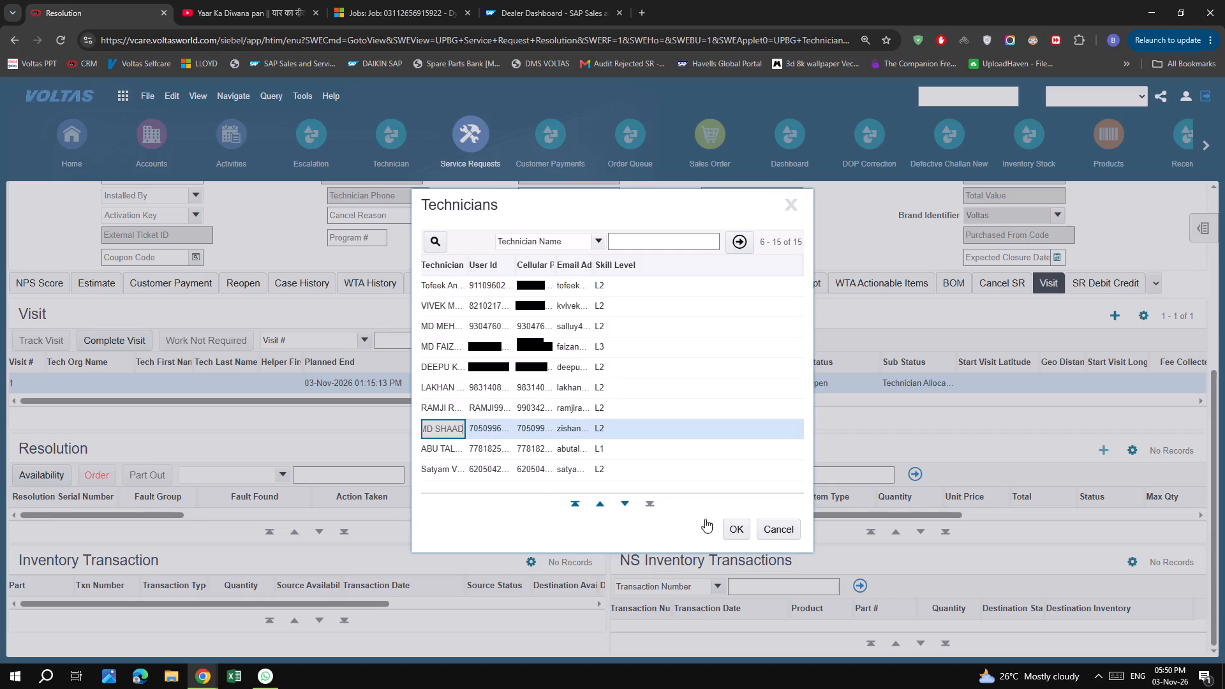
left_click(743, 529)
left_click(507, 341)
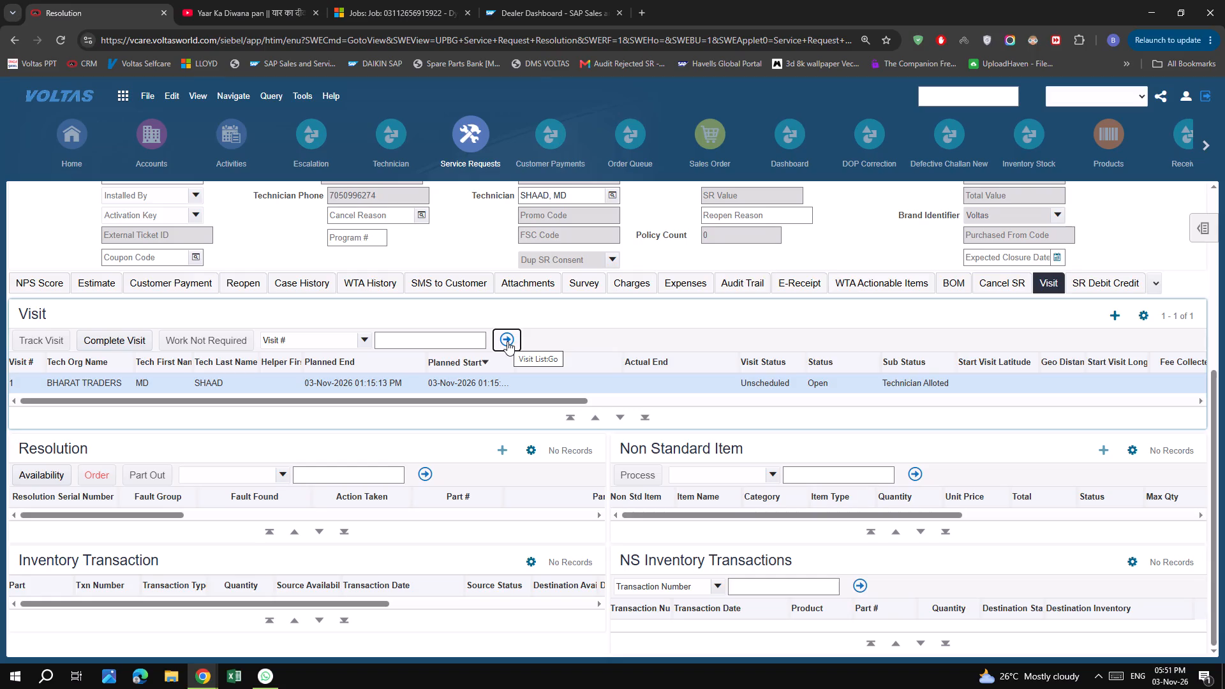
scroll(660, 293, "up", 6)
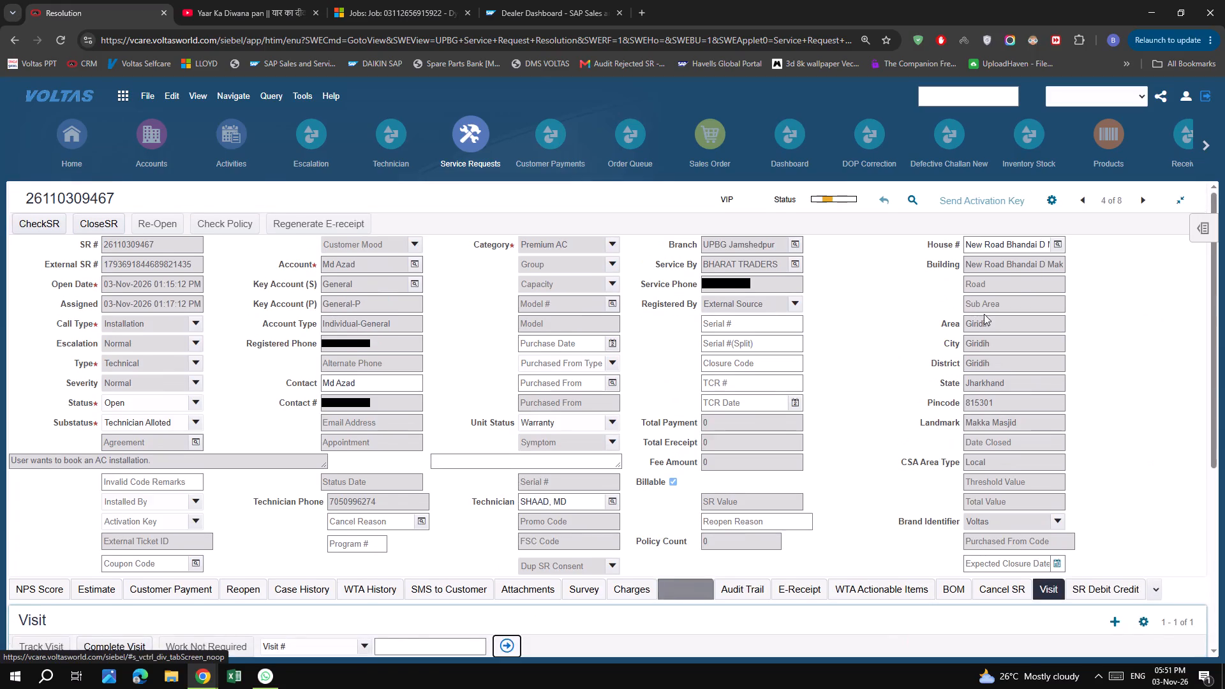
scroll(903, 309, "down", 7)
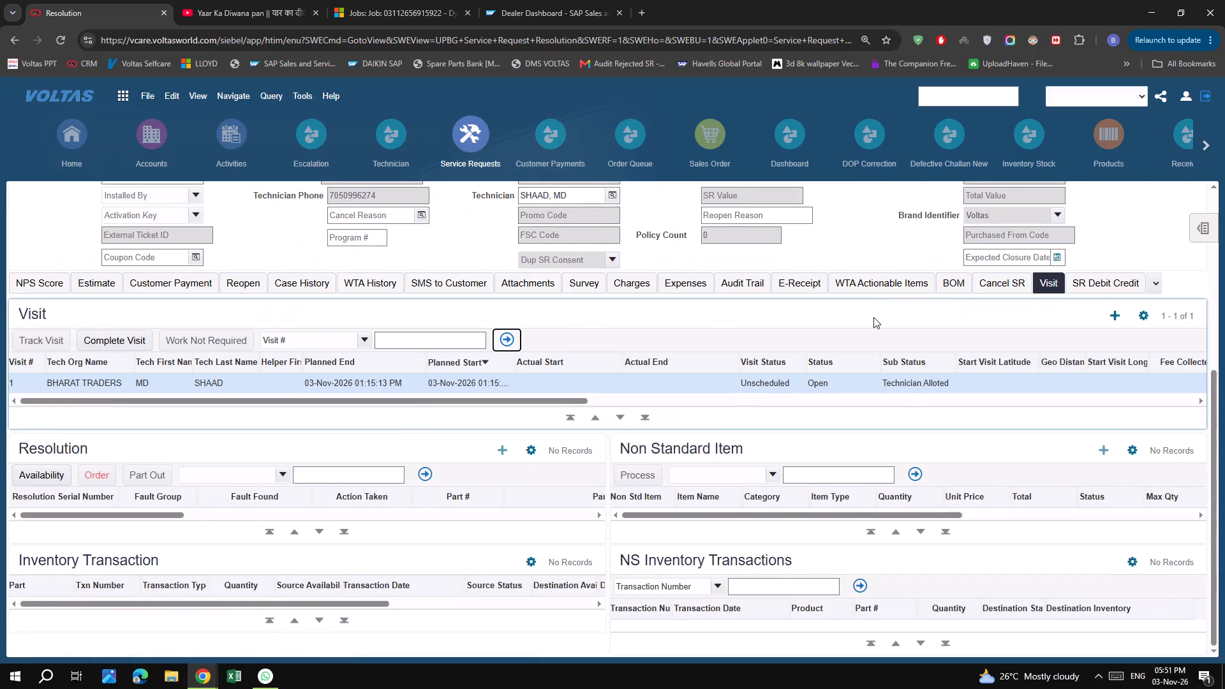
scroll(873, 317, "up", 7)
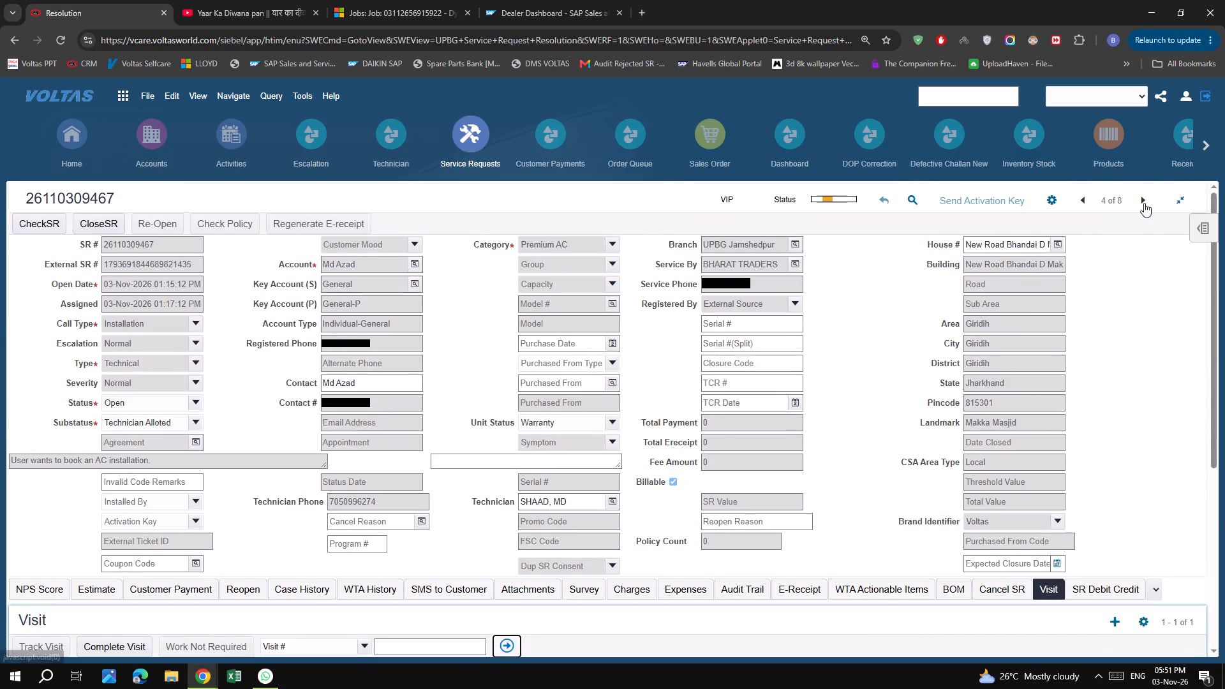
left_click(1144, 203)
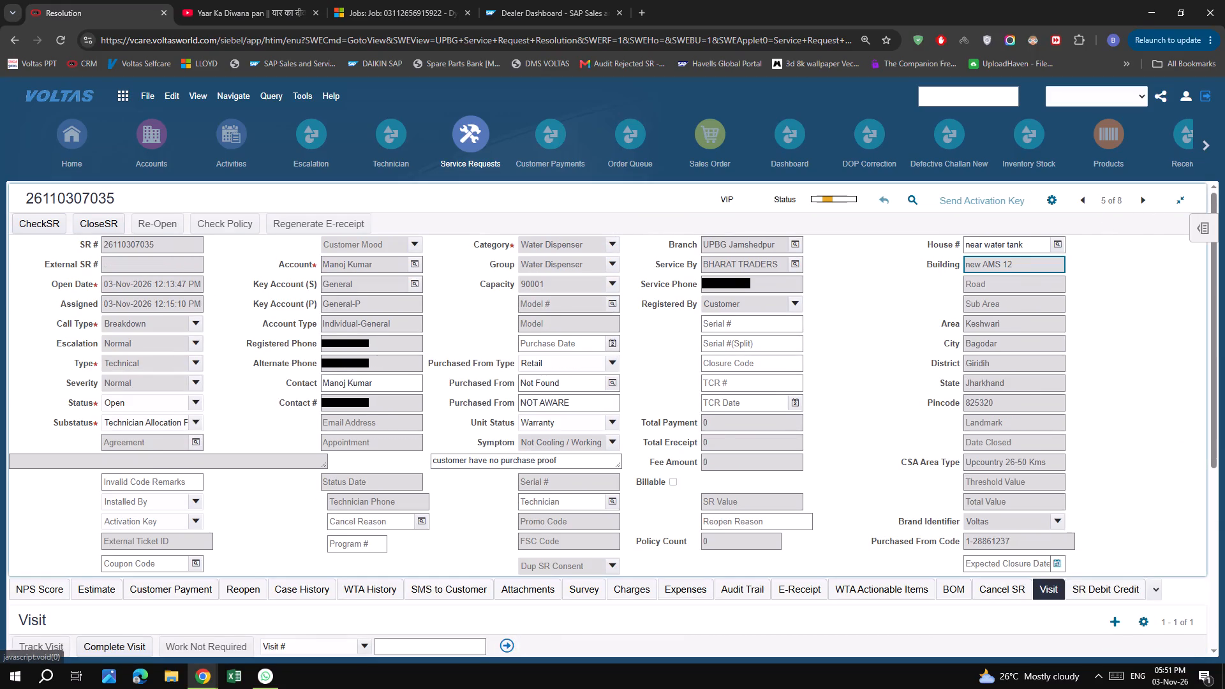
scroll(820, 411, "down", 7)
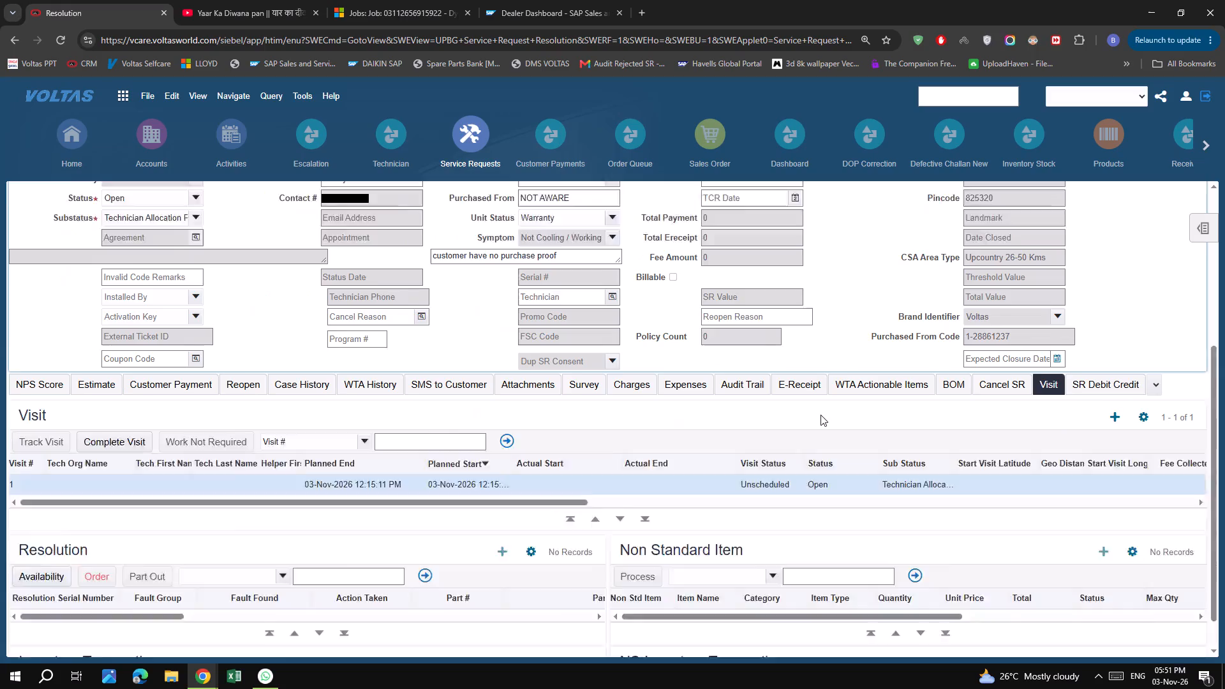
scroll(852, 415, "up", 7)
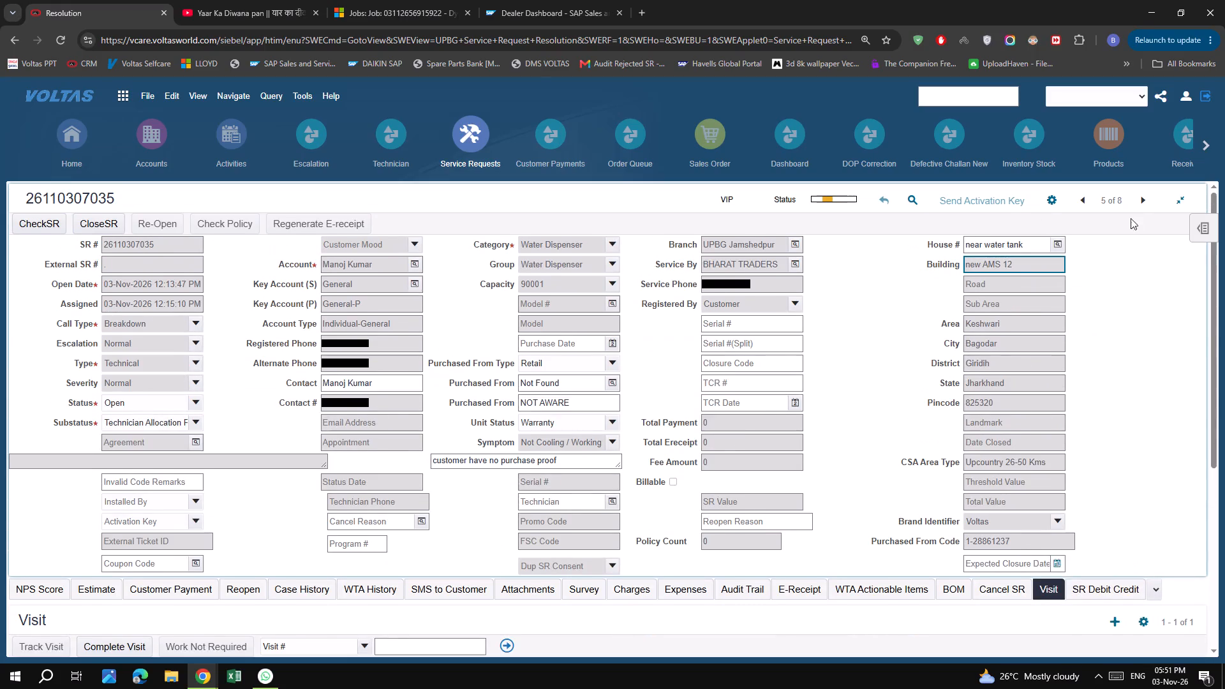
left_click(1147, 201)
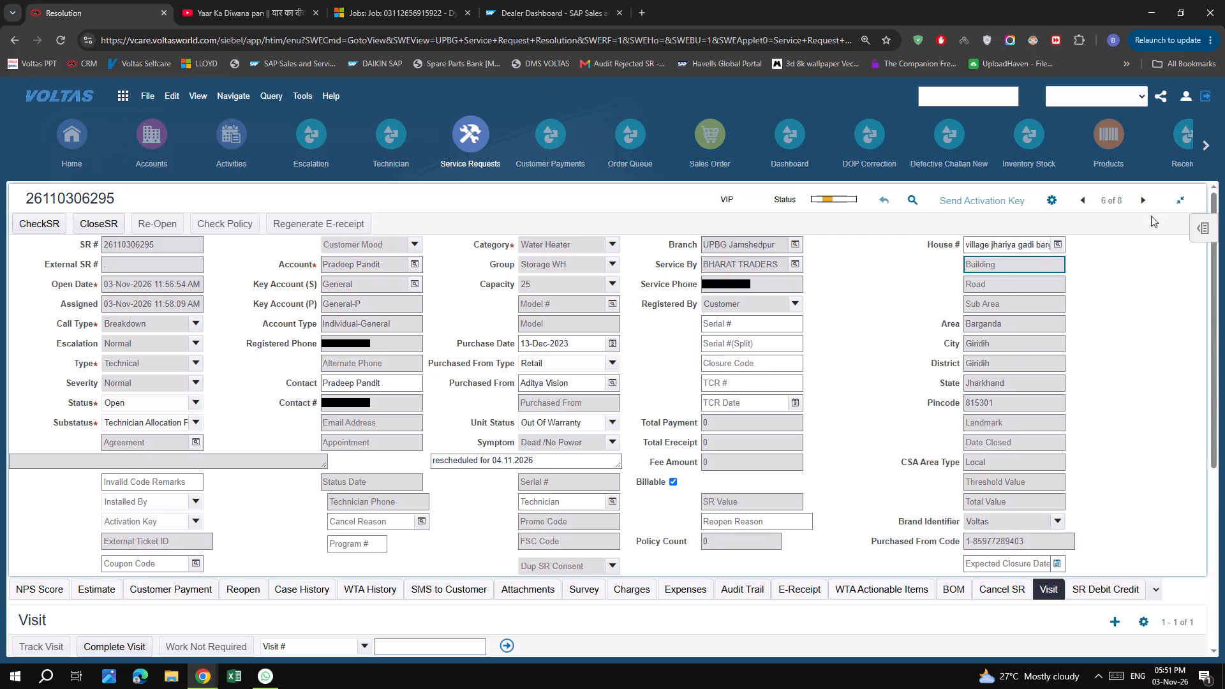
left_click(862, 353)
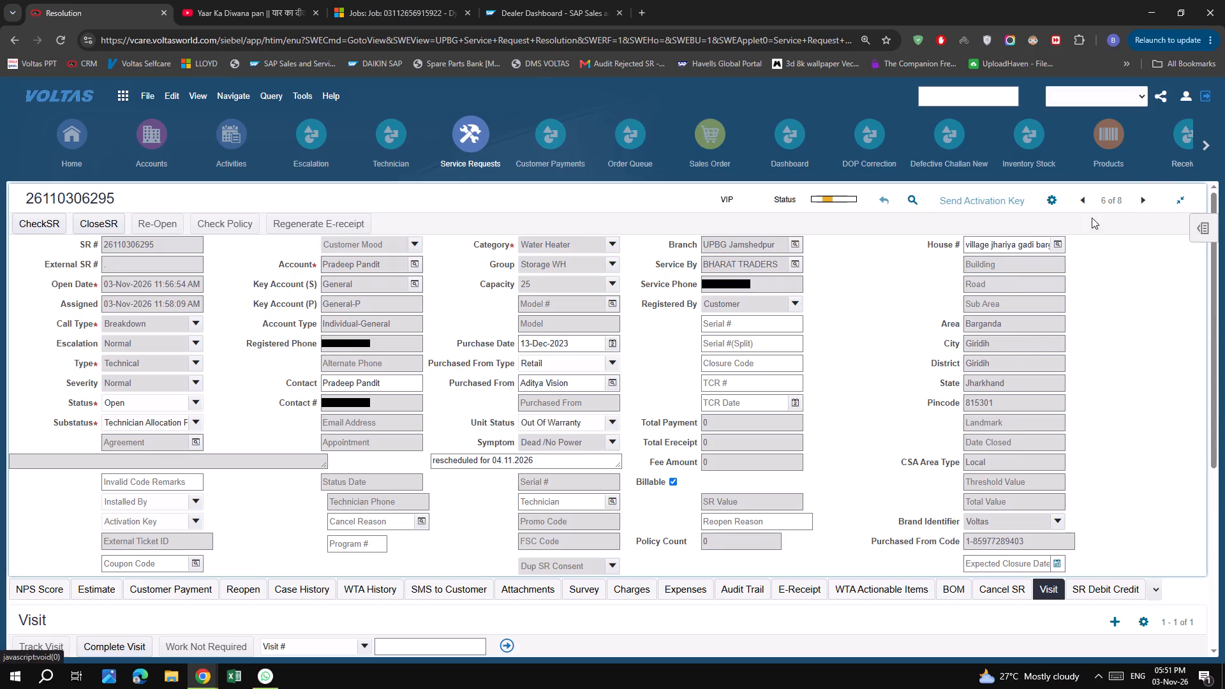
scroll(628, 508, "down", 5)
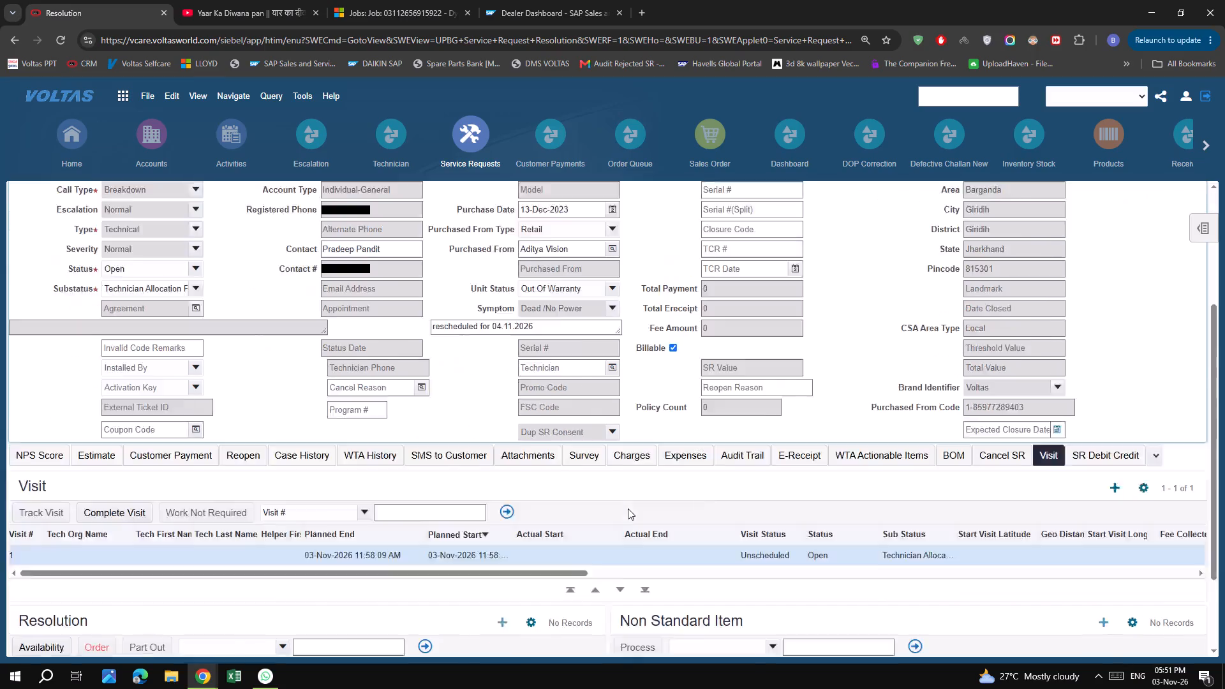
scroll(923, 438, "up", 8)
left_click(1143, 198)
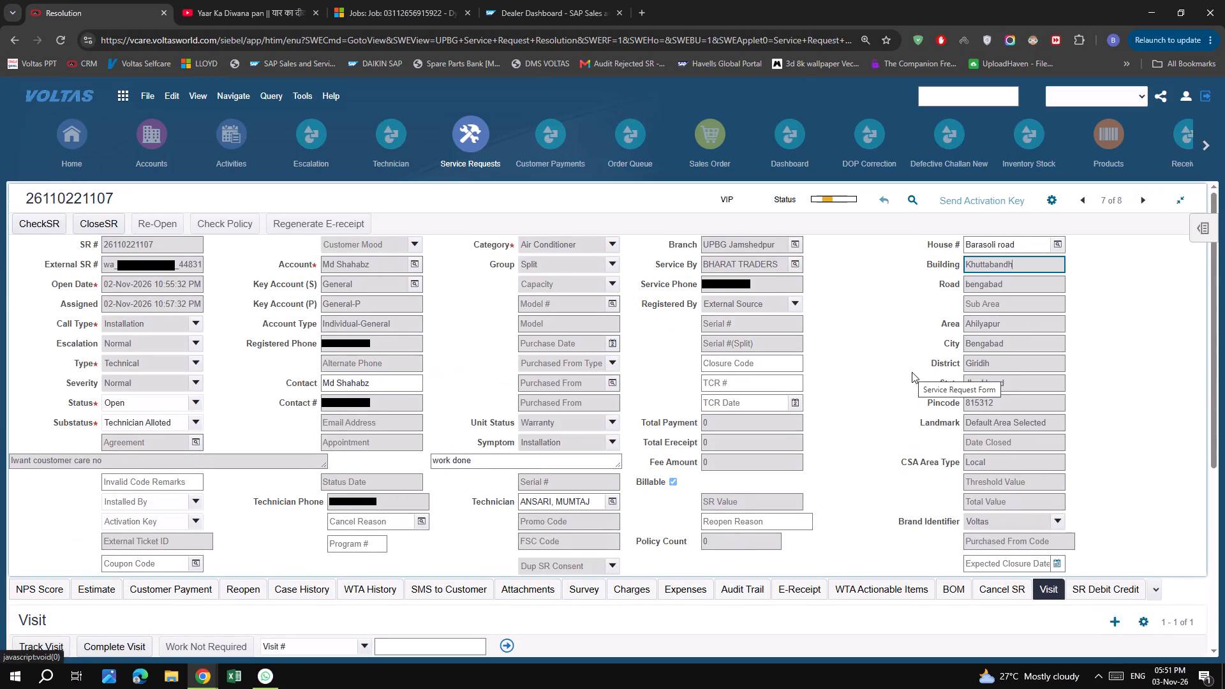
scroll(496, 374, "down", 6)
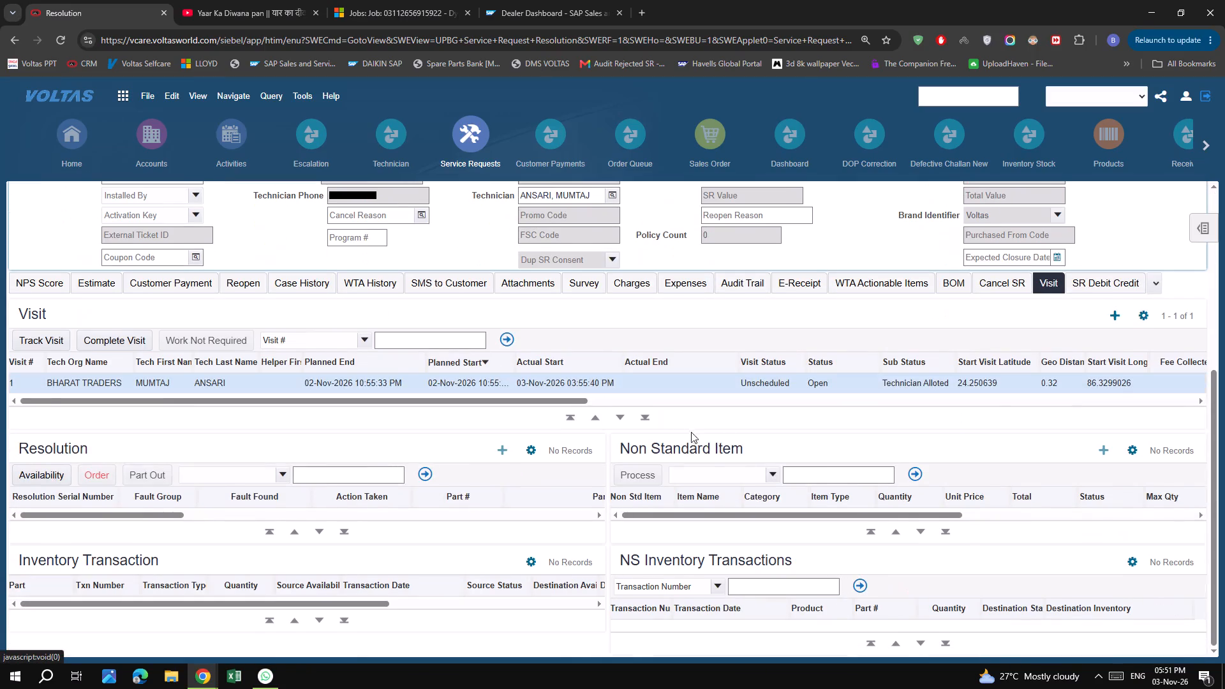
scroll(905, 410, "up", 8)
left_click(1150, 202)
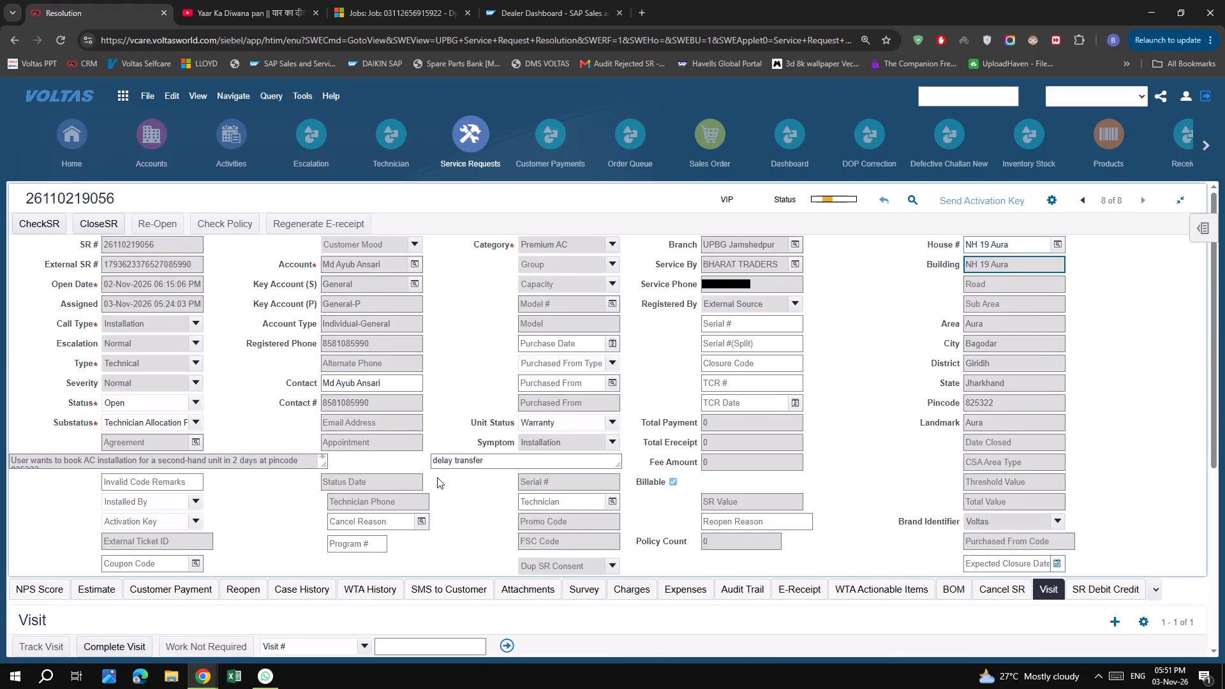
scroll(443, 473, "down", 6)
scroll(563, 436, "up", 7)
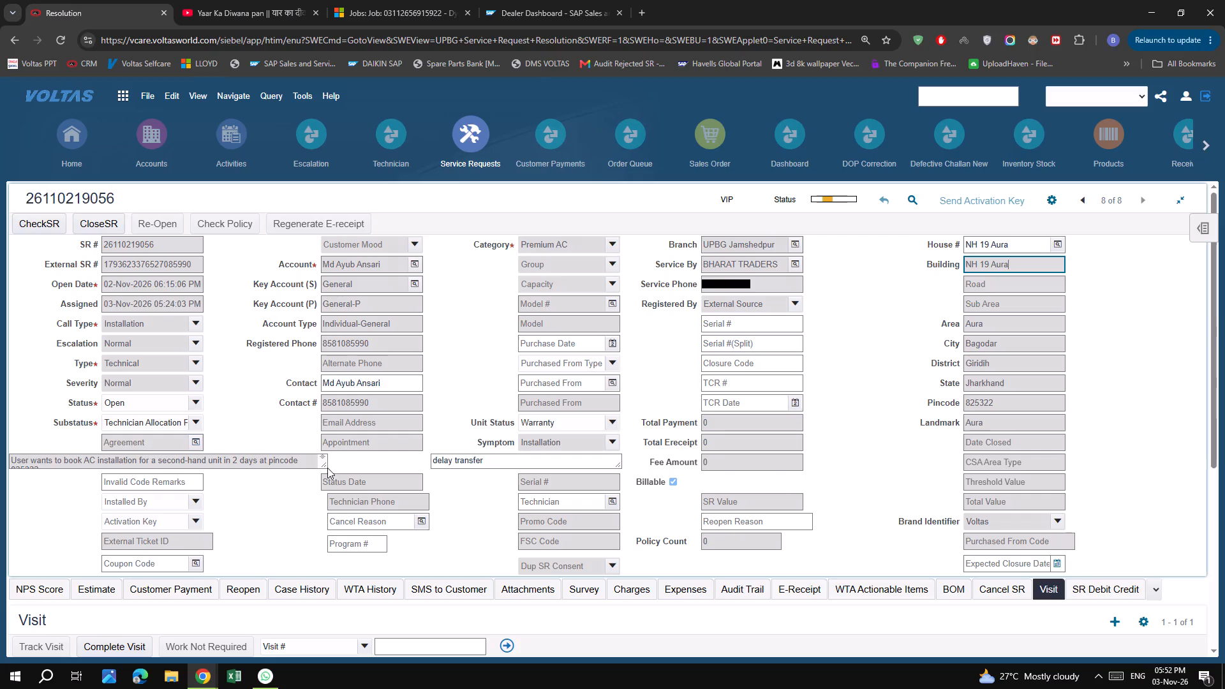
left_click_drag(323, 466, 322, 472)
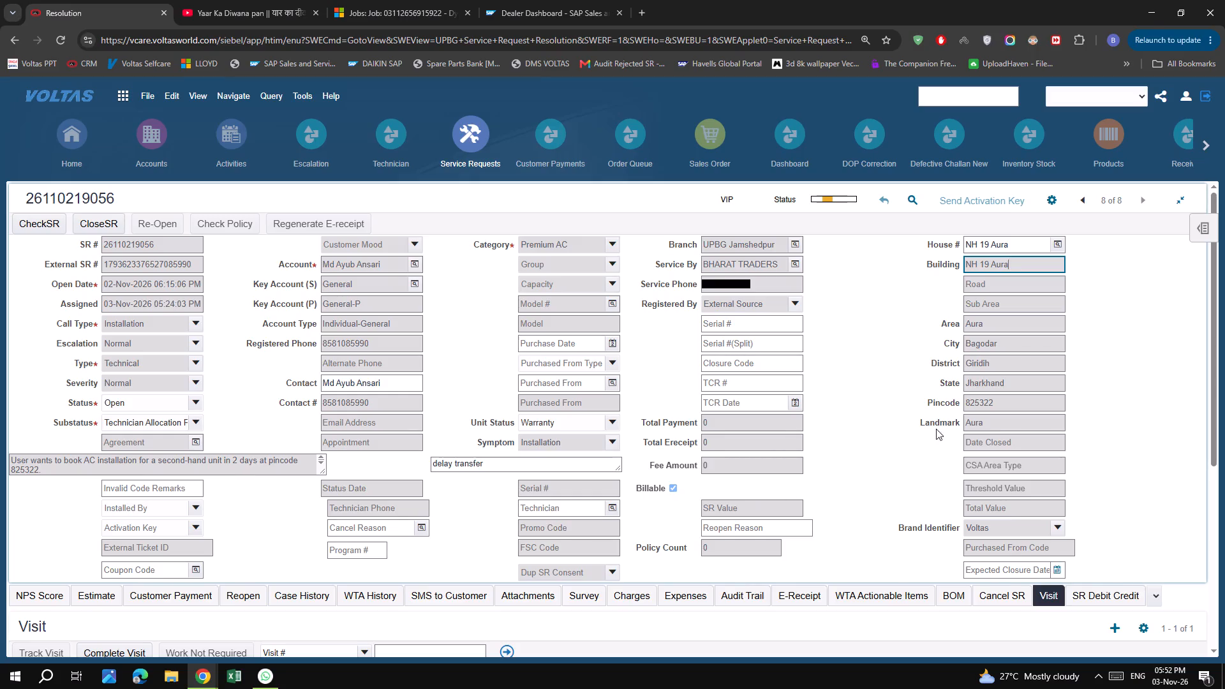
left_click(860, 418)
left_click(1083, 196)
left_click(1083, 196)
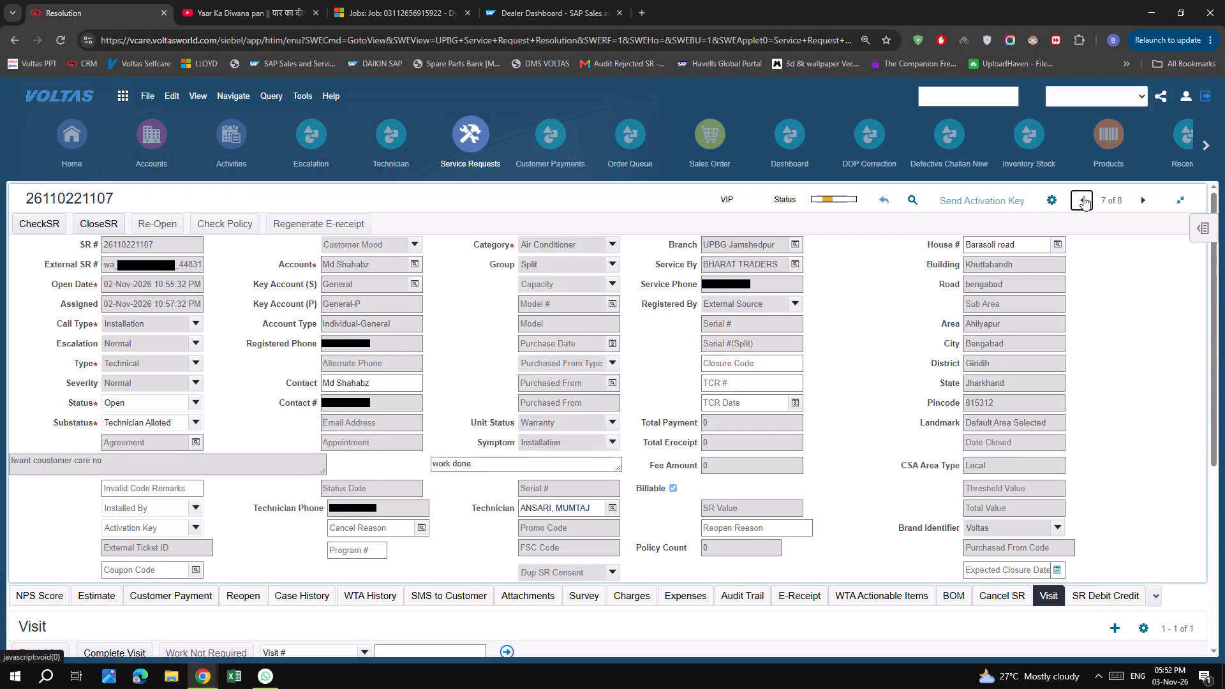
left_click(1083, 196)
left_click(1083, 196)
left_click(1083, 196)
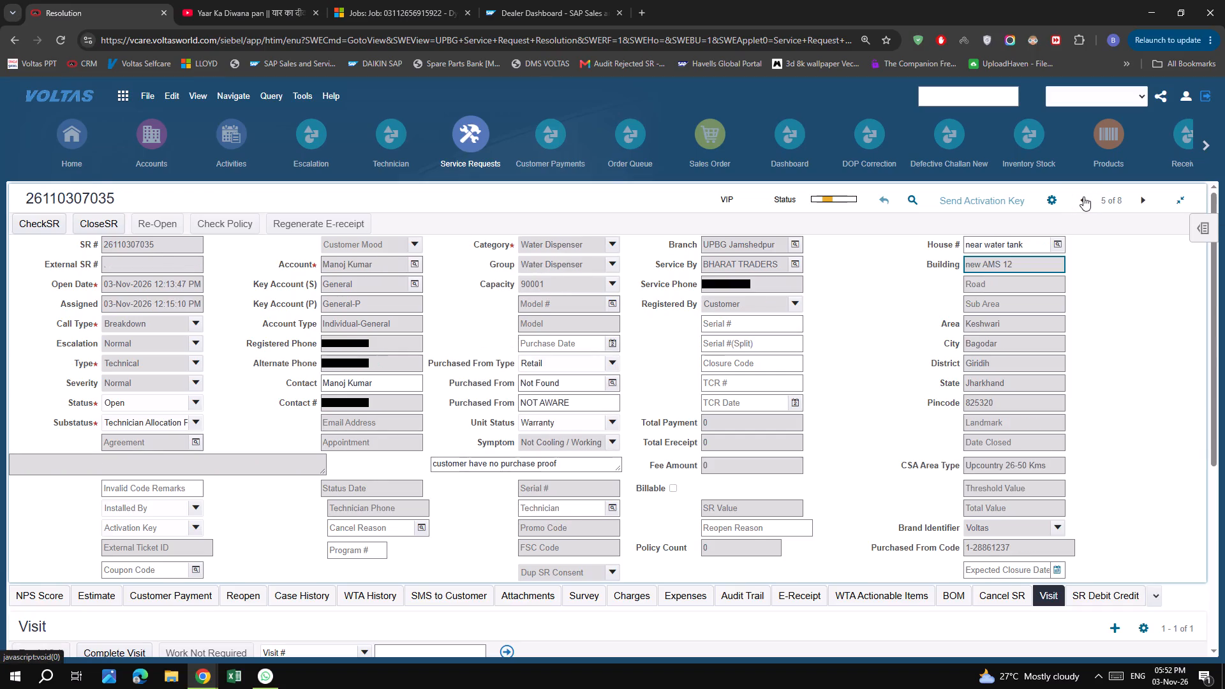
left_click(1083, 196)
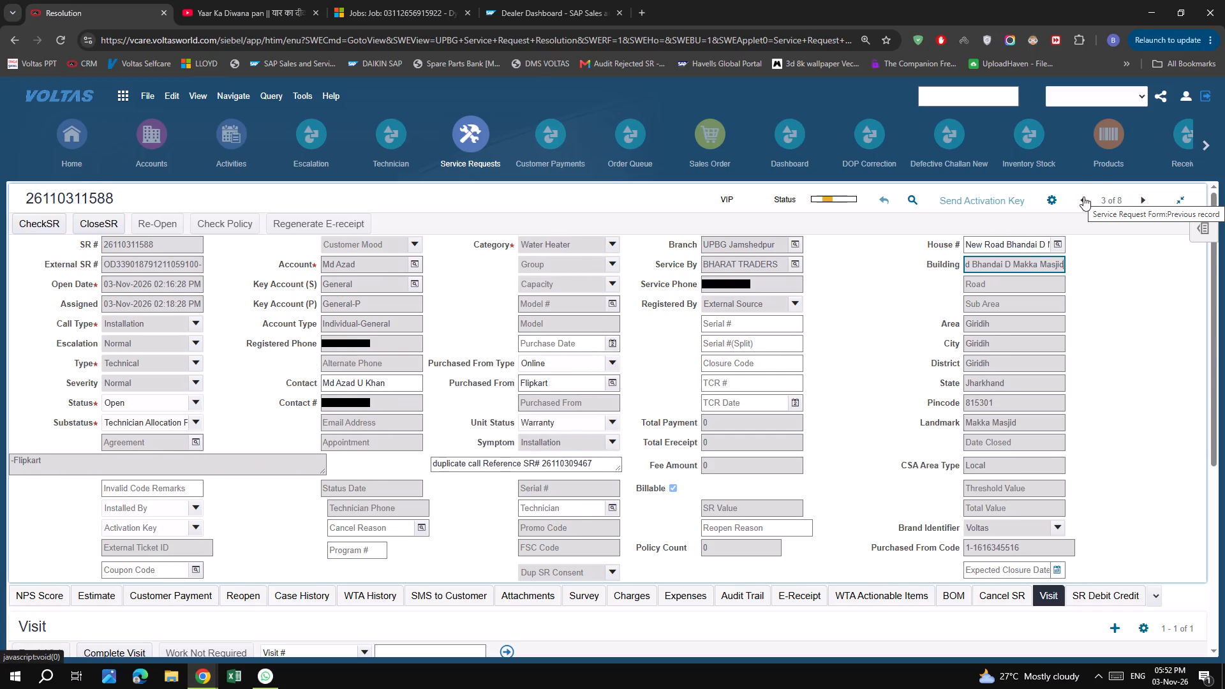
left_click(1083, 196)
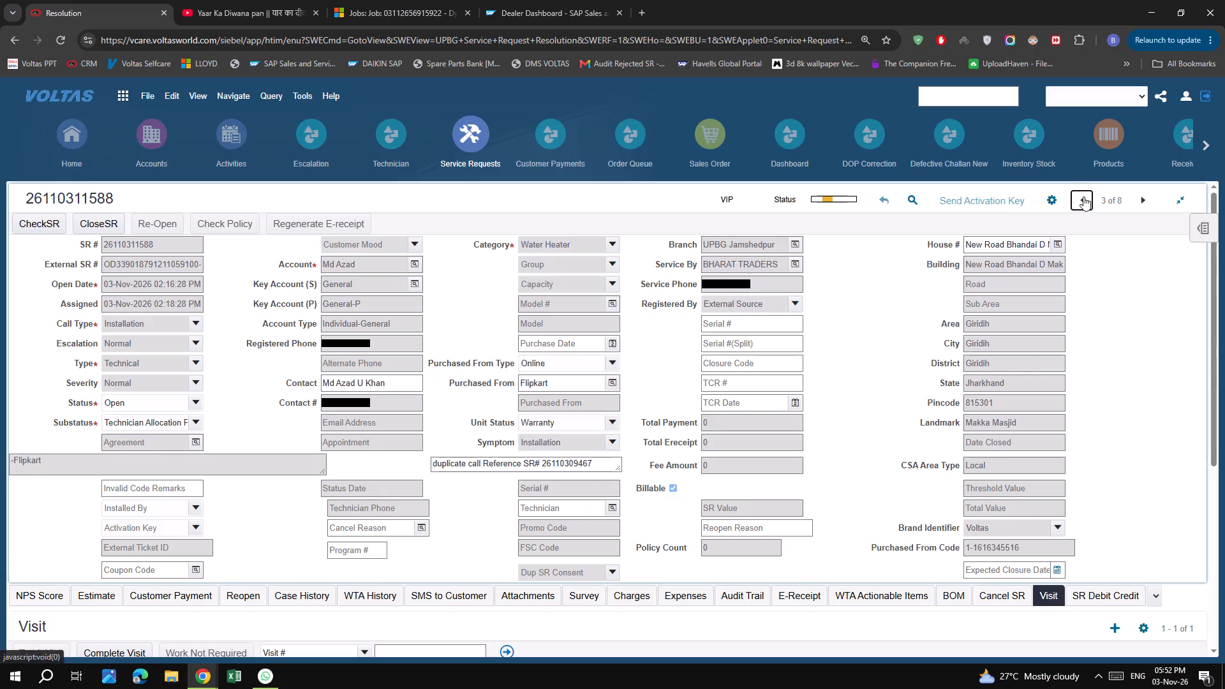
left_click(1083, 196)
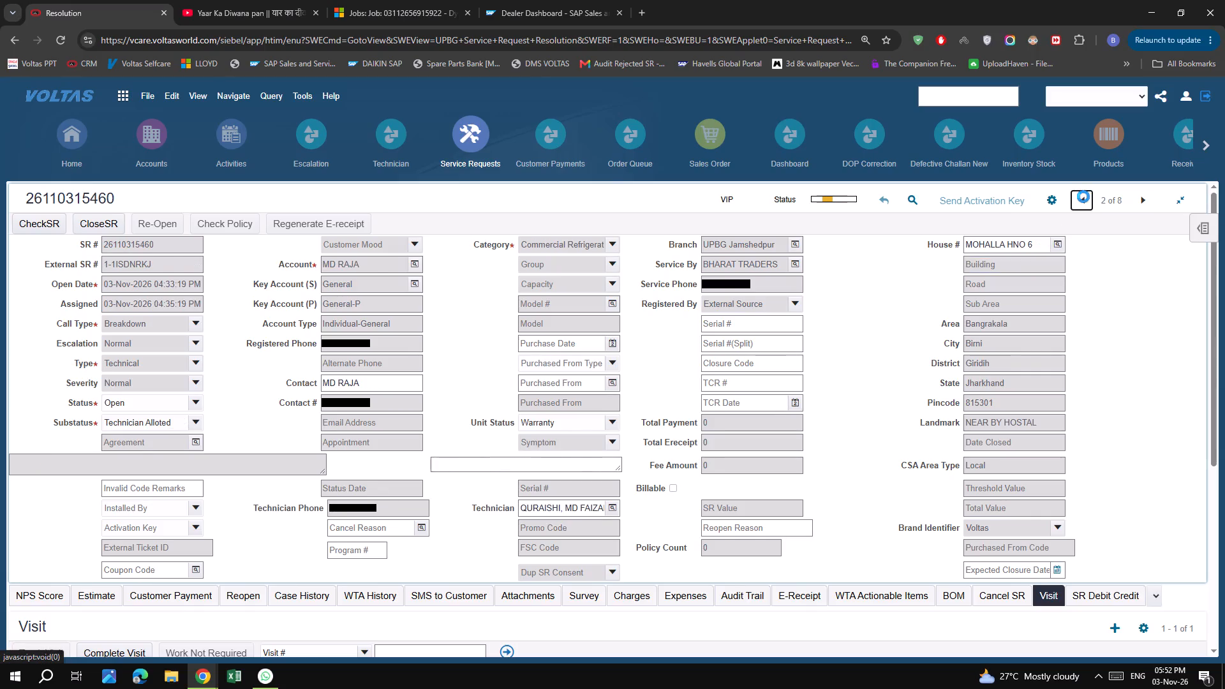
left_click(871, 305)
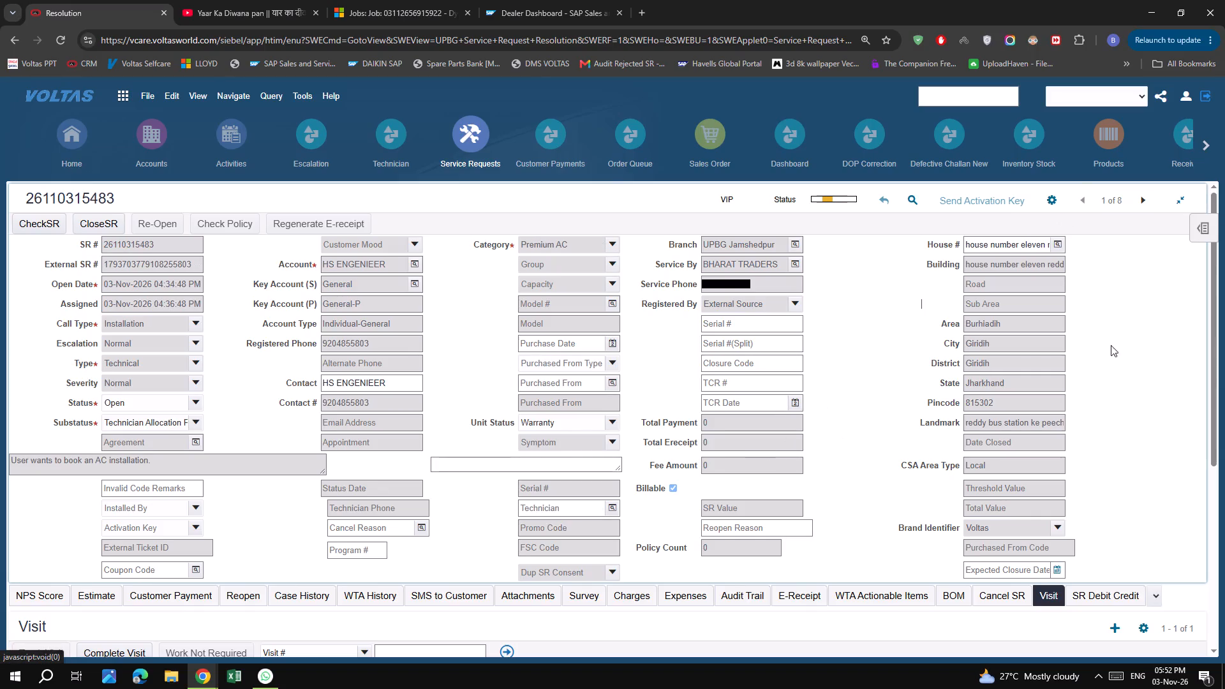
left_click(1143, 204)
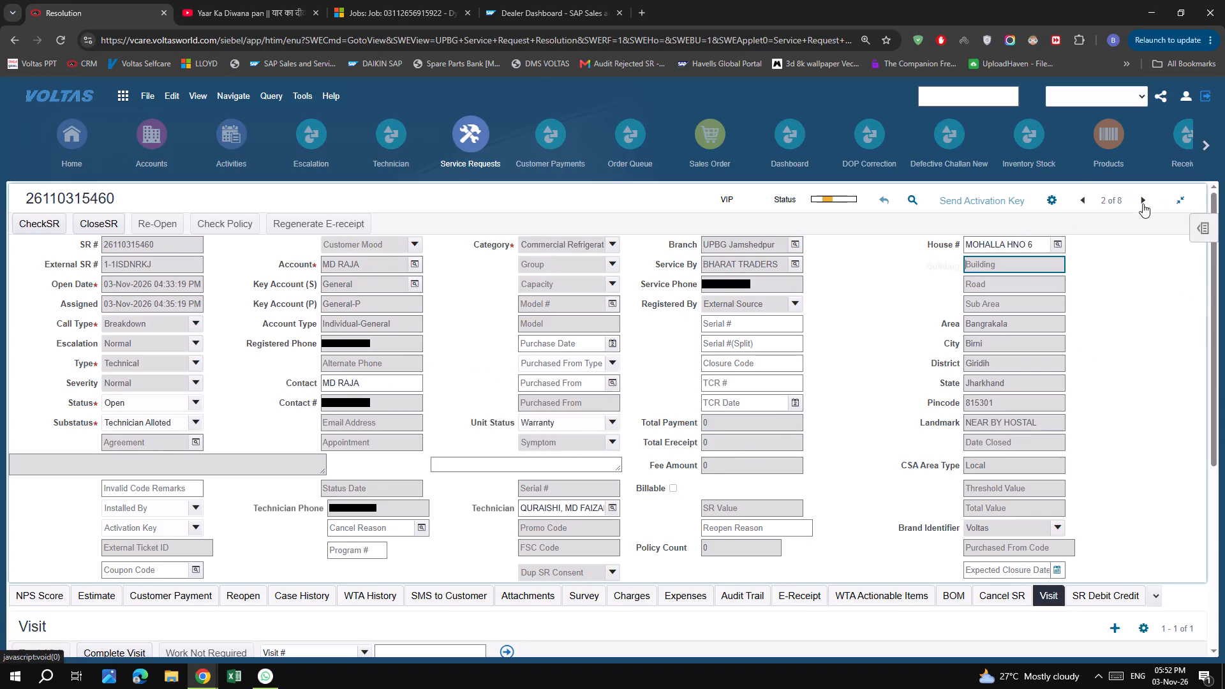
Switch to the Daikin Dealer Dashboard and reload it to check for open cases.
left_click(529, 6)
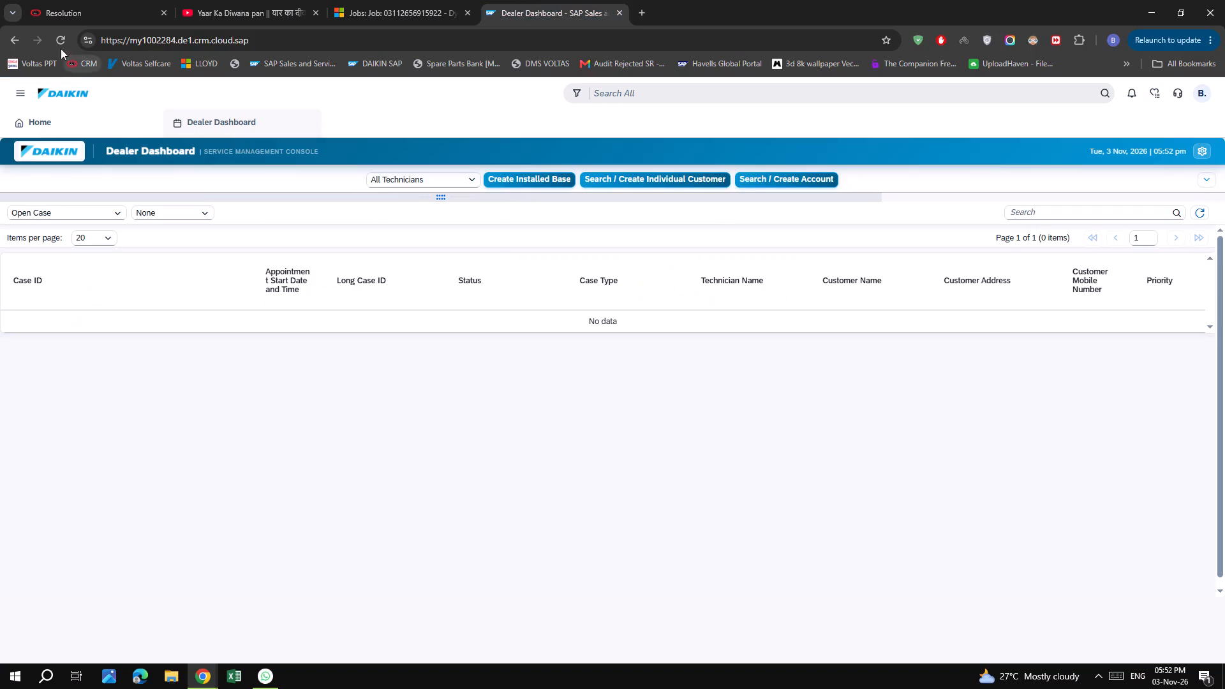
left_click(61, 43)
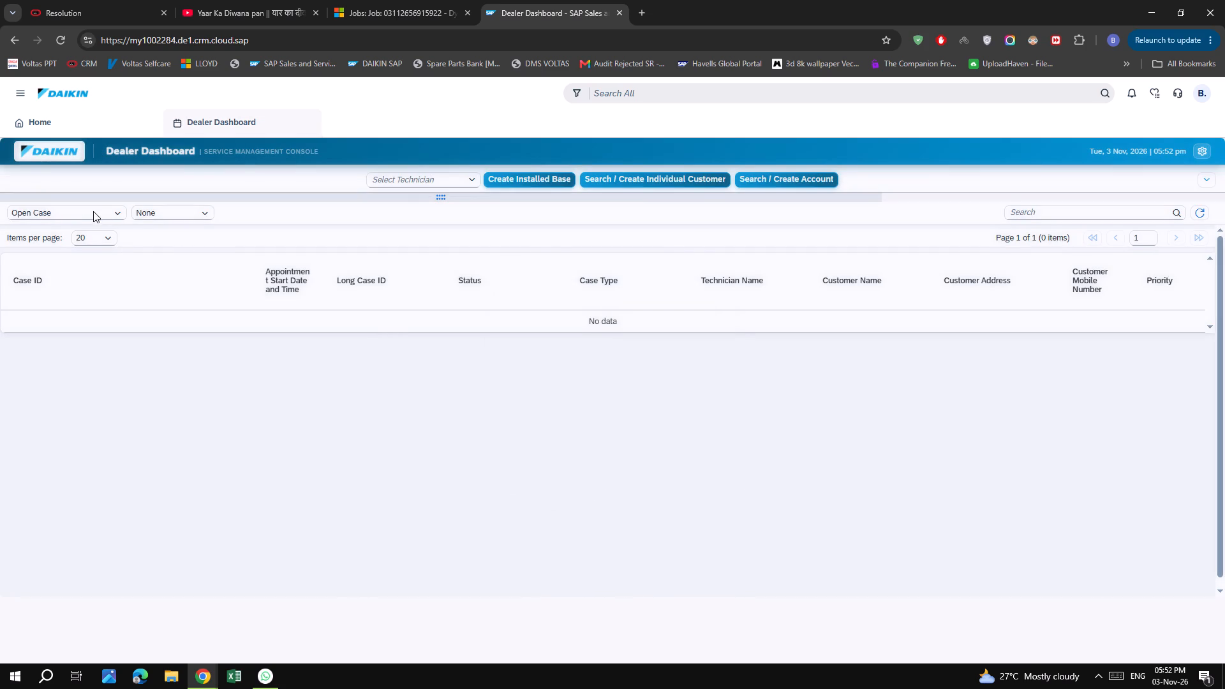
Close the YouTube video page and the Havells job page.
left_click(249, 13)
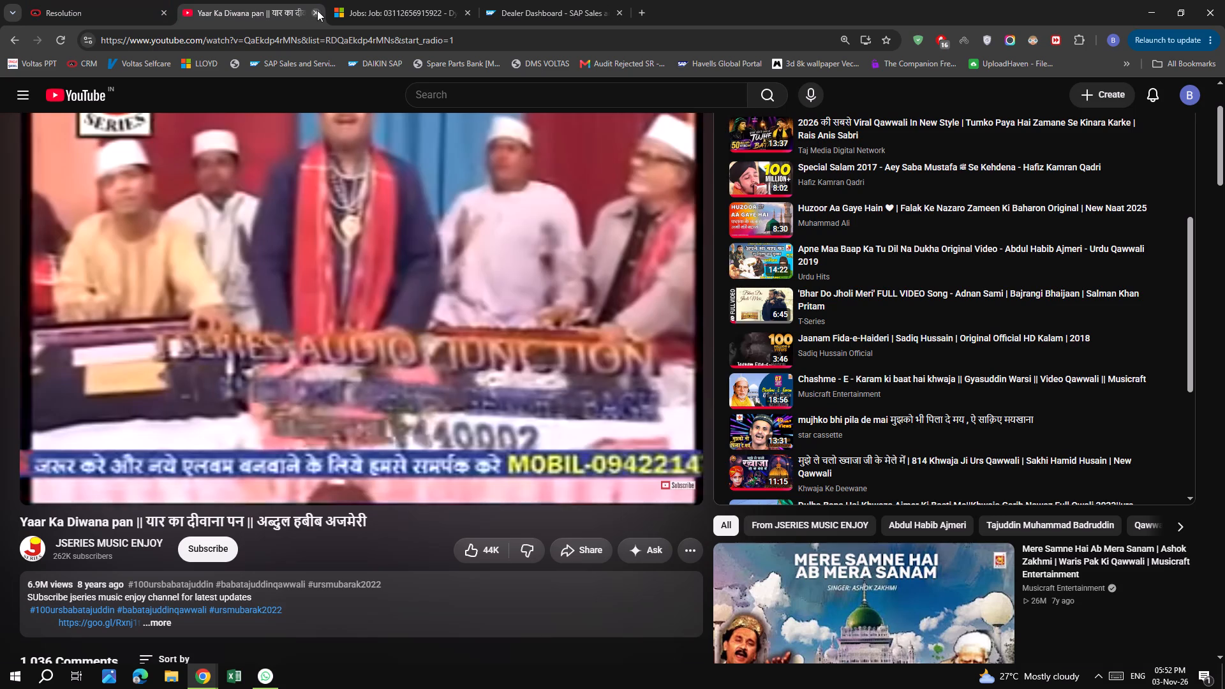
left_click(317, 10)
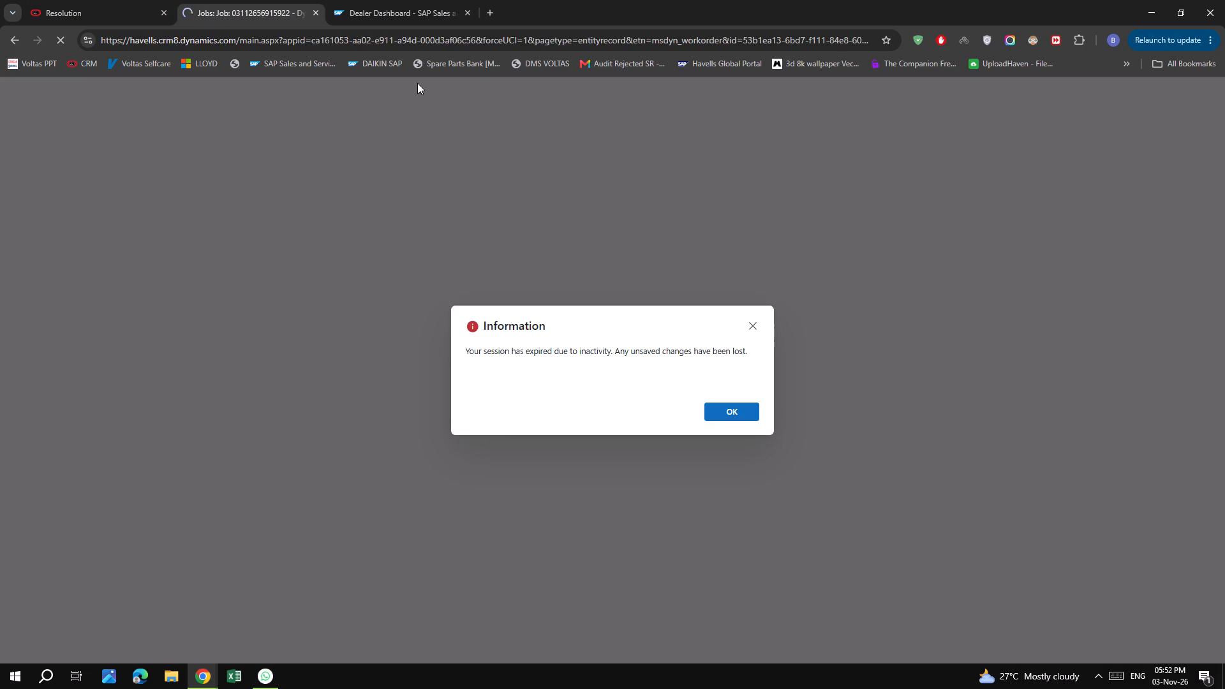
left_click(316, 14)
left_click(115, 19)
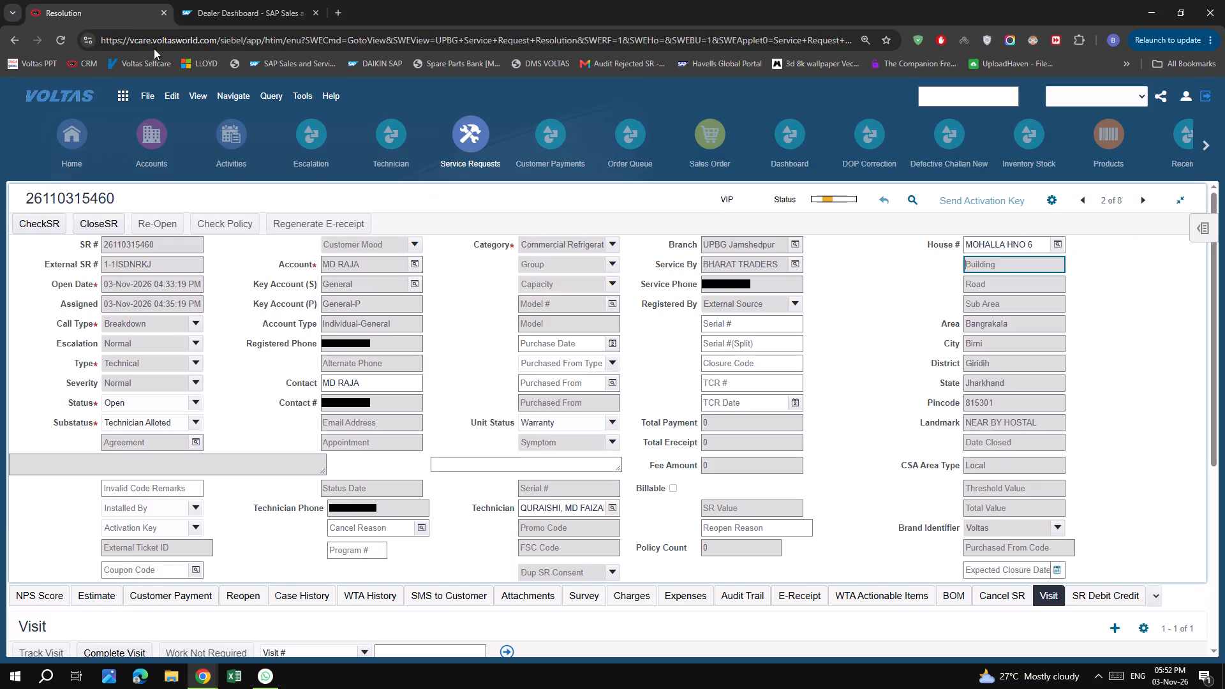
scroll(593, 391, "down", 5)
scroll(697, 432, "up", 6)
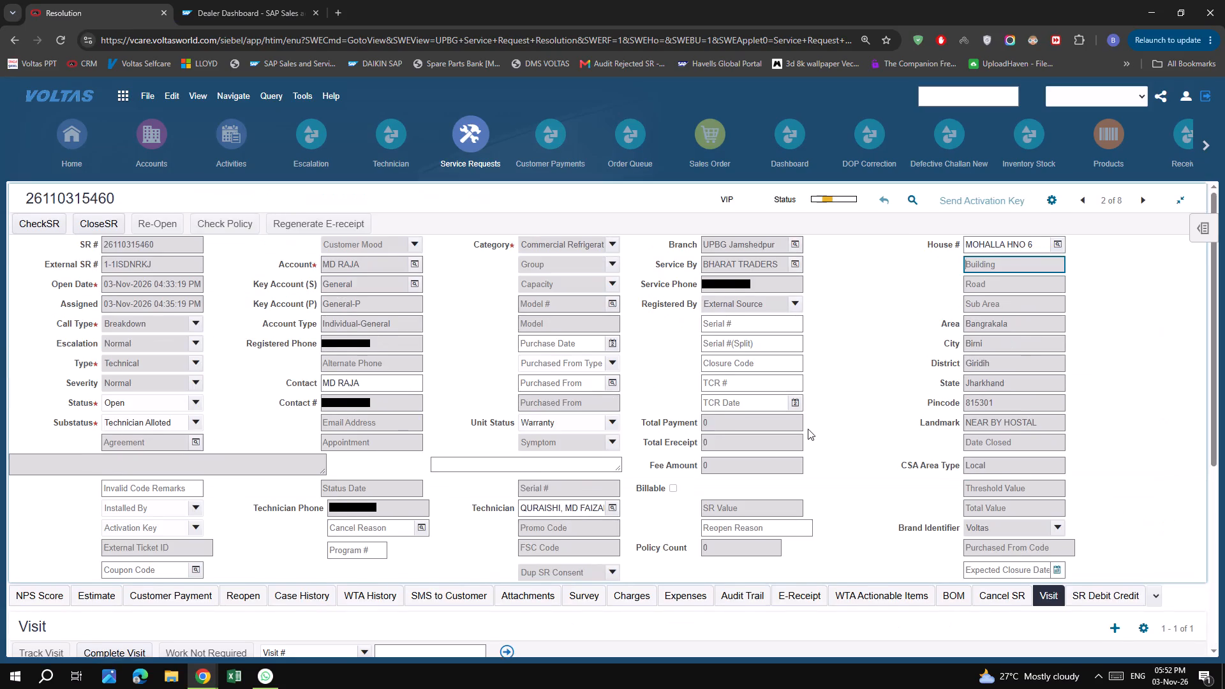
scroll(808, 428, "down", 5)
scroll(808, 428, "up", 6)
scroll(880, 372, "down", 6)
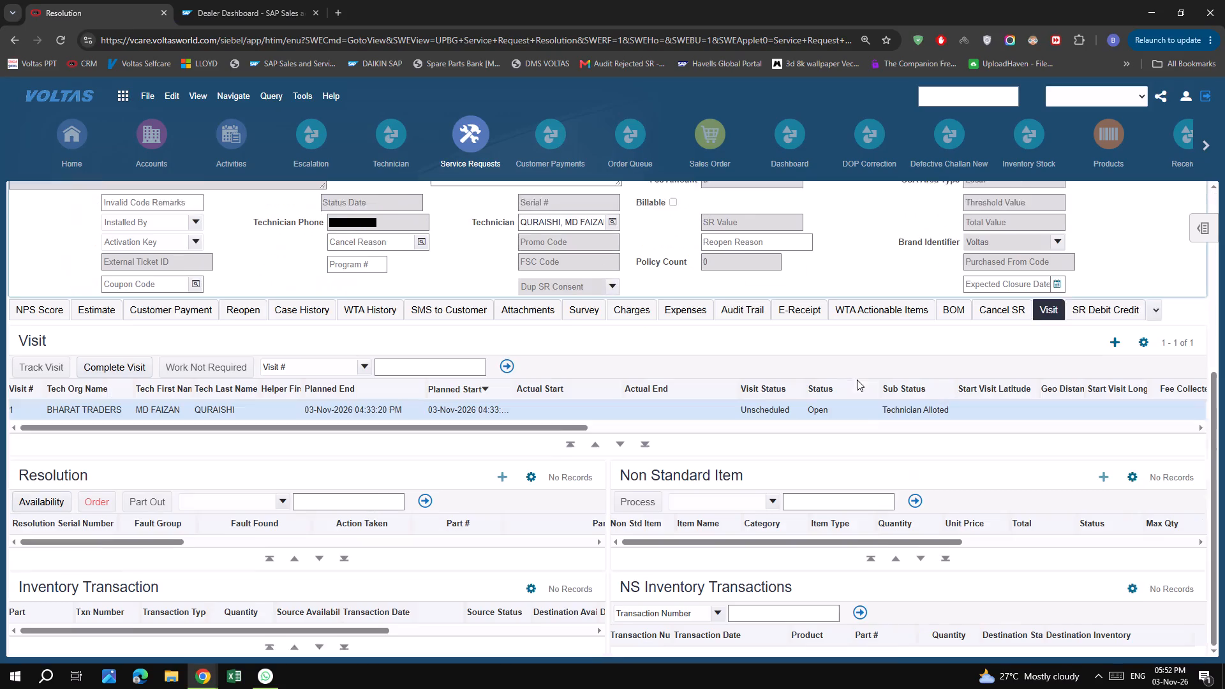
left_click(61, 40)
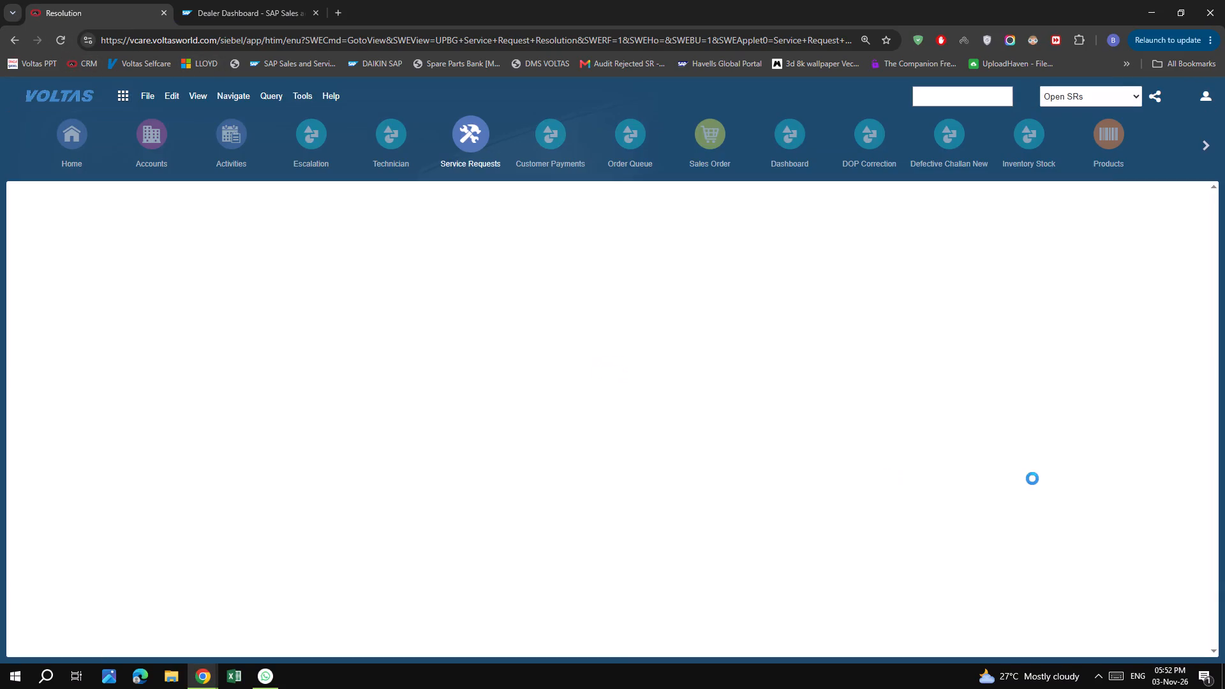
scroll(919, 500, "up", 5)
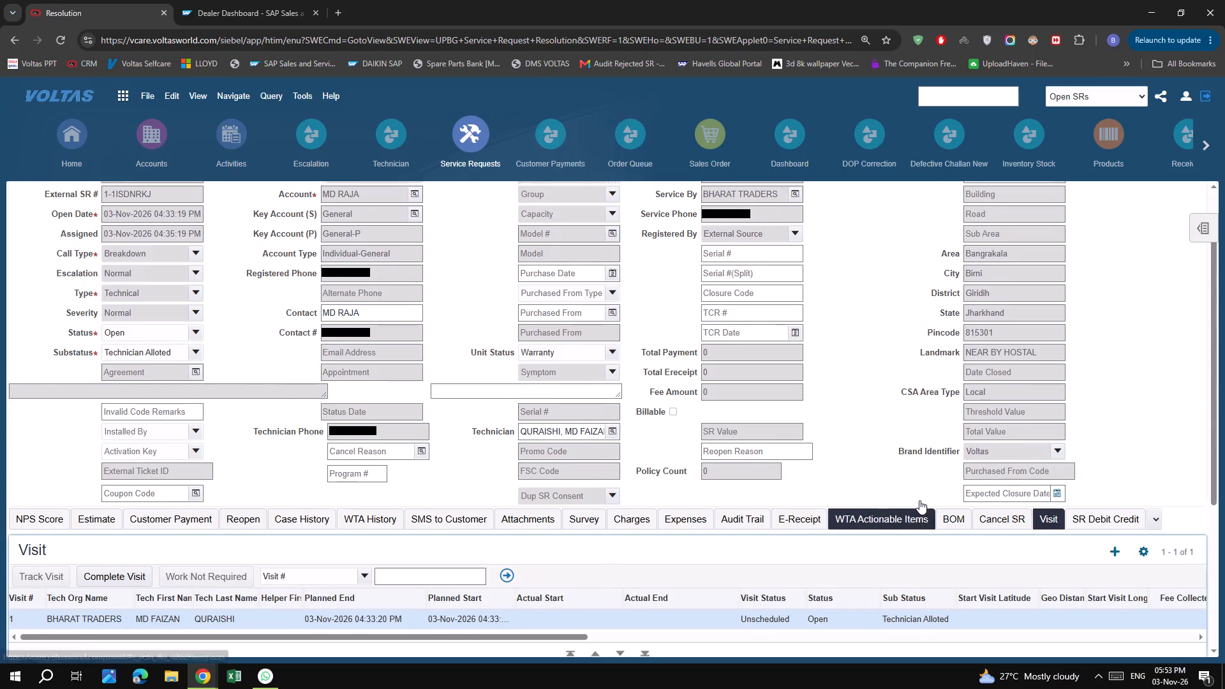
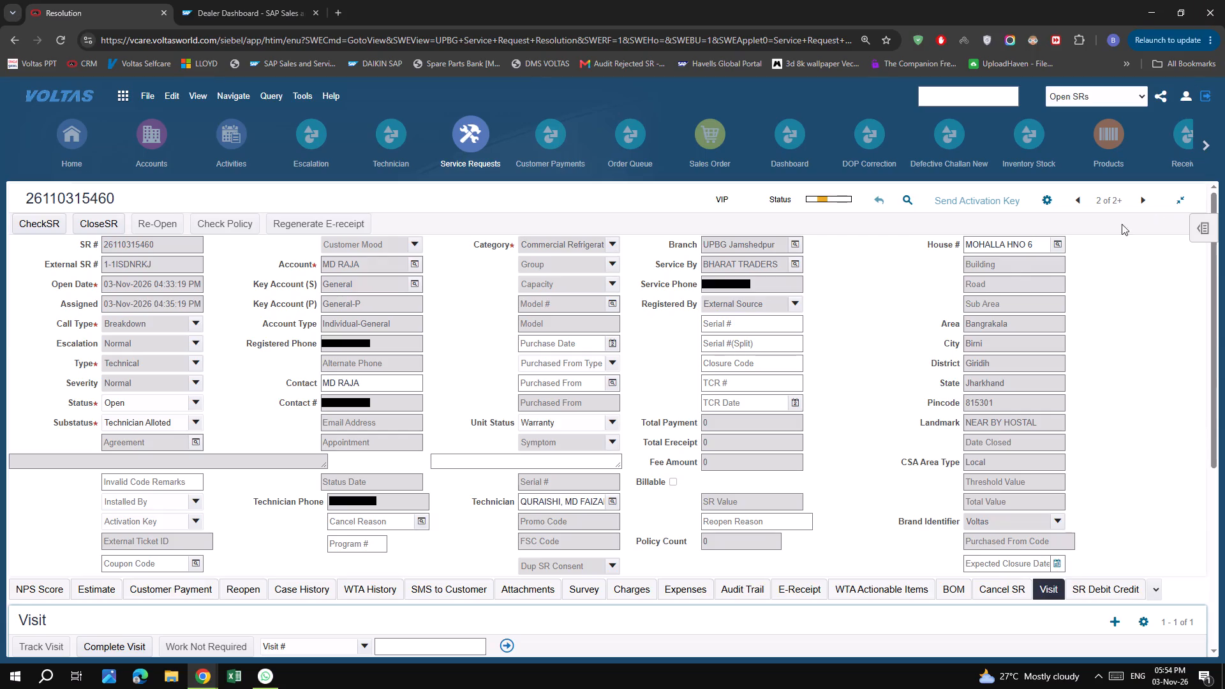
scroll(870, 362, "down", 6)
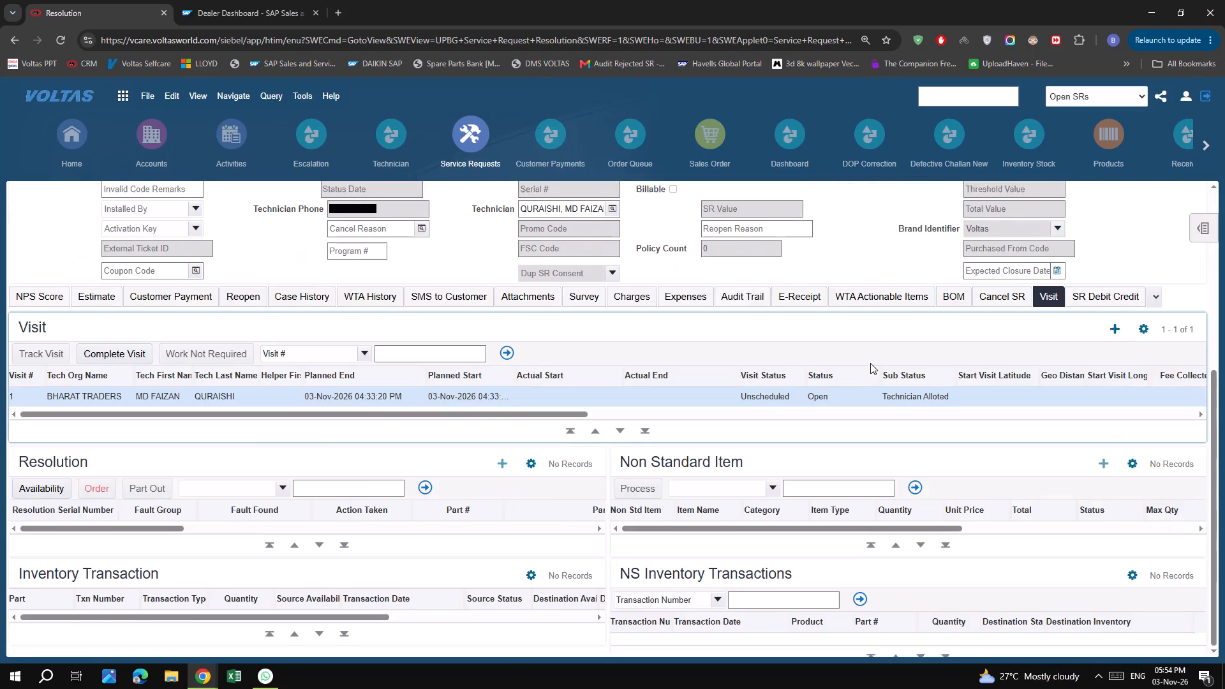
scroll(870, 364, "up", 6)
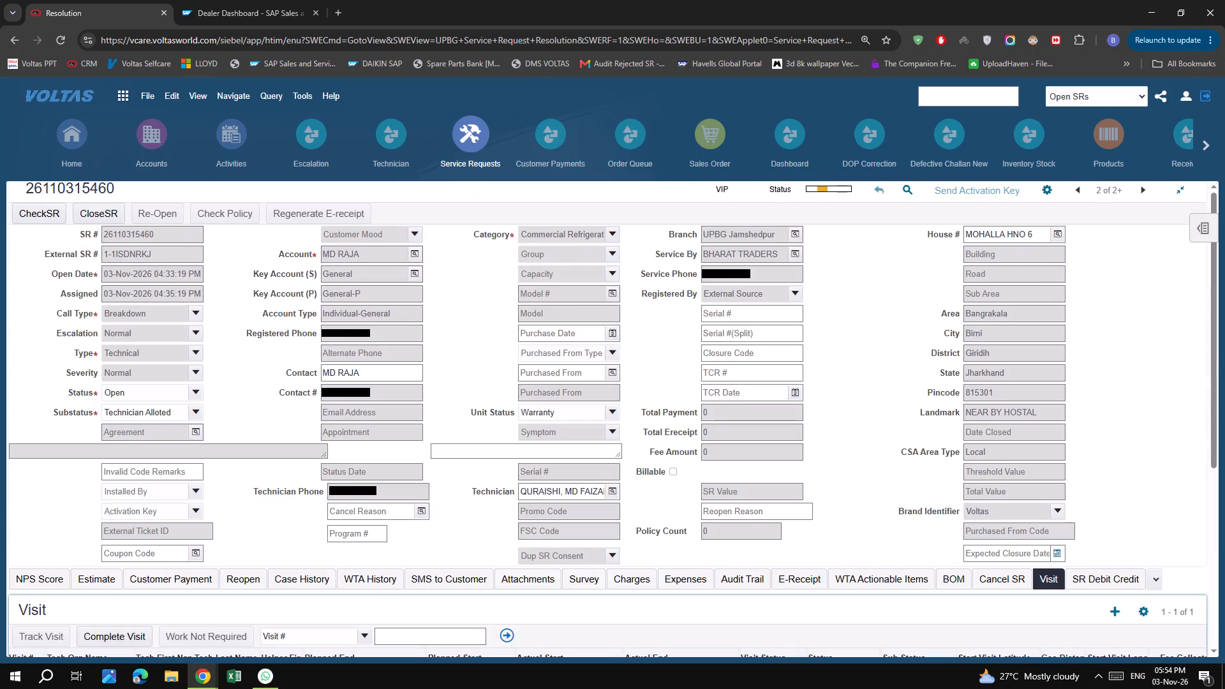
left_click(1147, 197)
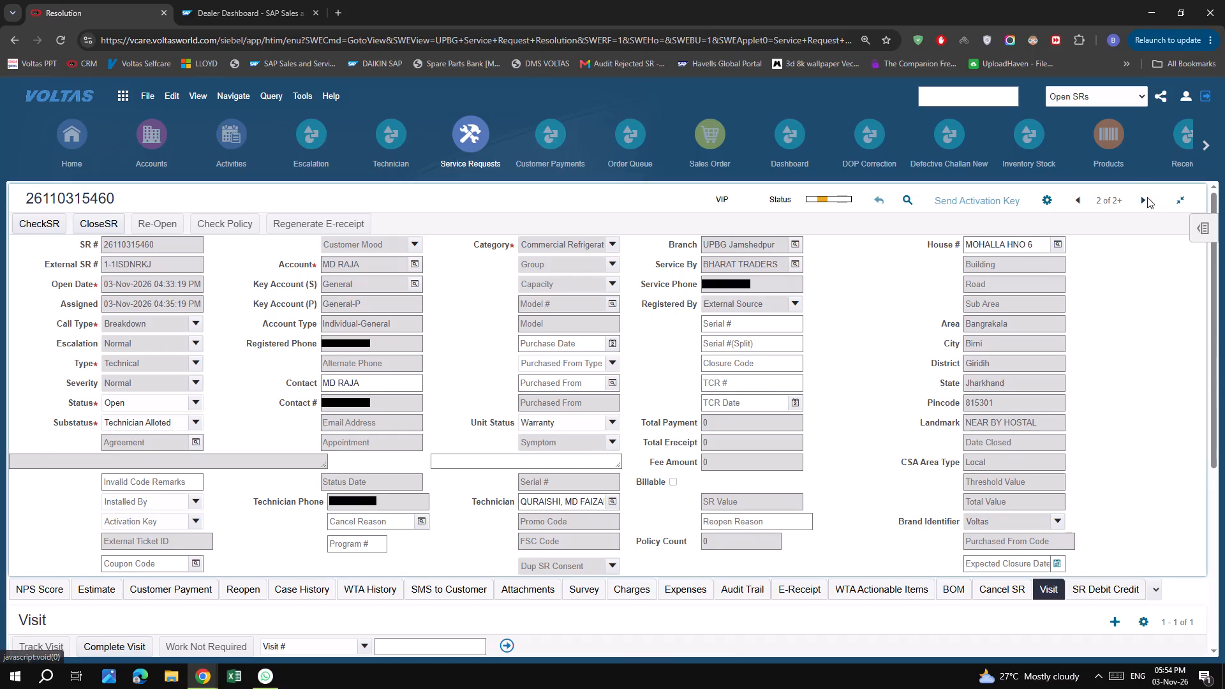
left_click(873, 343)
scroll(874, 341, "down", 4)
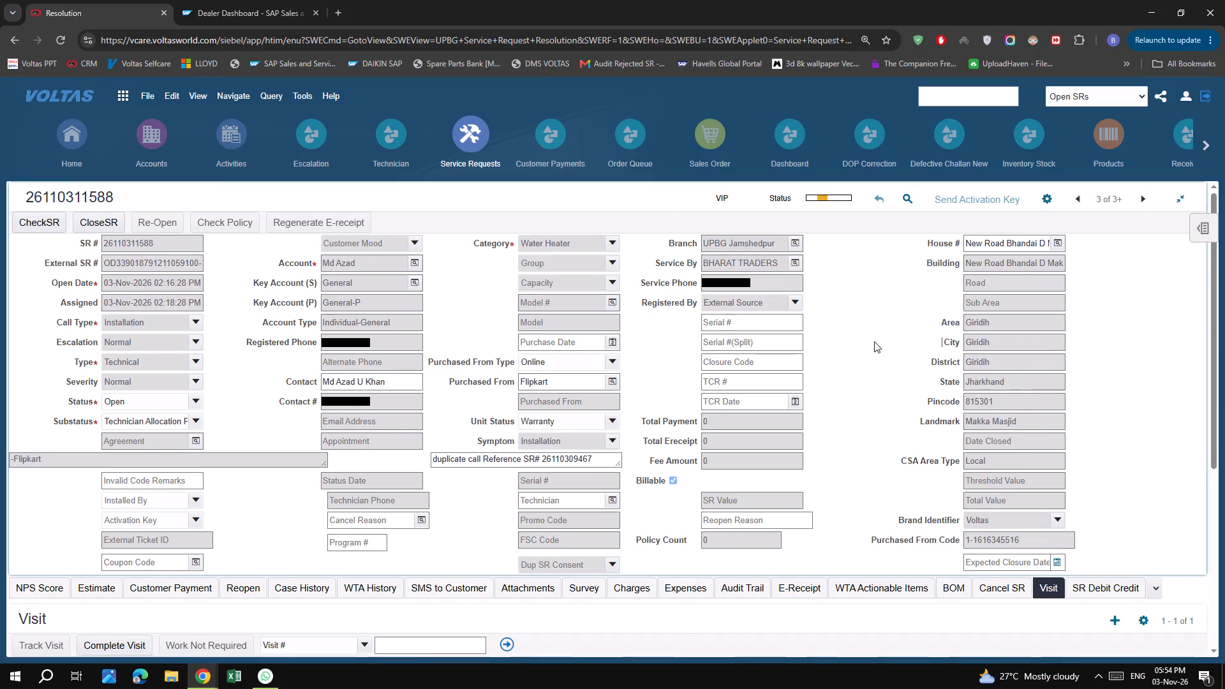
scroll(874, 341, "down", 3)
scroll(875, 341, "up", 7)
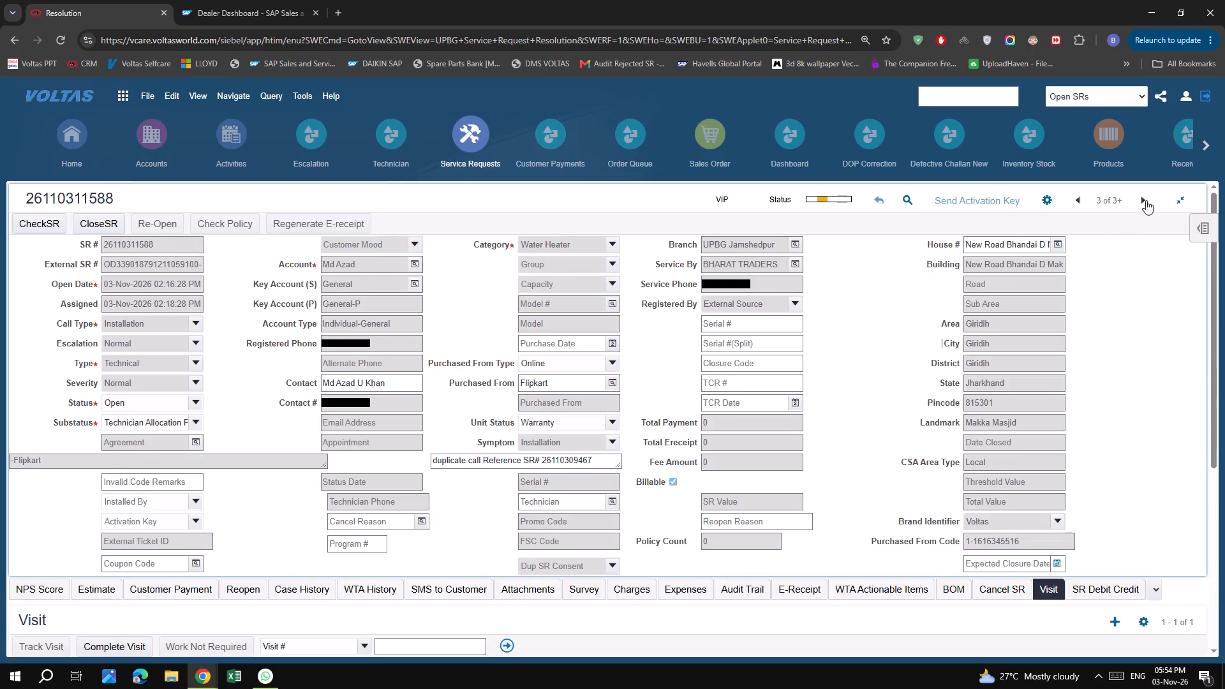
left_click(1146, 200)
left_click(868, 336)
scroll(868, 336, "down", 6)
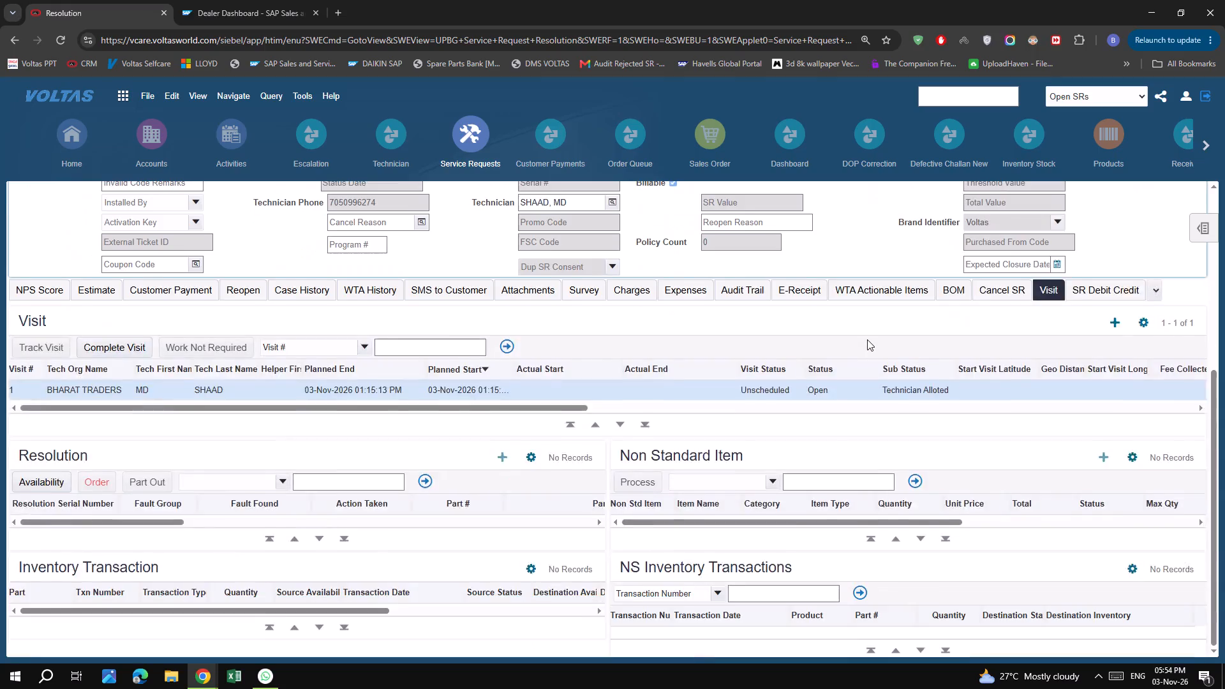
scroll(867, 339, "up", 6)
scroll(867, 339, "down", 6)
scroll(1165, 278, "up", 8)
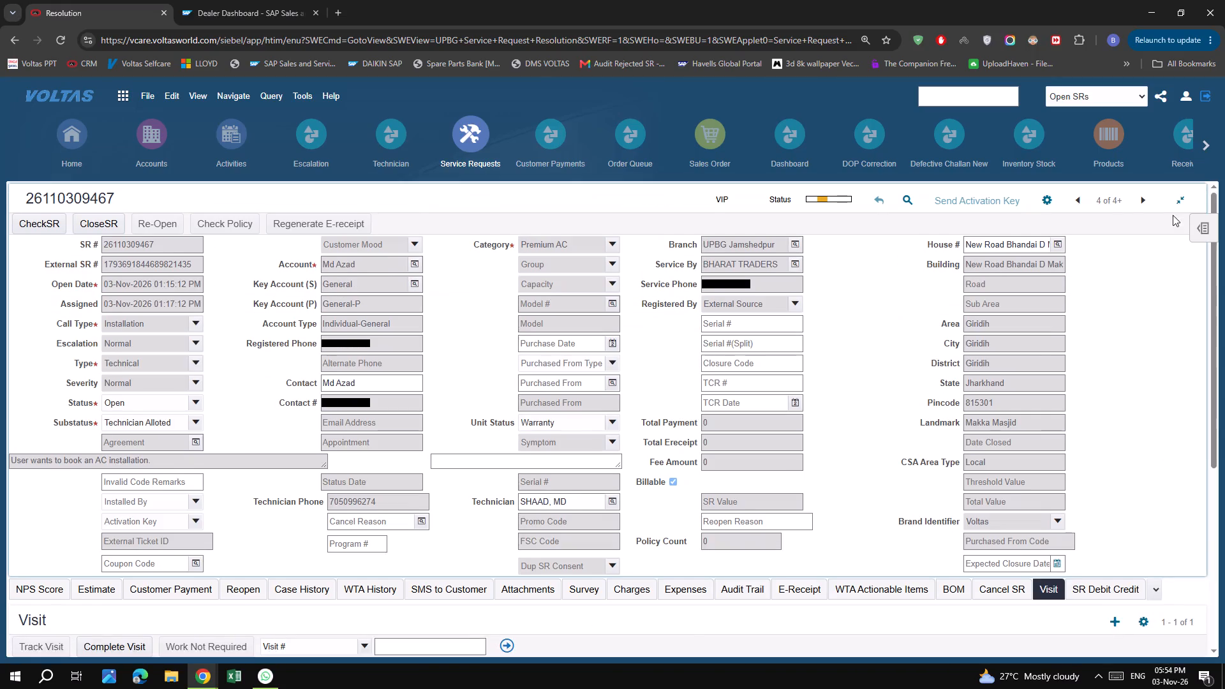
left_click(1144, 201)
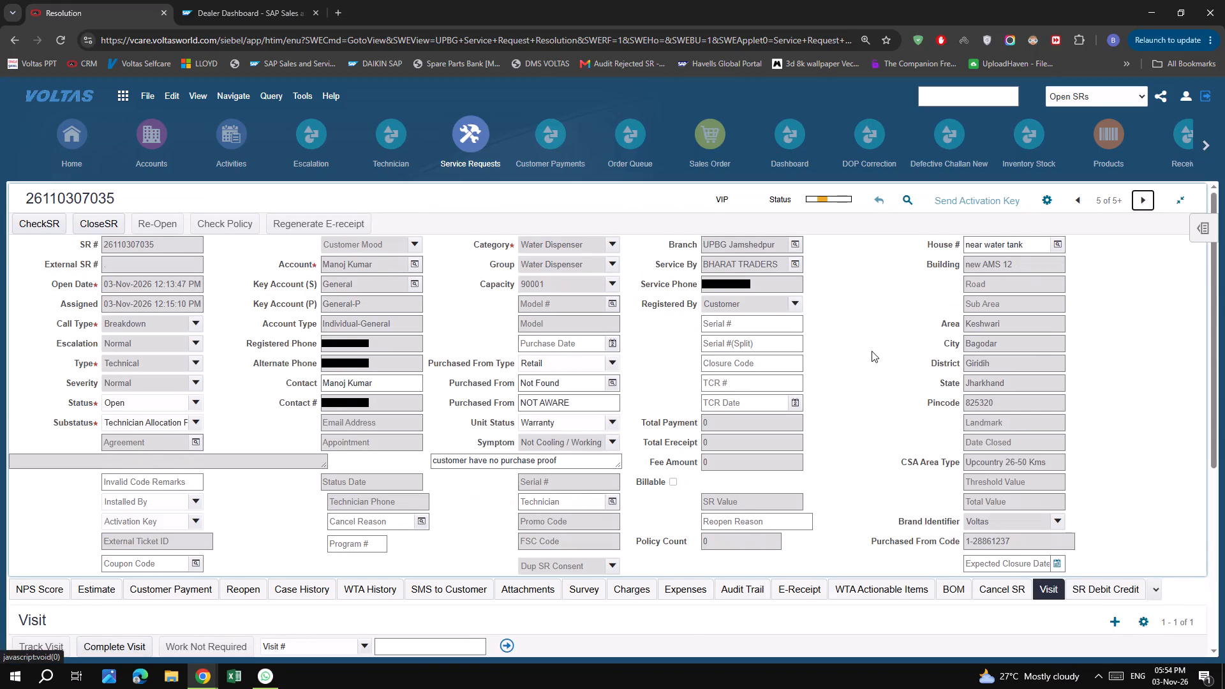
left_click_drag(1037, 267, 926, 269)
left_click(874, 309)
scroll(871, 382, "down", 7)
scroll(871, 384, "up", 6)
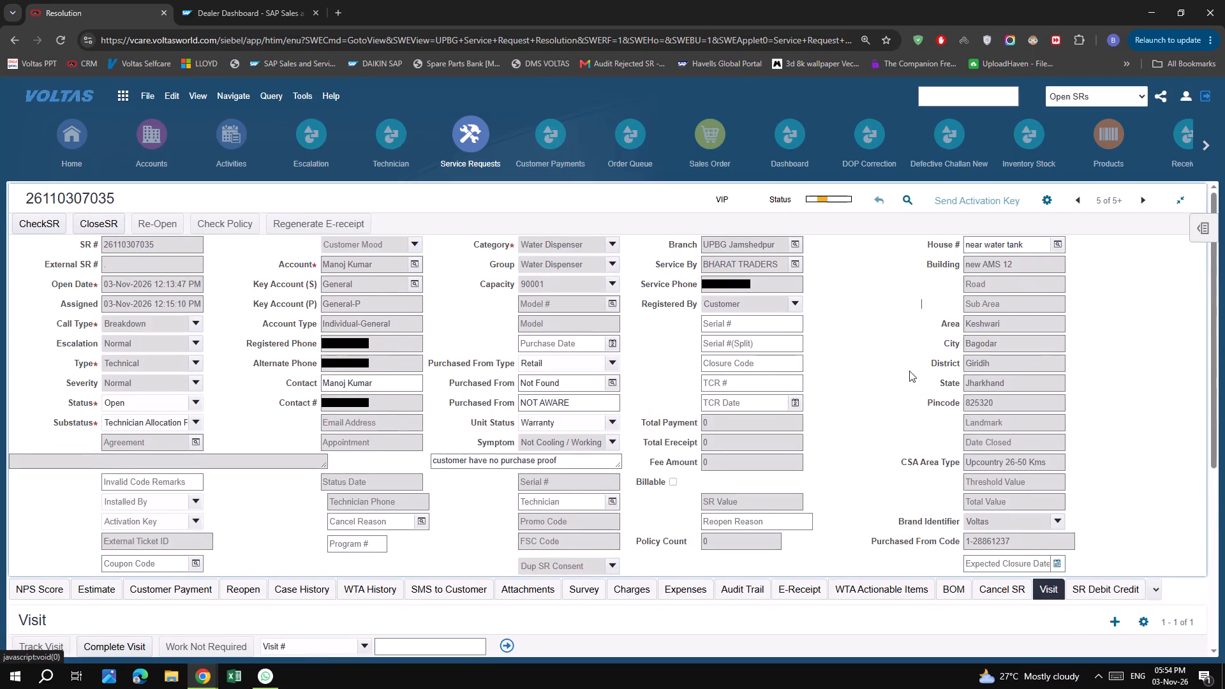
left_click(1141, 205)
left_click(871, 309)
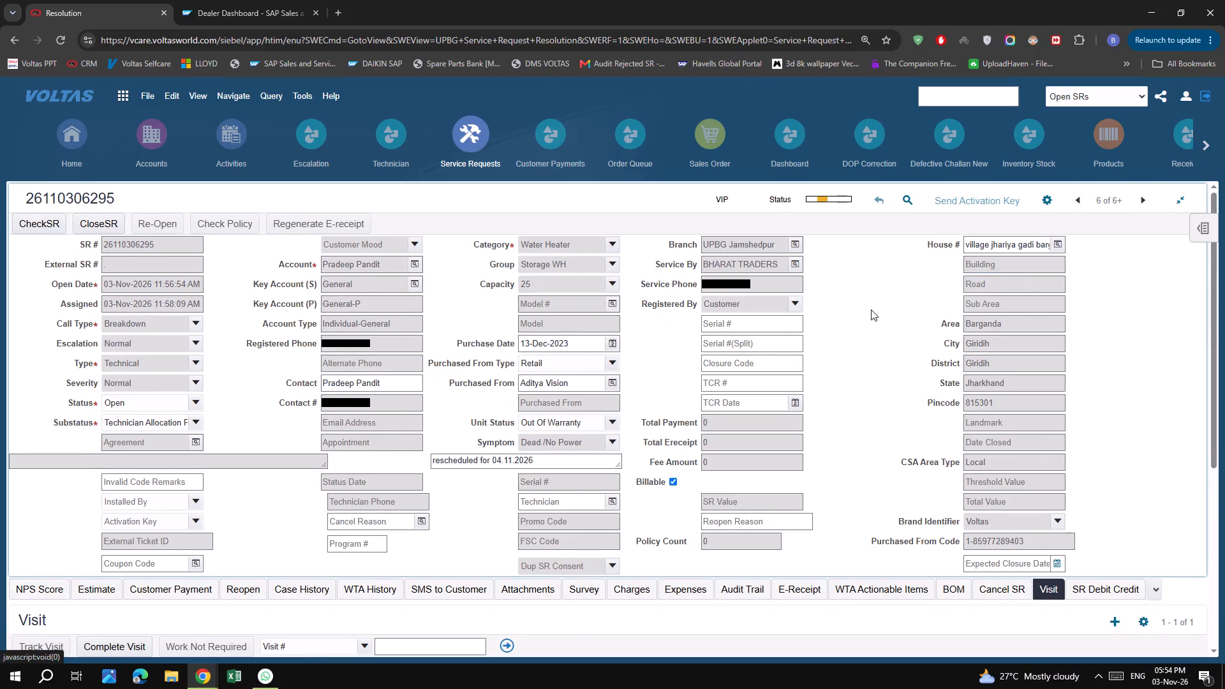
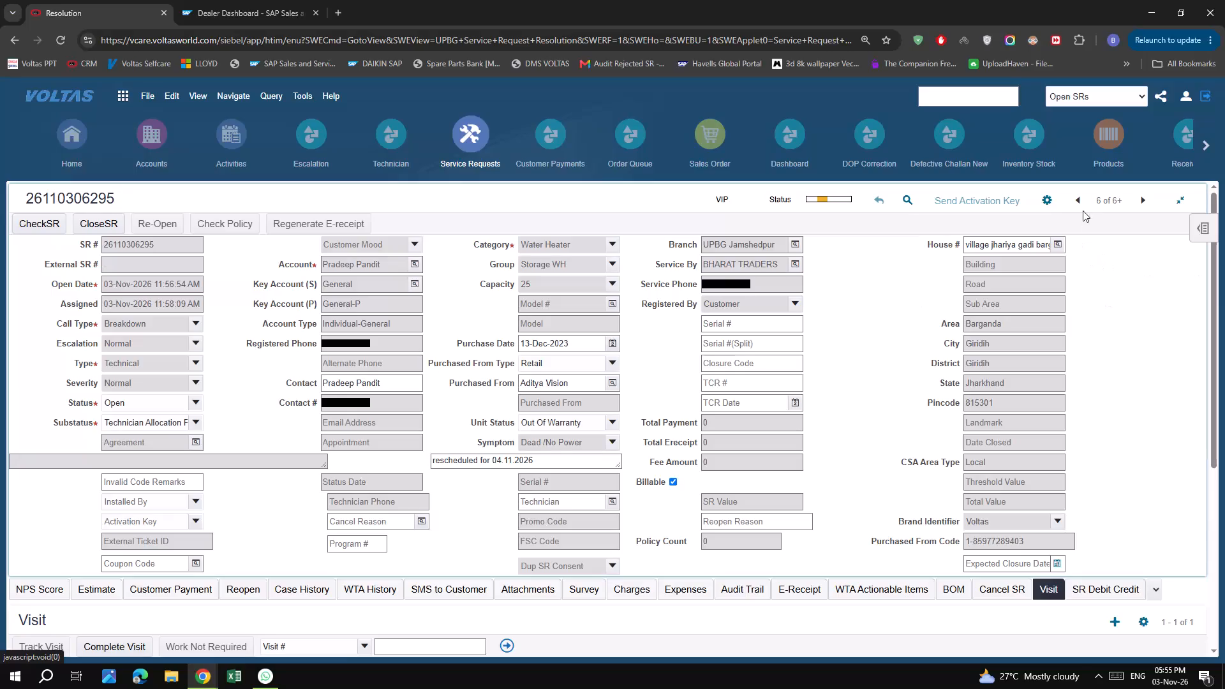
left_click(1081, 200)
left_click(1081, 200)
left_click(1081, 200)
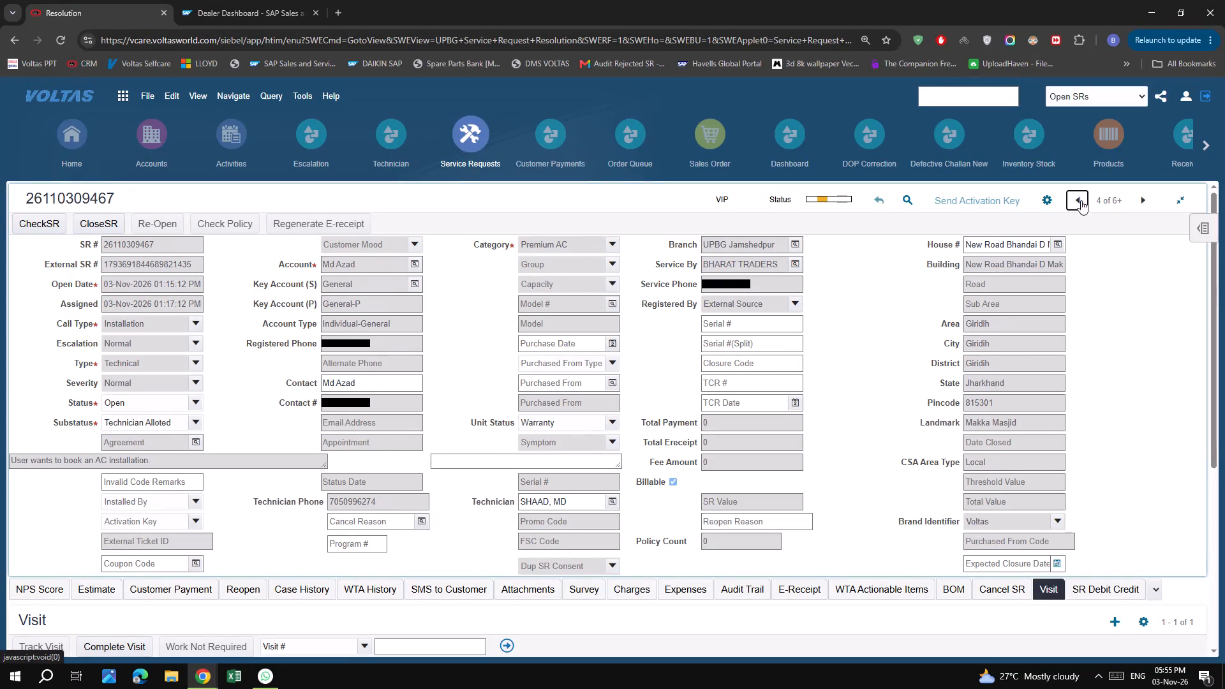
left_click(1081, 200)
left_click(1081, 200)
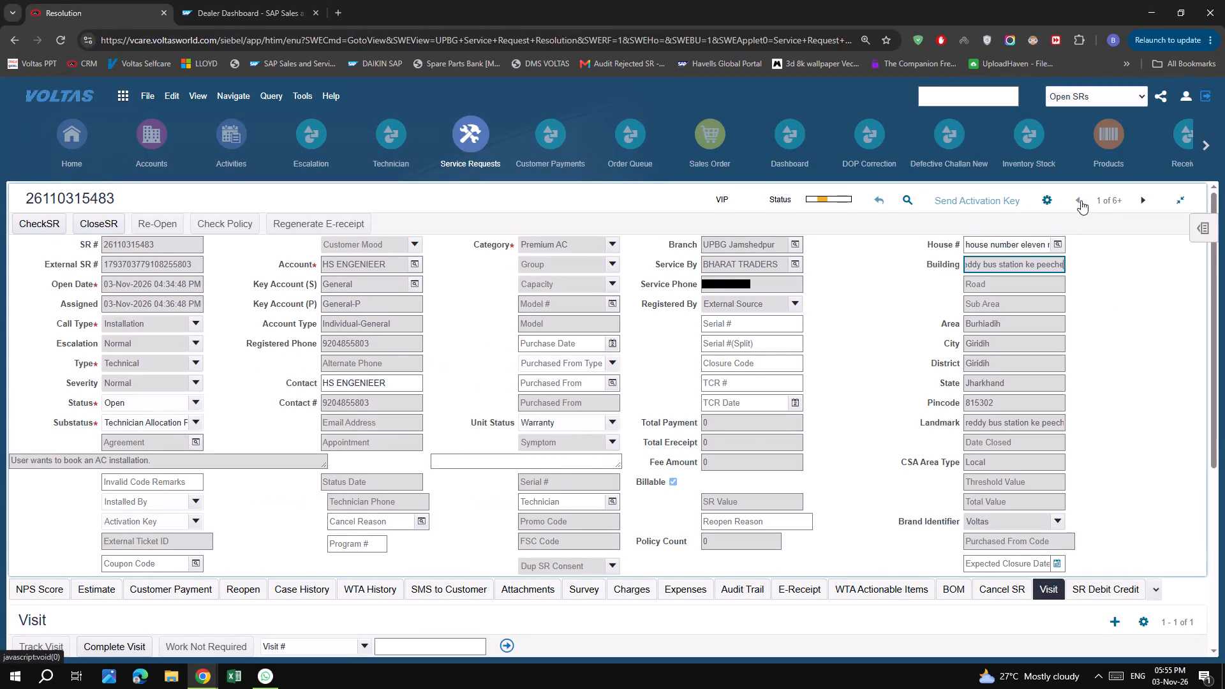
left_click(1147, 204)
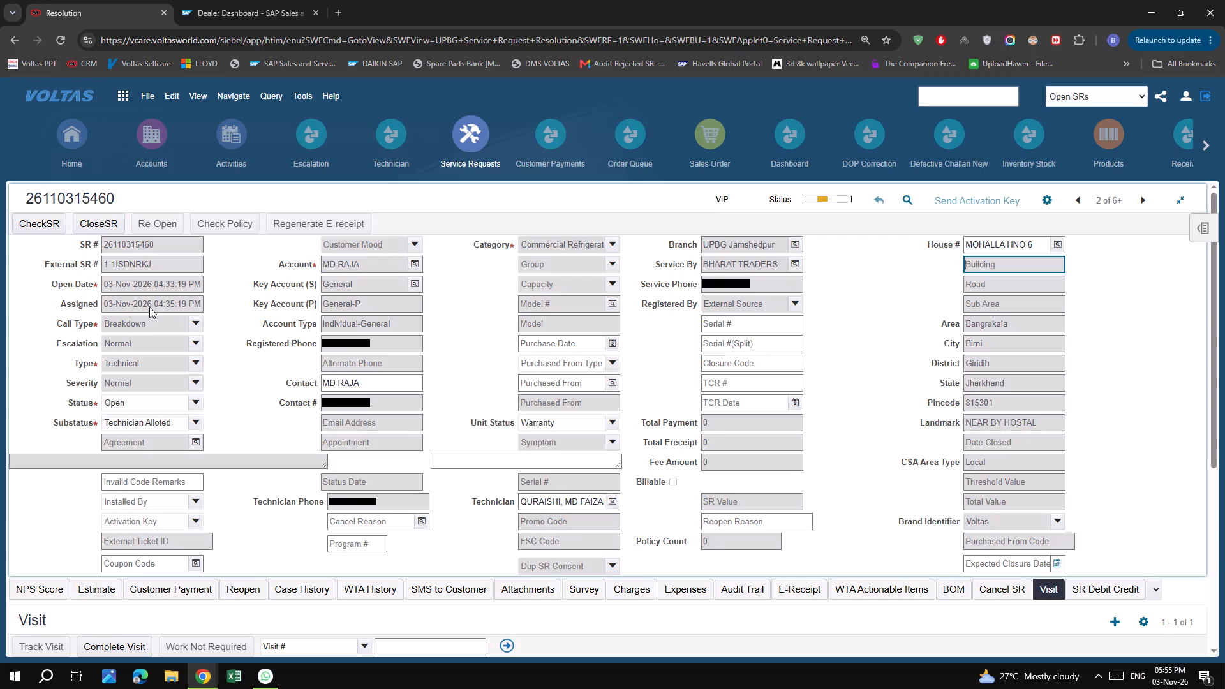
left_click_drag(151, 304, 206, 306)
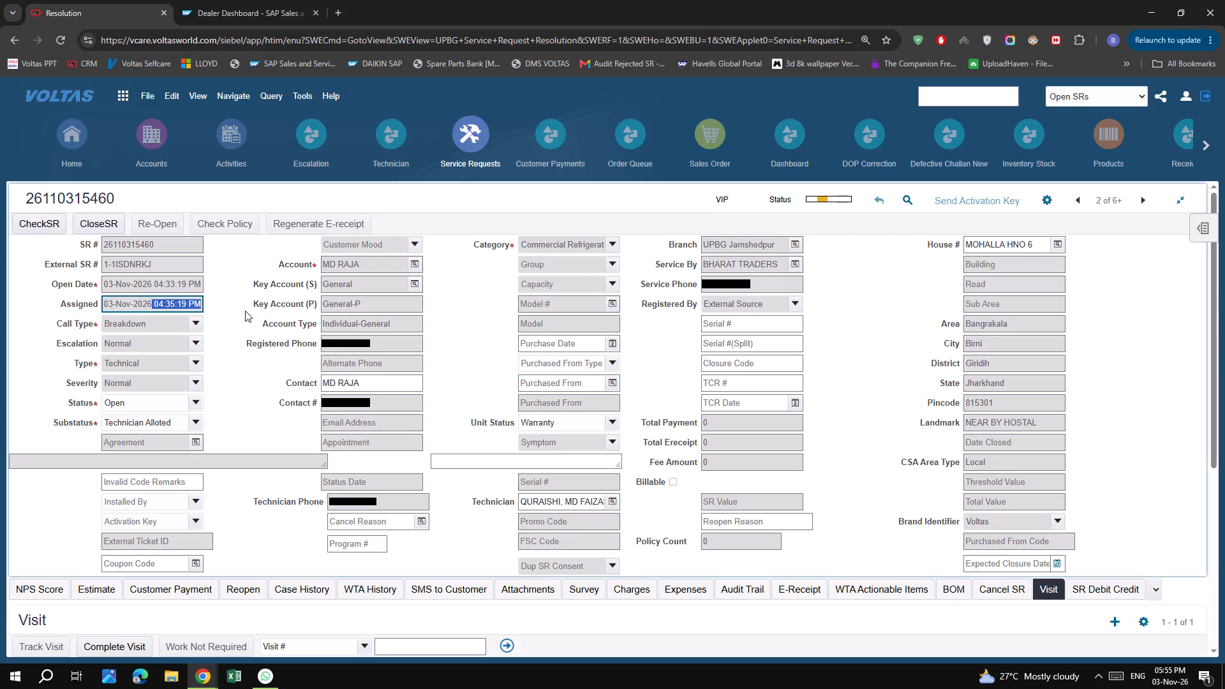
left_click(245, 311)
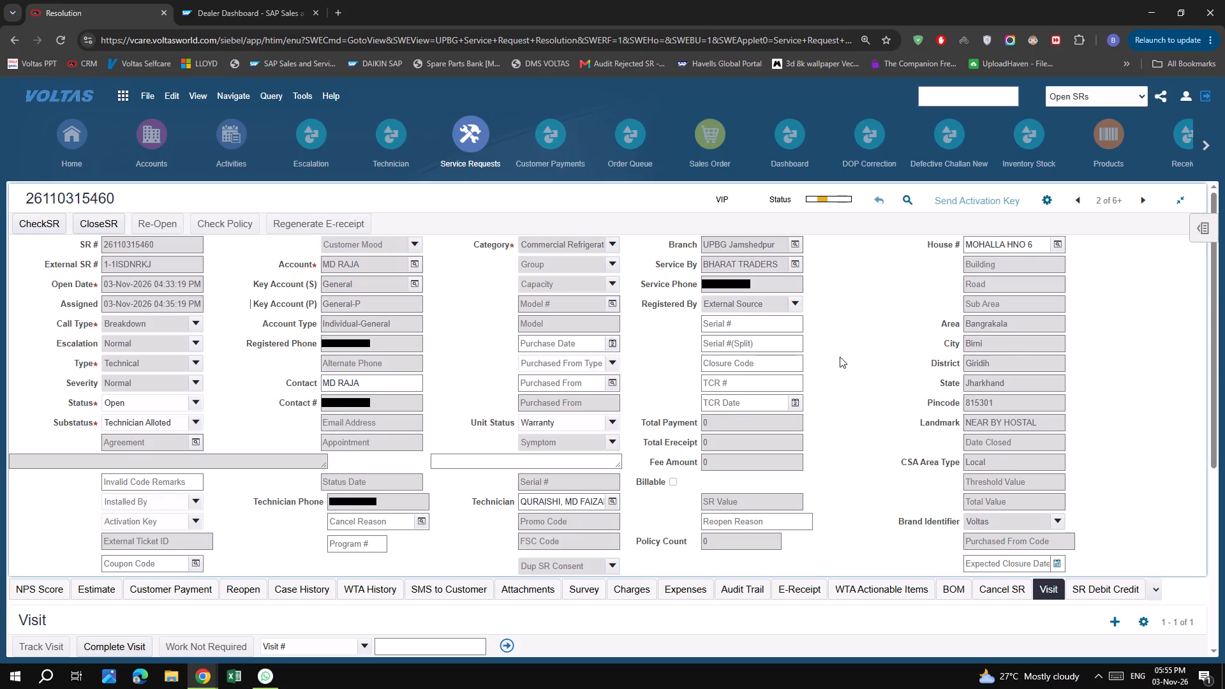
scroll(805, 360, "down", 5)
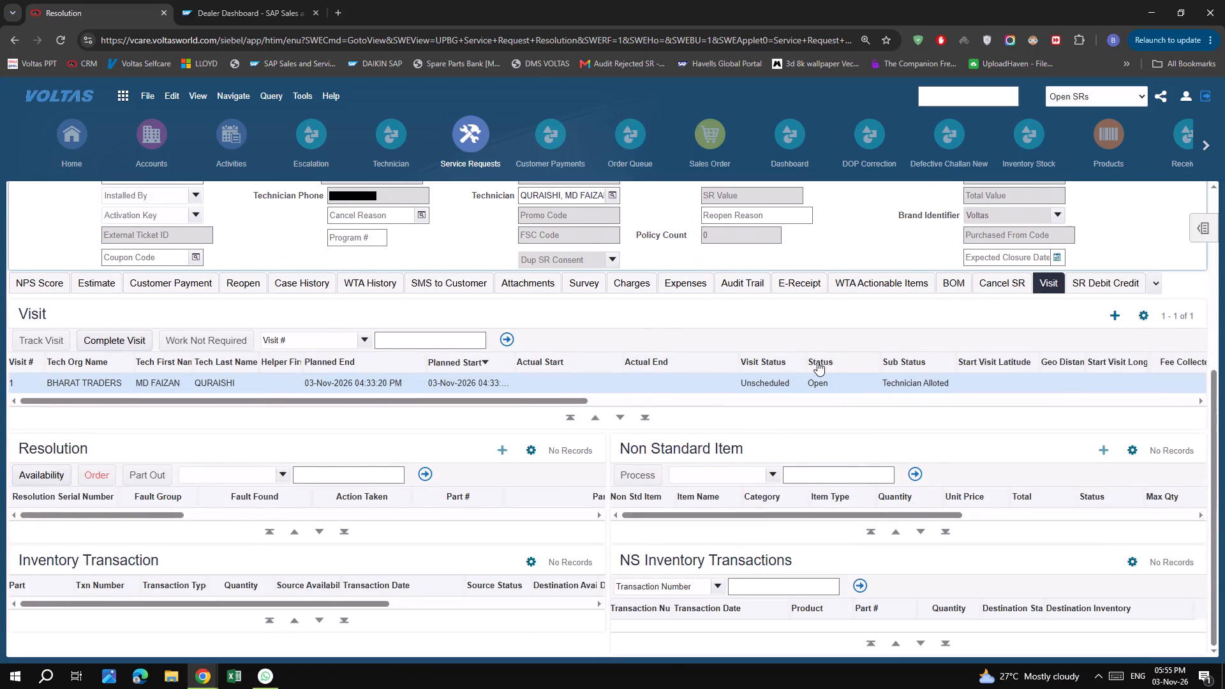
scroll(834, 365, "up", 6)
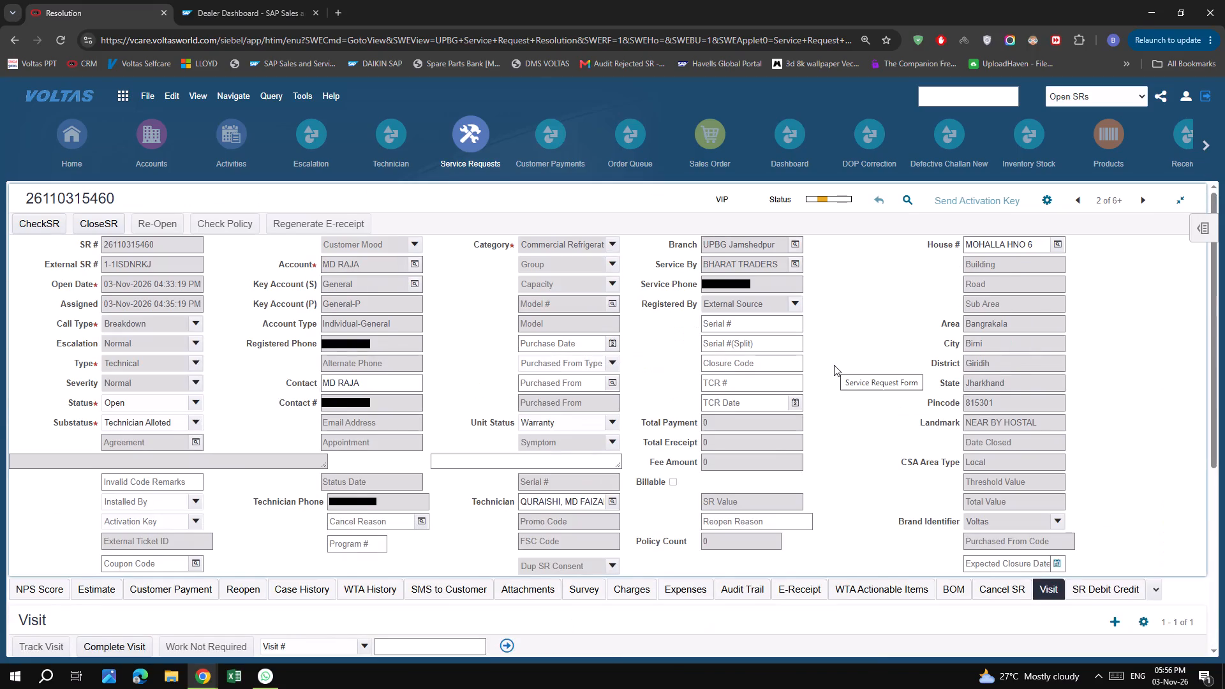
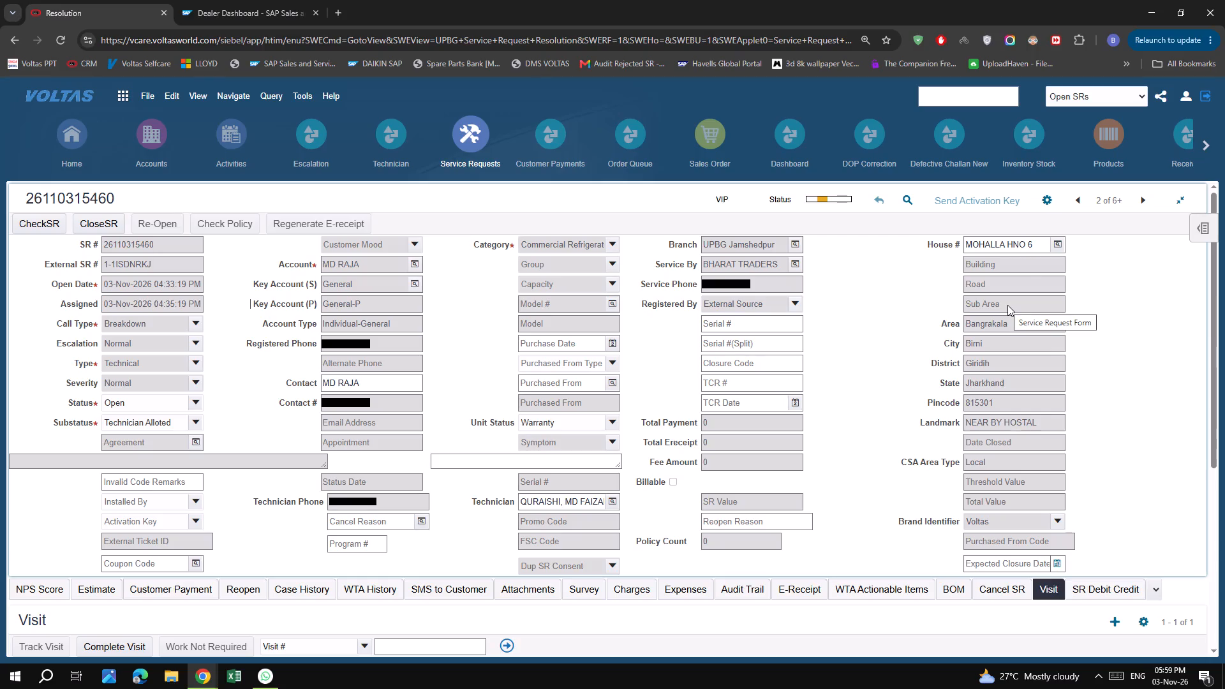
left_click(1135, 204)
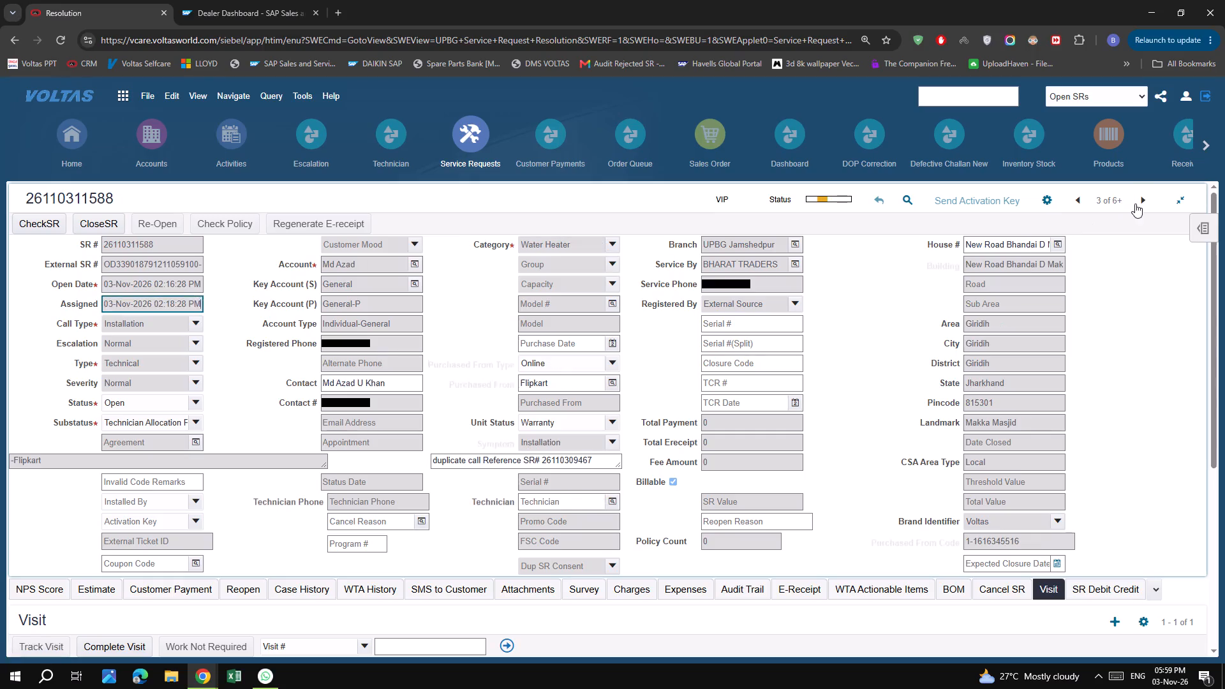
left_click(1135, 204)
left_click(1135, 204)
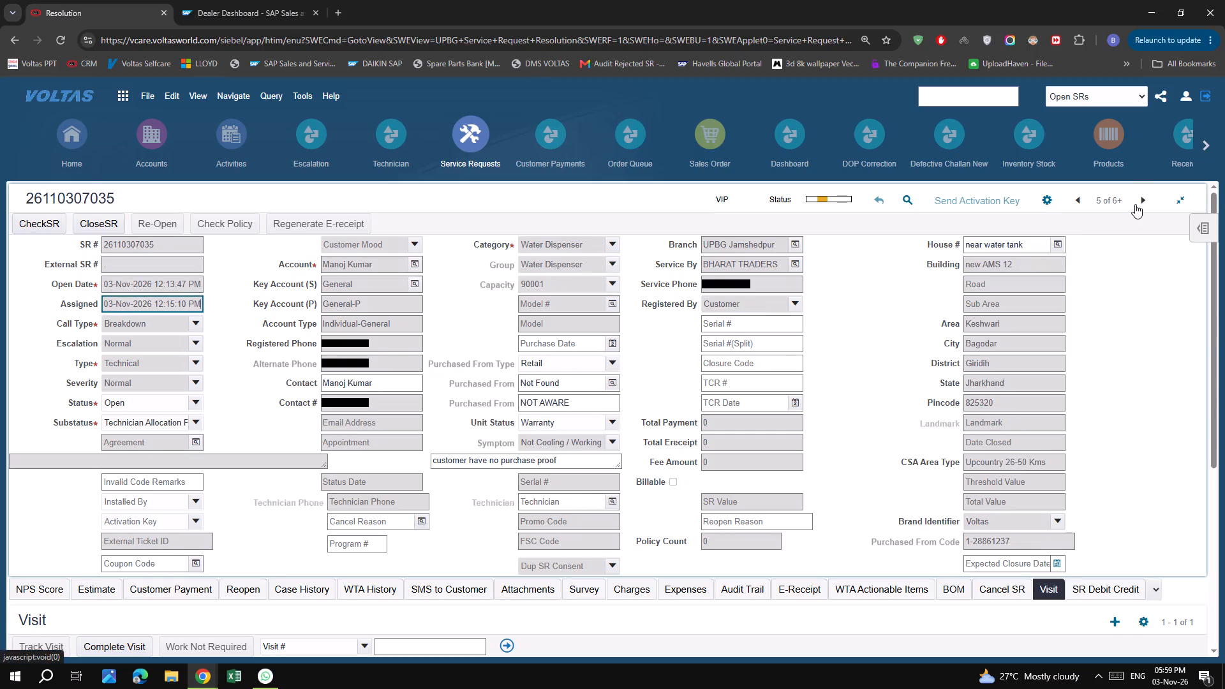
left_click(1135, 204)
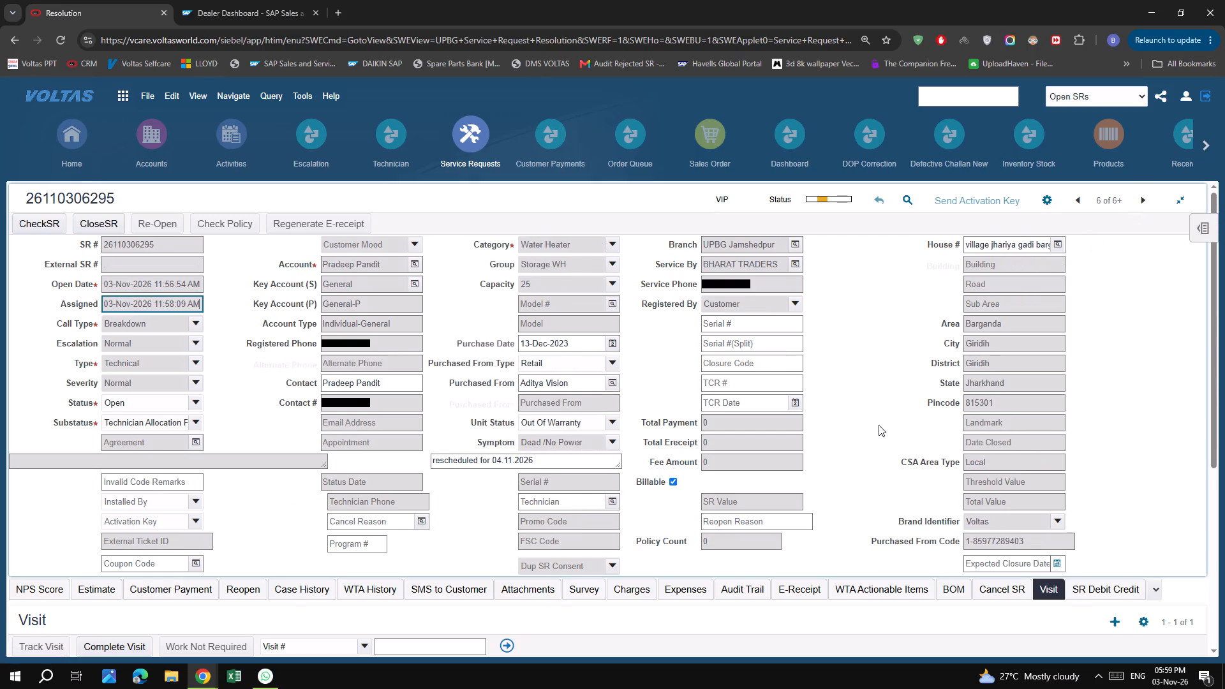
left_click(1146, 200)
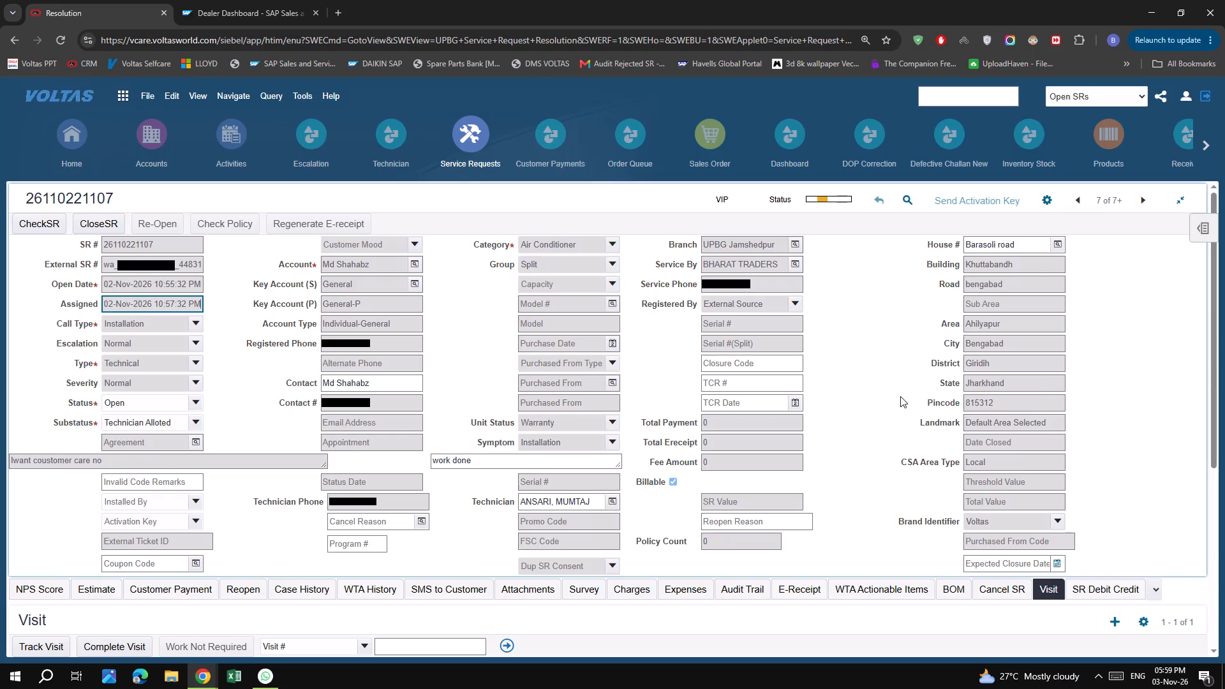
left_click(912, 200)
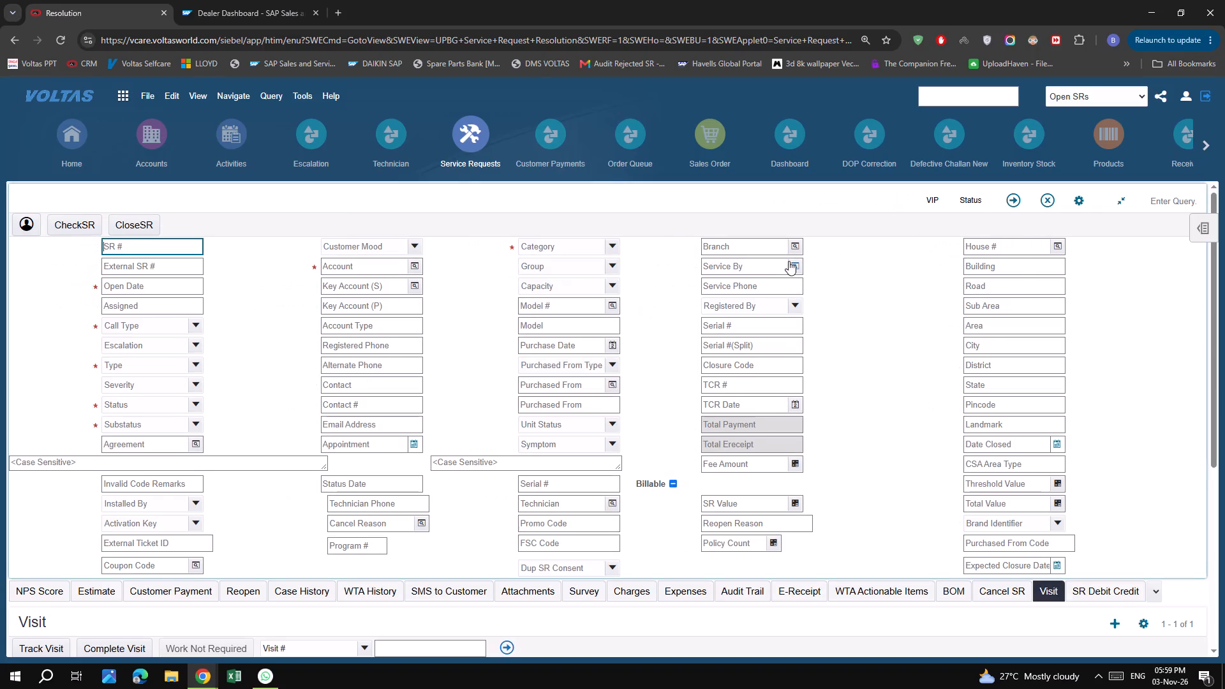
left_click(854, 375)
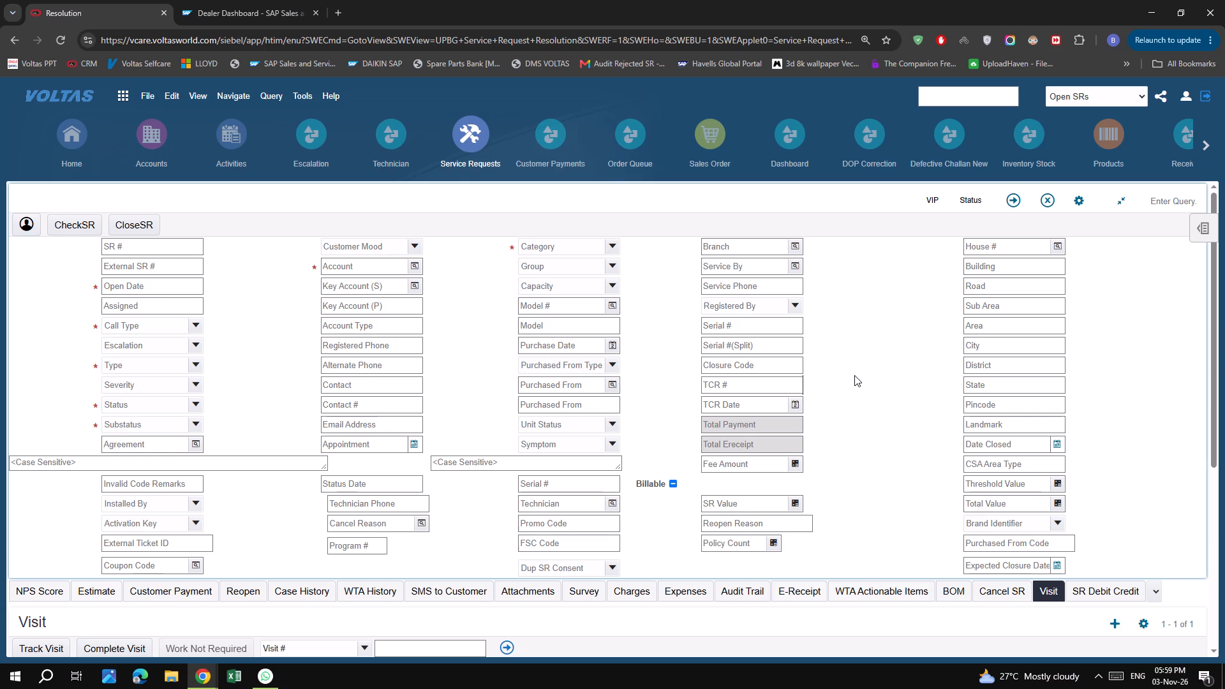
left_click(156, 251)
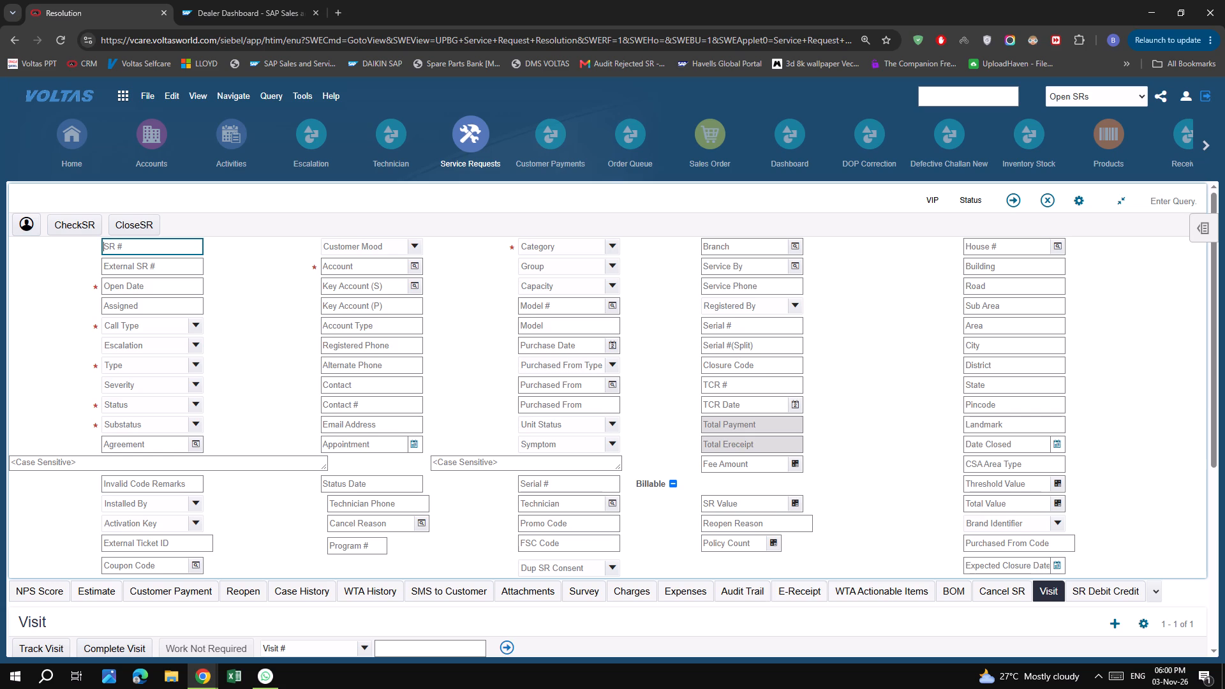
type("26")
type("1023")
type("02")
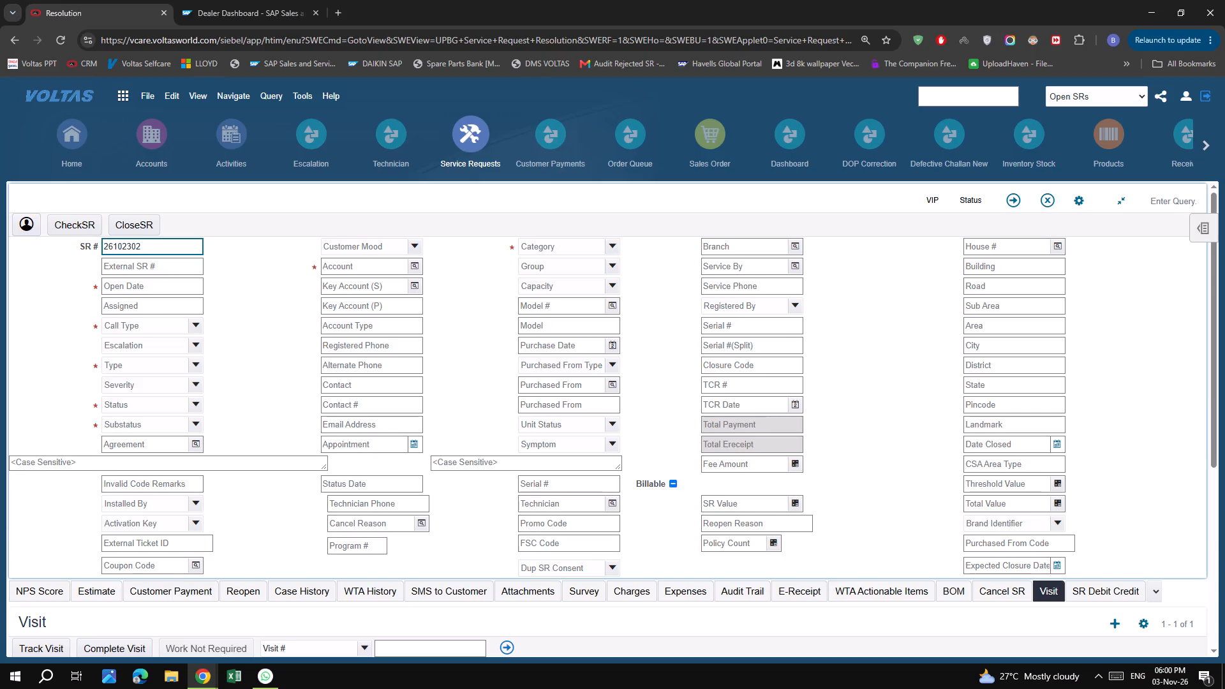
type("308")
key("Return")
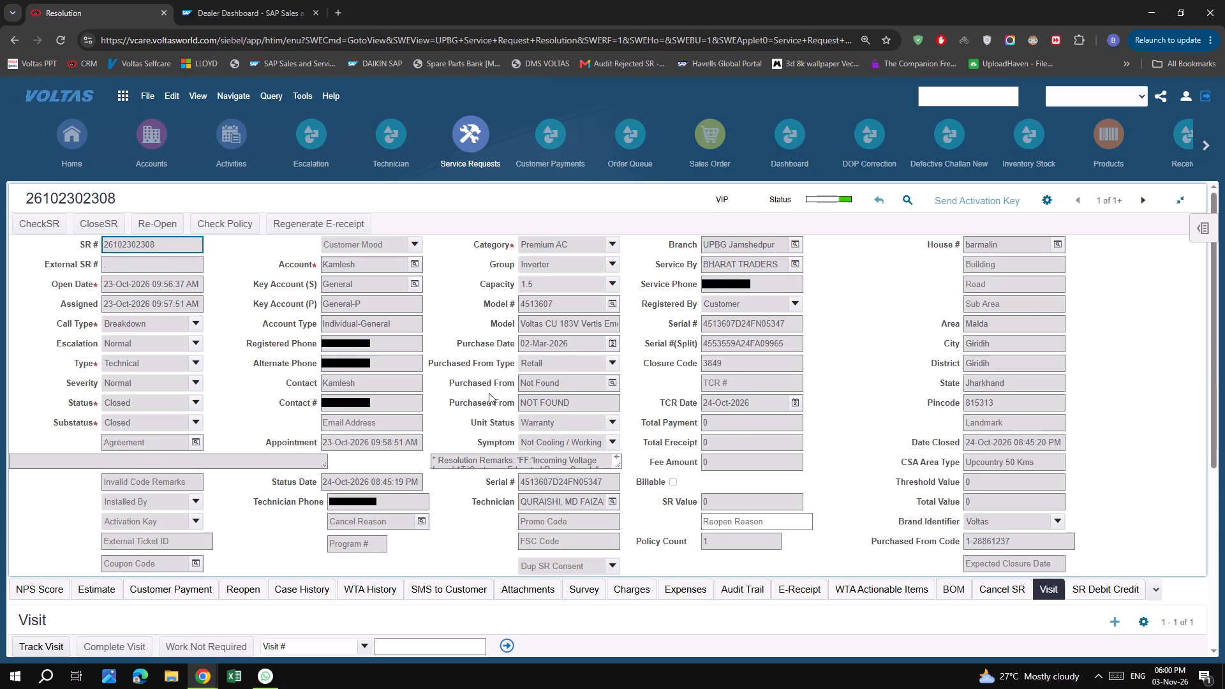
scroll(565, 408, "down", 4)
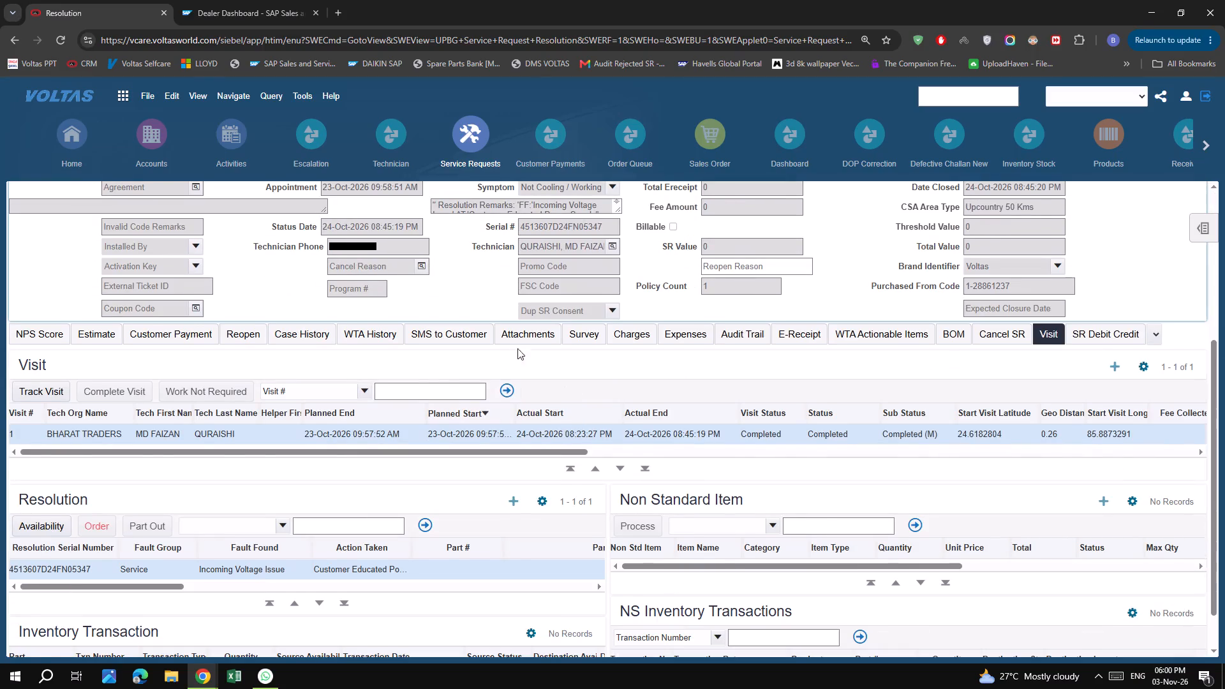
left_click(522, 335)
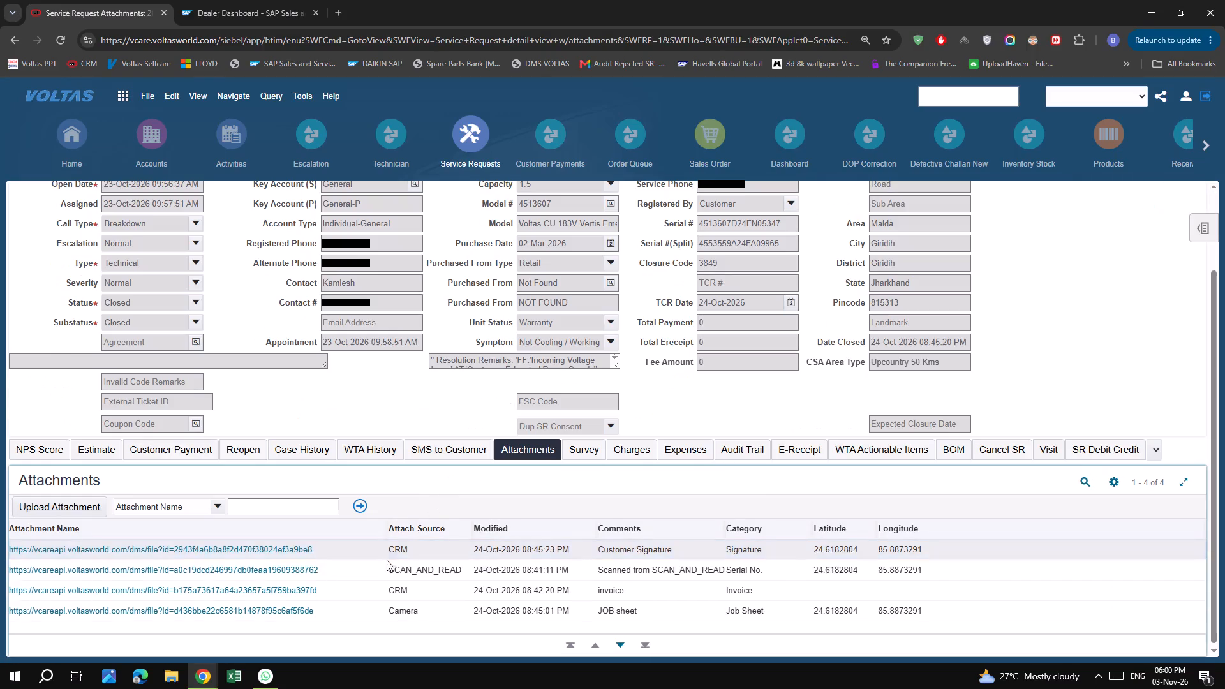
left_click(290, 550)
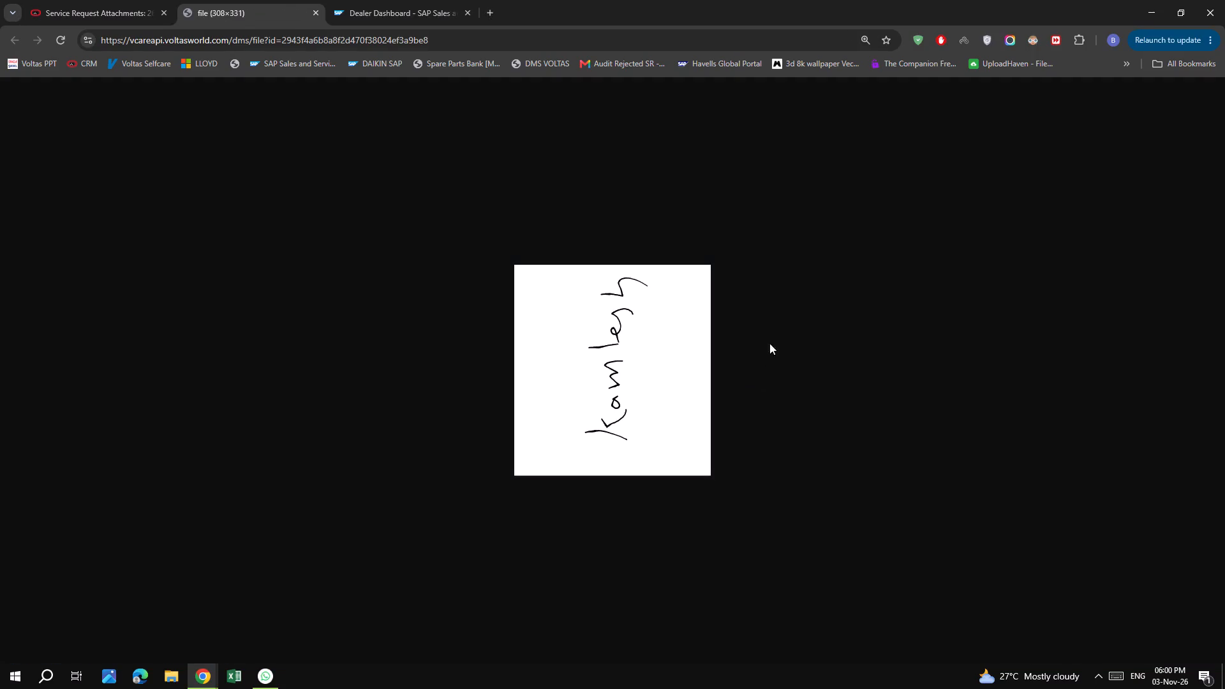
left_click(316, 10)
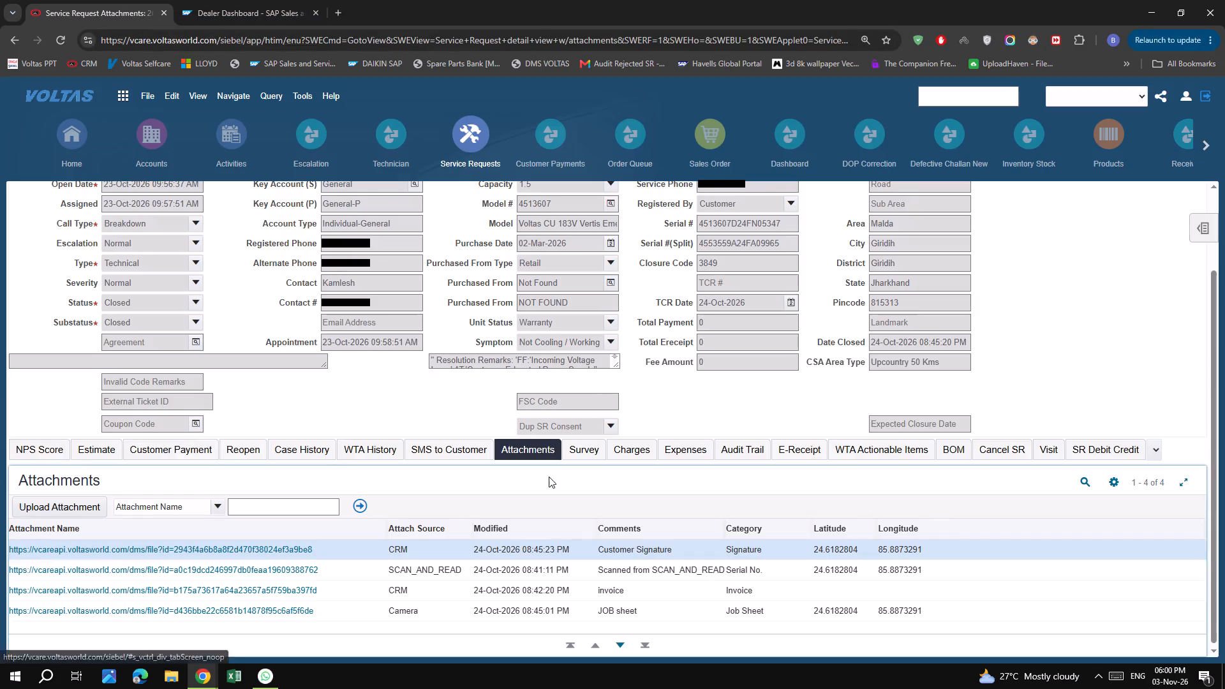
left_click(302, 567)
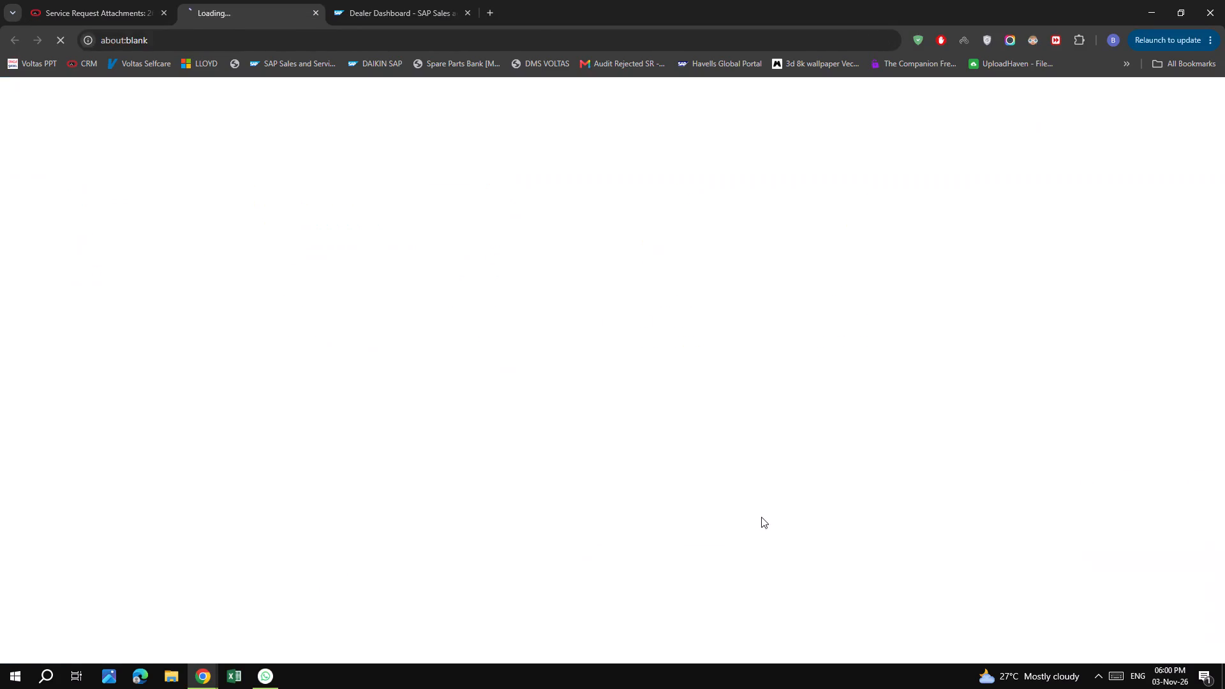
left_click(672, 417)
scroll(672, 417, "up", 4)
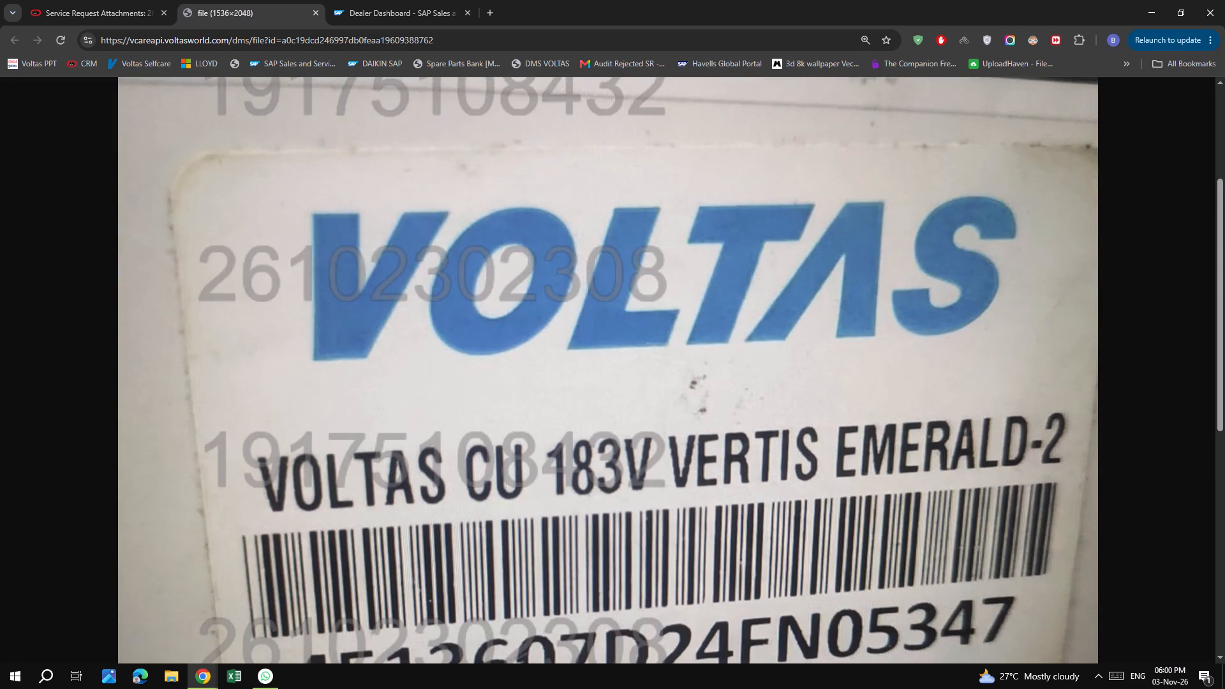
left_click(672, 417)
left_click(647, 346)
scroll(647, 346, "up", 10)
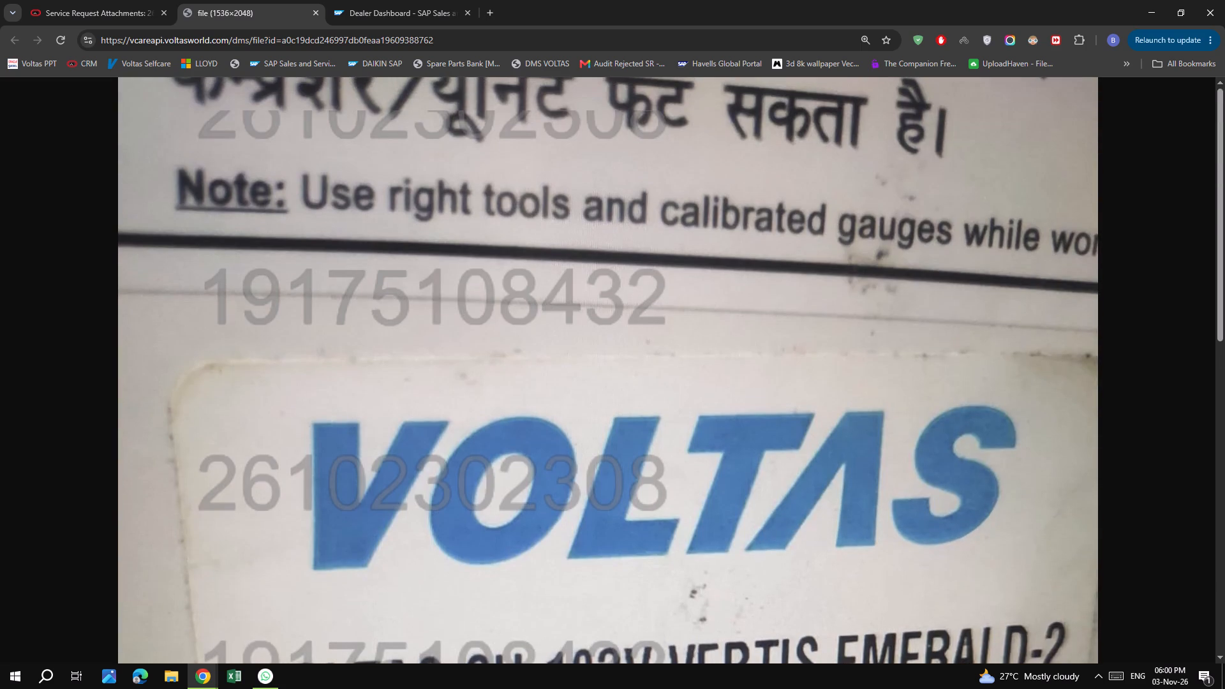
left_click(646, 346)
left_click(315, 11)
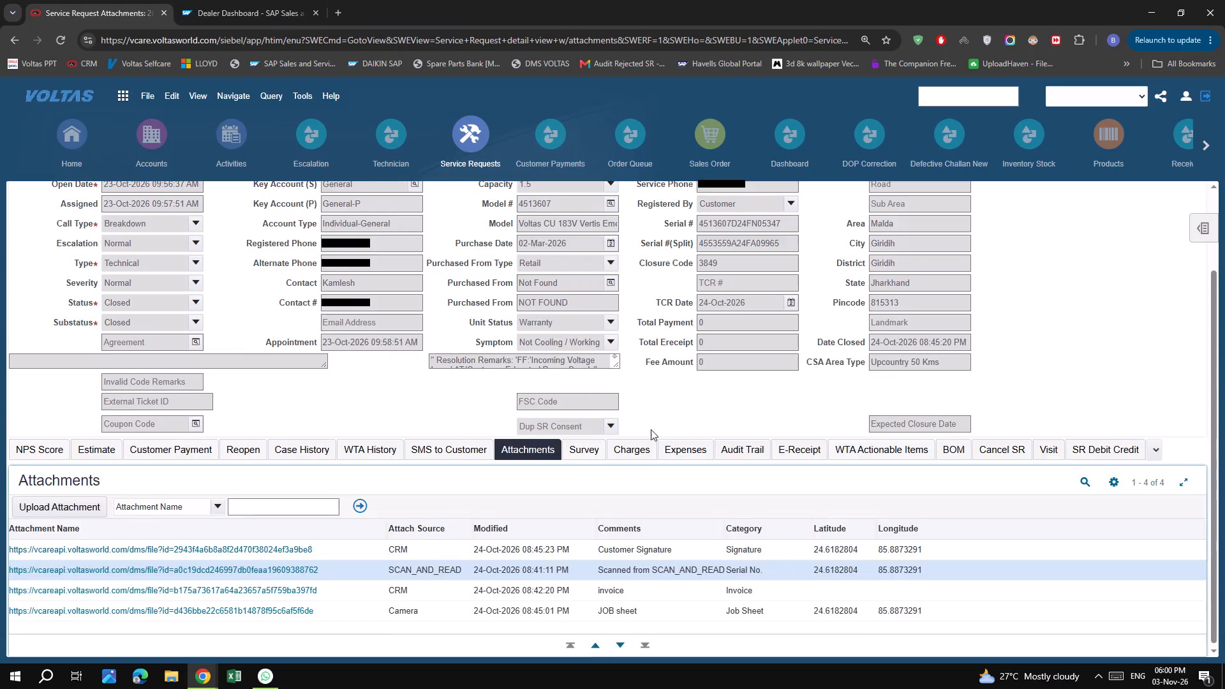
scroll(675, 419, "up", 7)
double_click(729, 342)
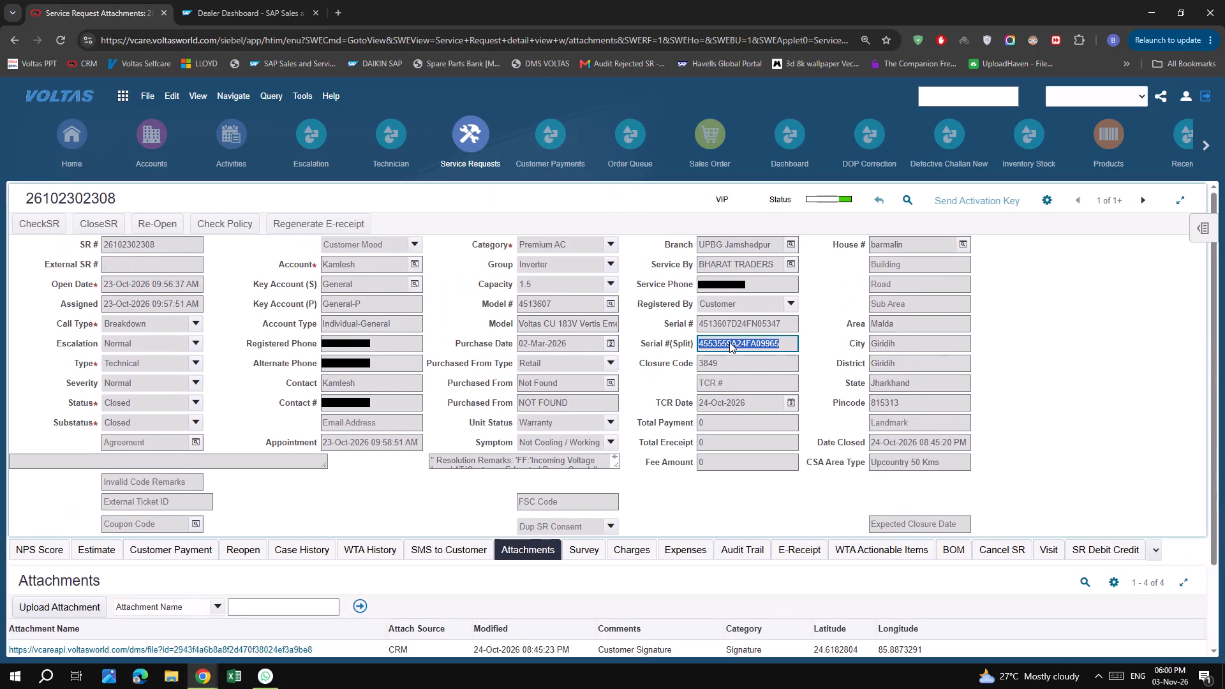
key("ctrl+c")
key("ctrl+c")
key("ctrl+c")
left_click(905, 193)
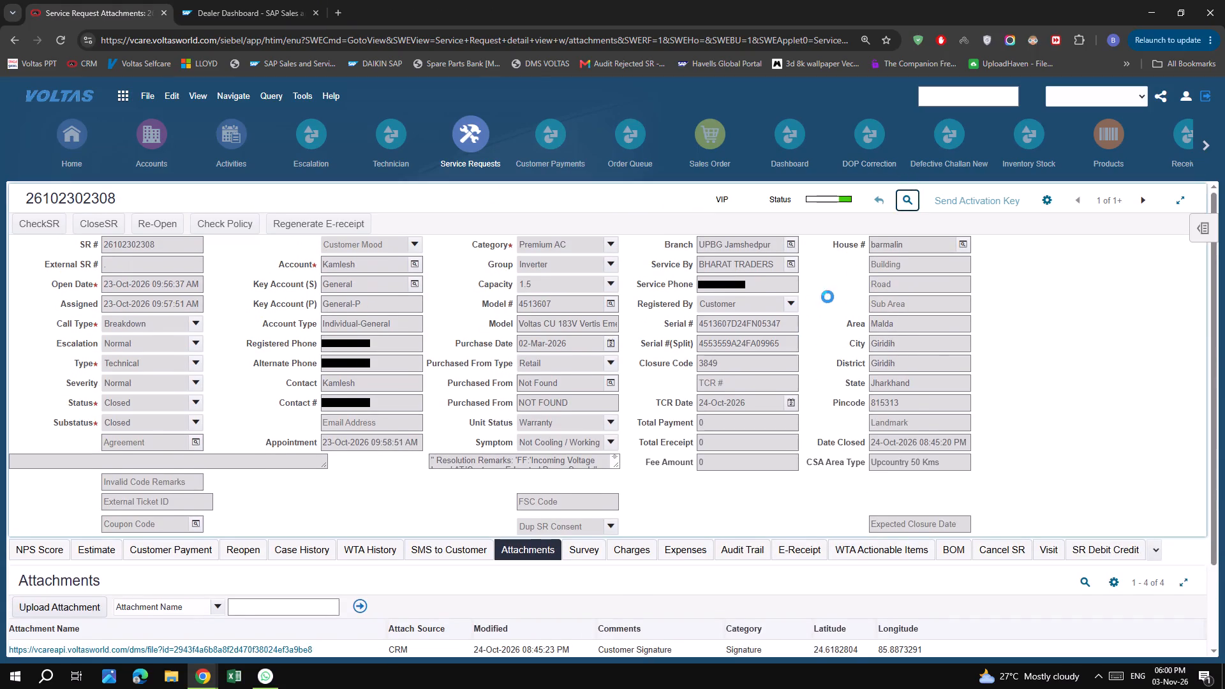
left_click(769, 345)
key("ctrl+v")
key("Return")
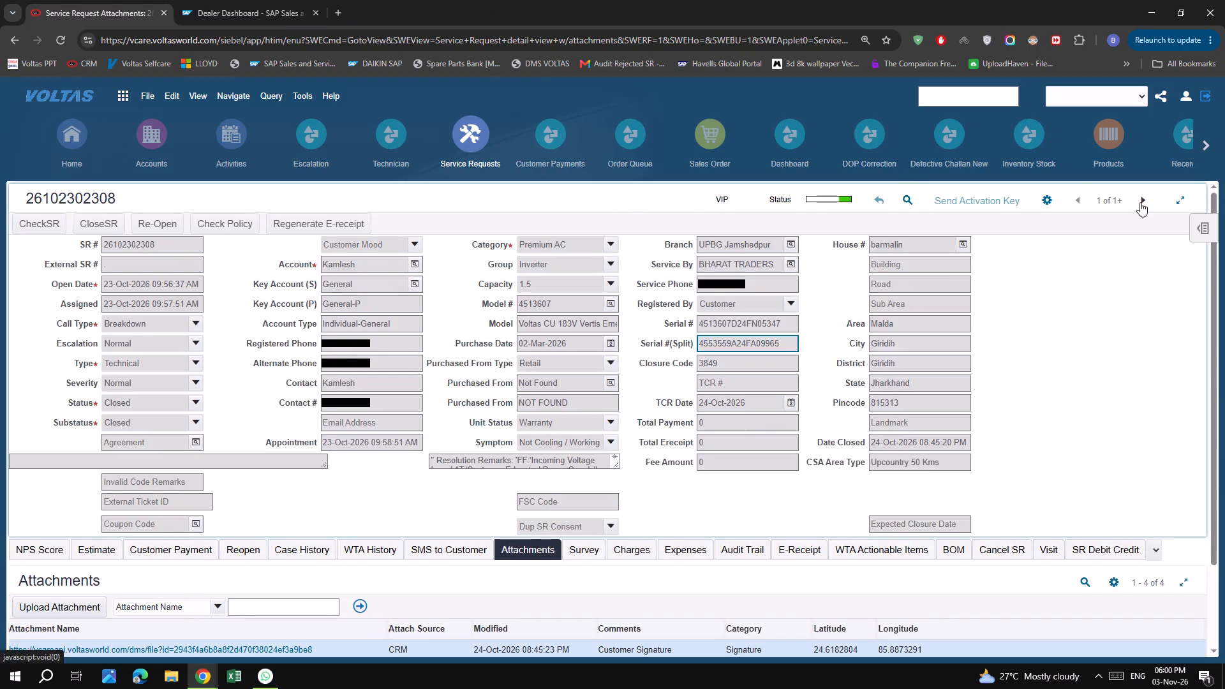
left_click(1140, 202)
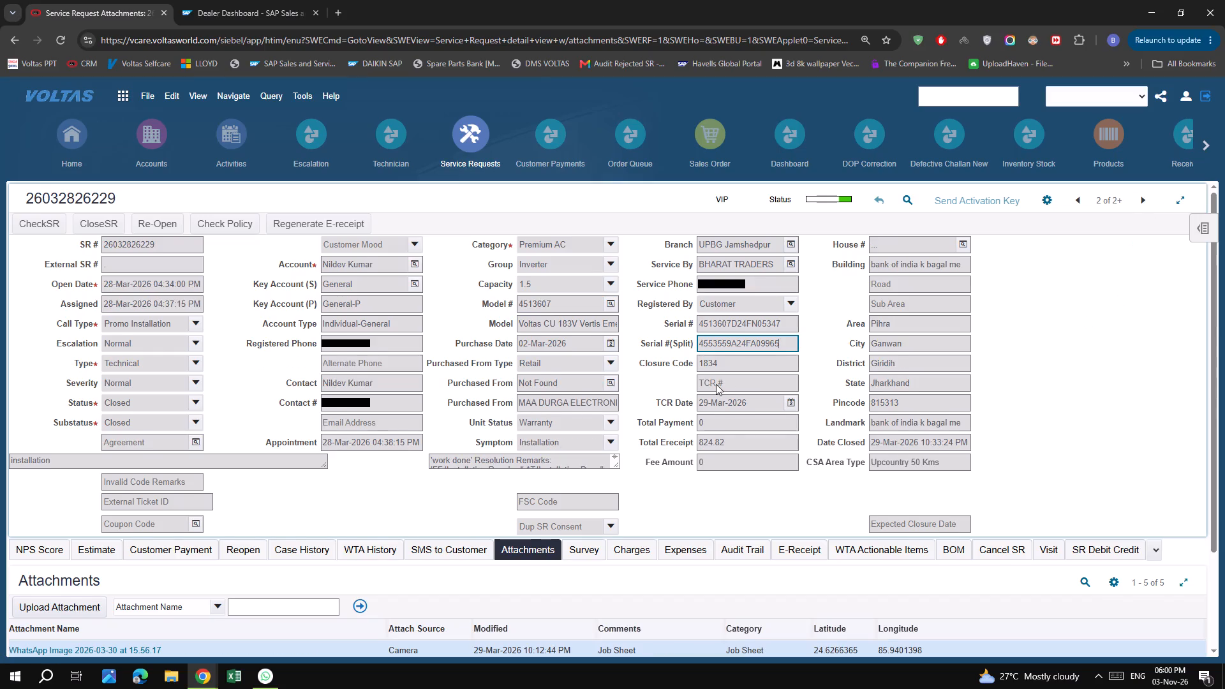
scroll(715, 385, "down", 6)
scroll(554, 471, "up", 7)
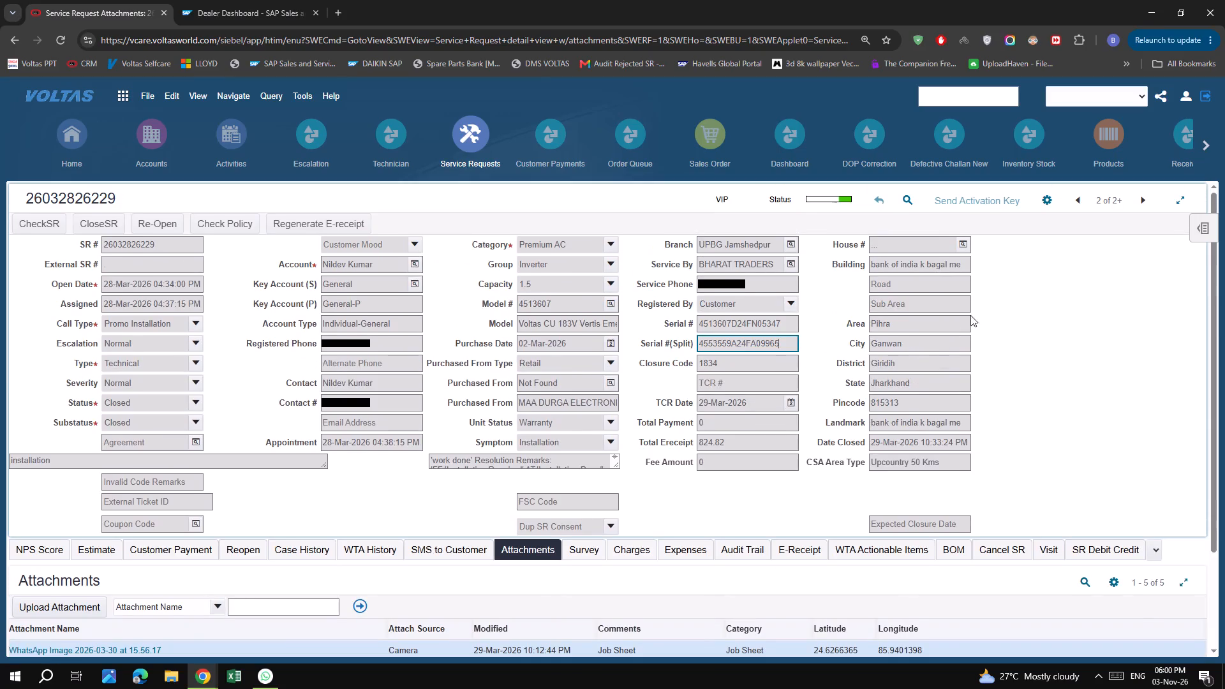
left_click(1083, 197)
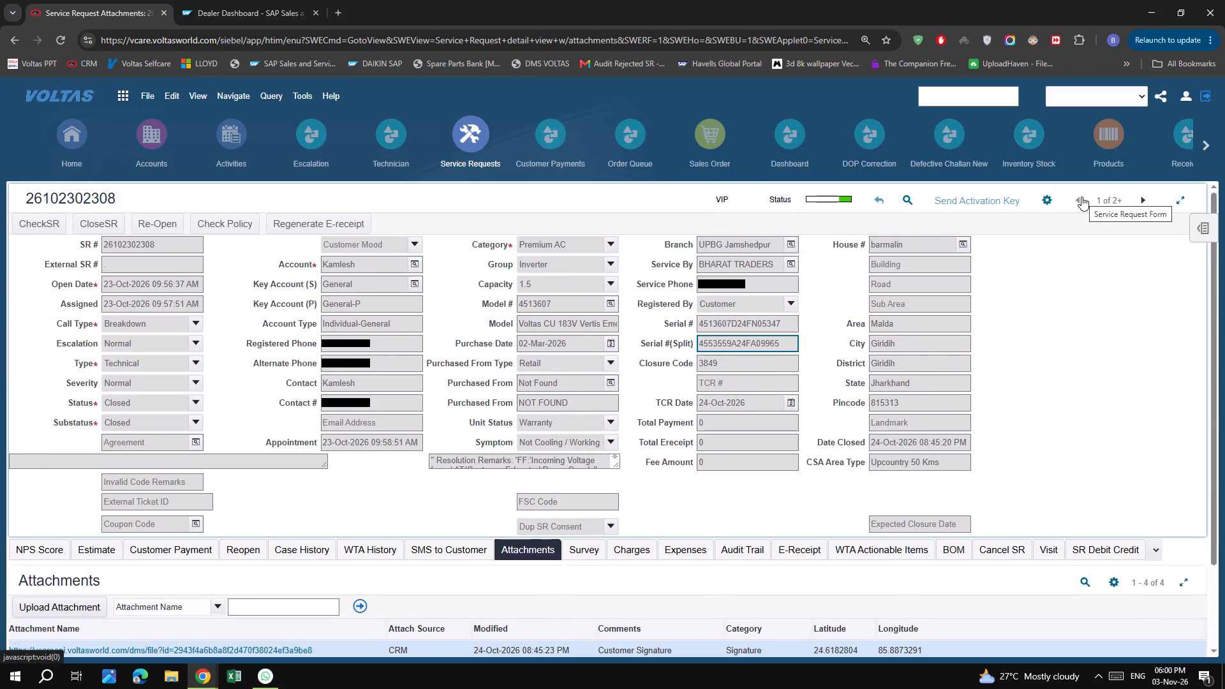
left_click(1145, 199)
scroll(528, 471, "down", 7)
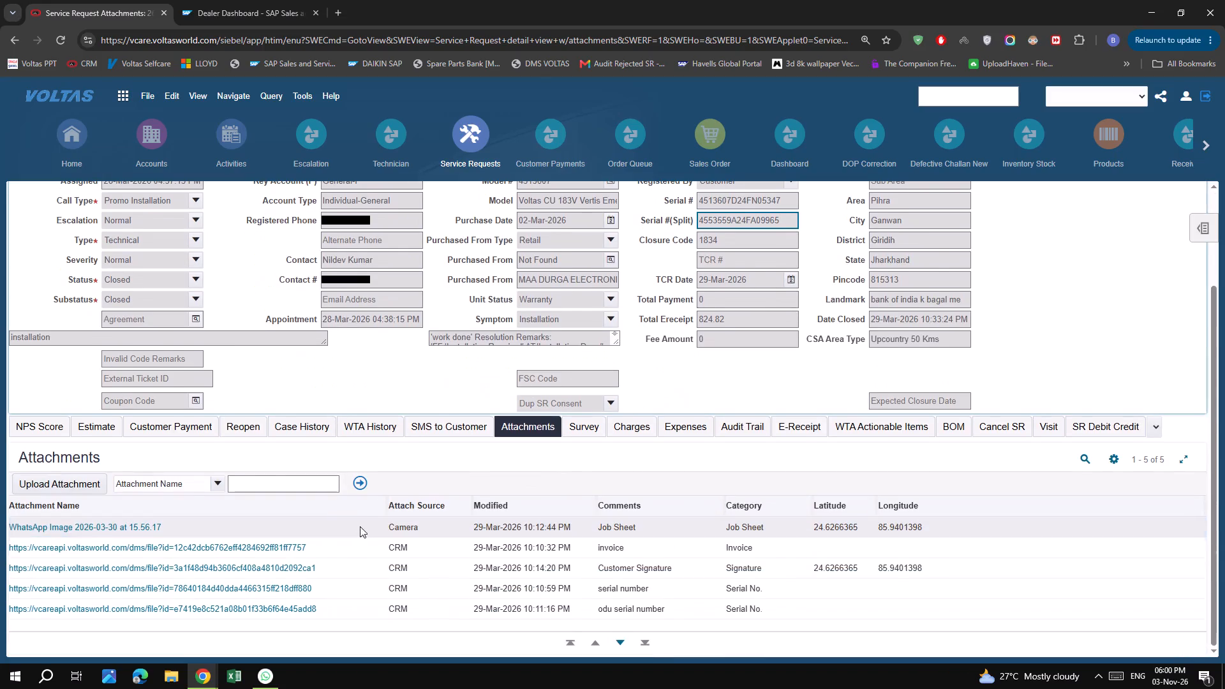
left_click(301, 584)
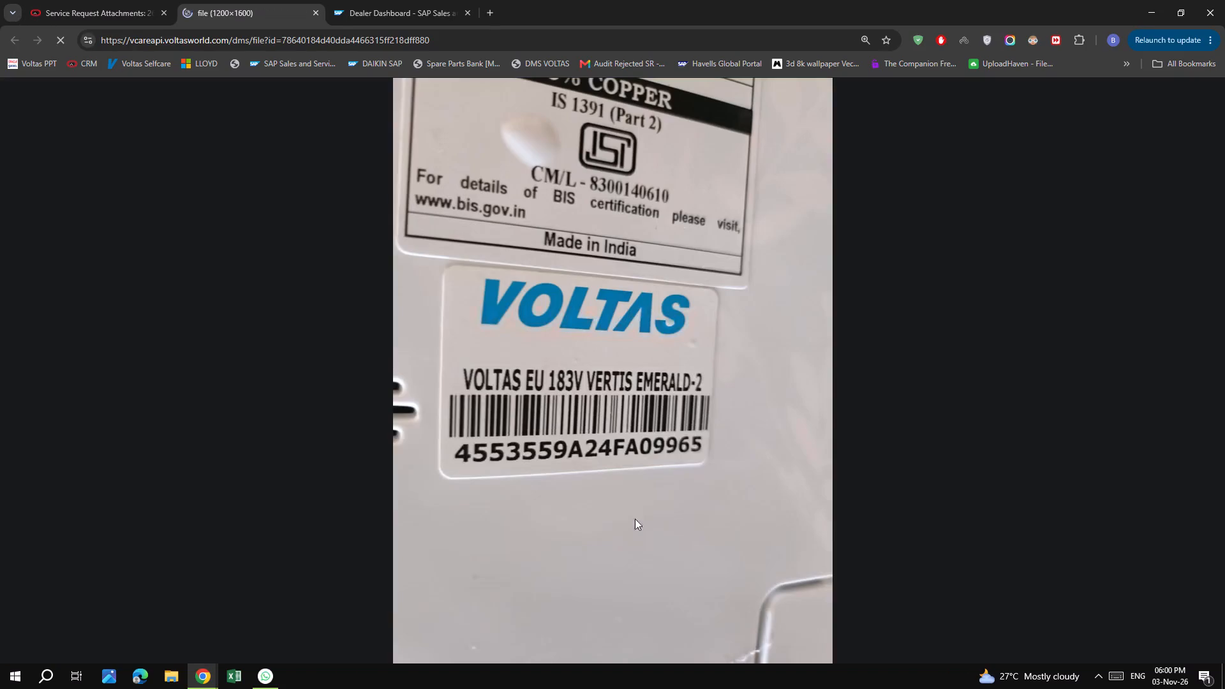
left_click(124, 14)
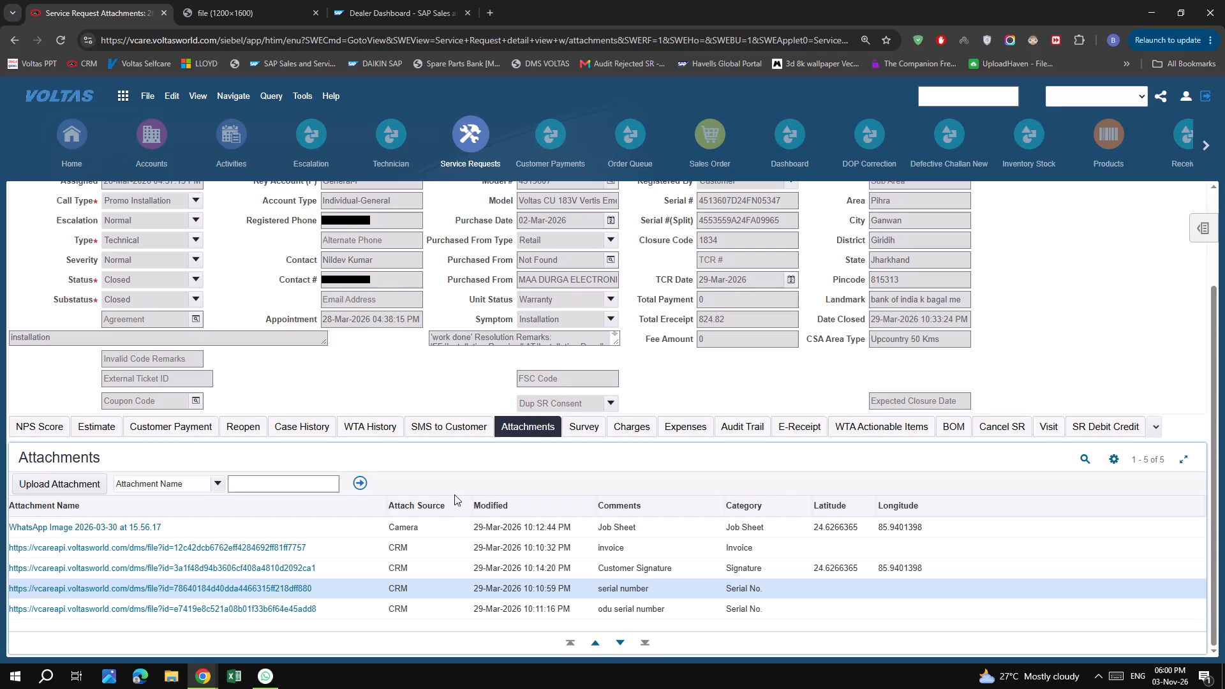
left_click(293, 612)
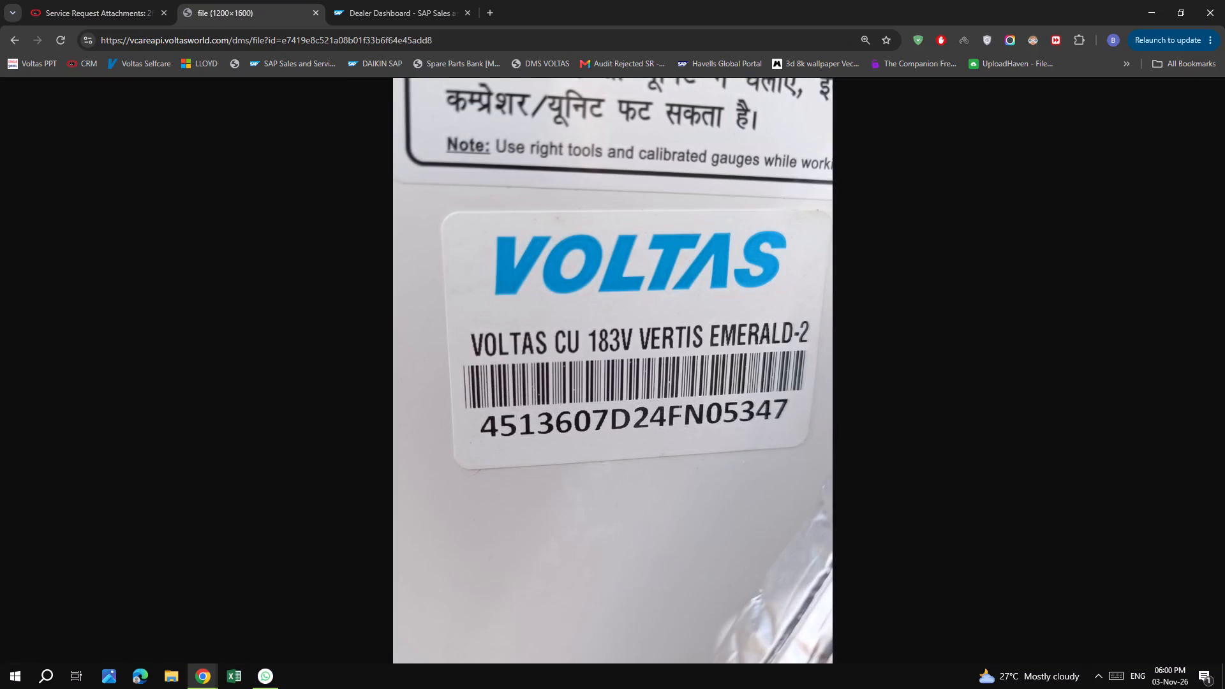
left_click(318, 12)
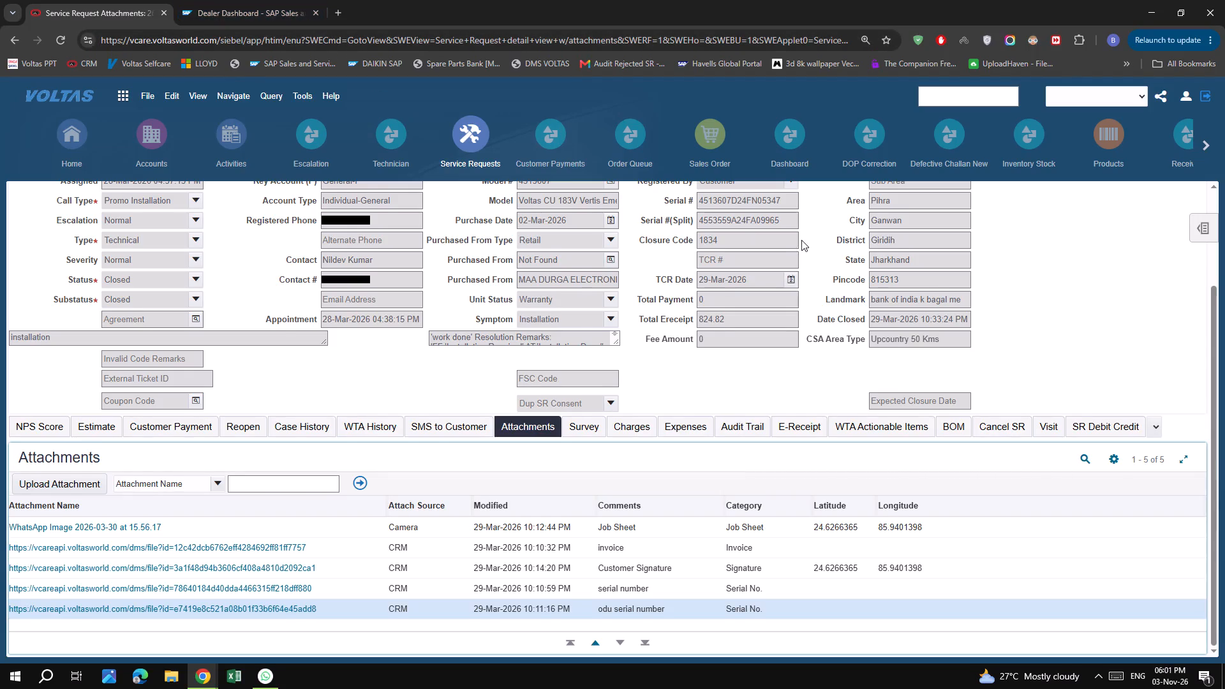
scroll(802, 240, "up", 7)
left_click(1075, 200)
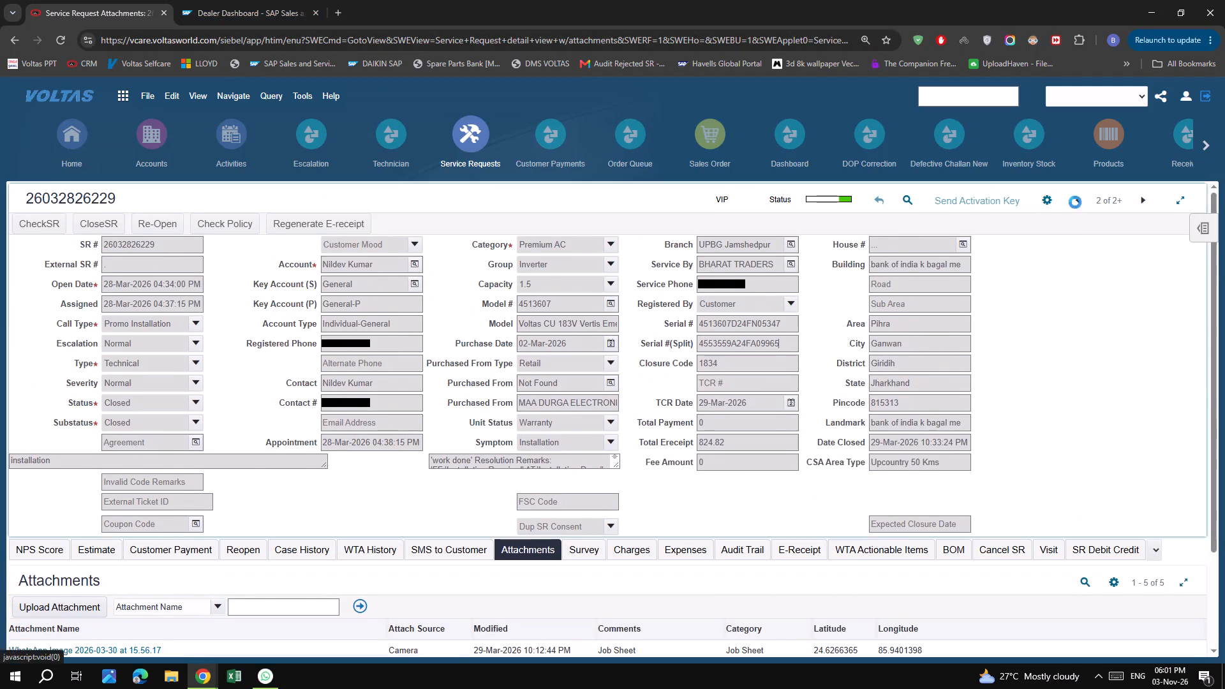
scroll(516, 441, "down", 7)
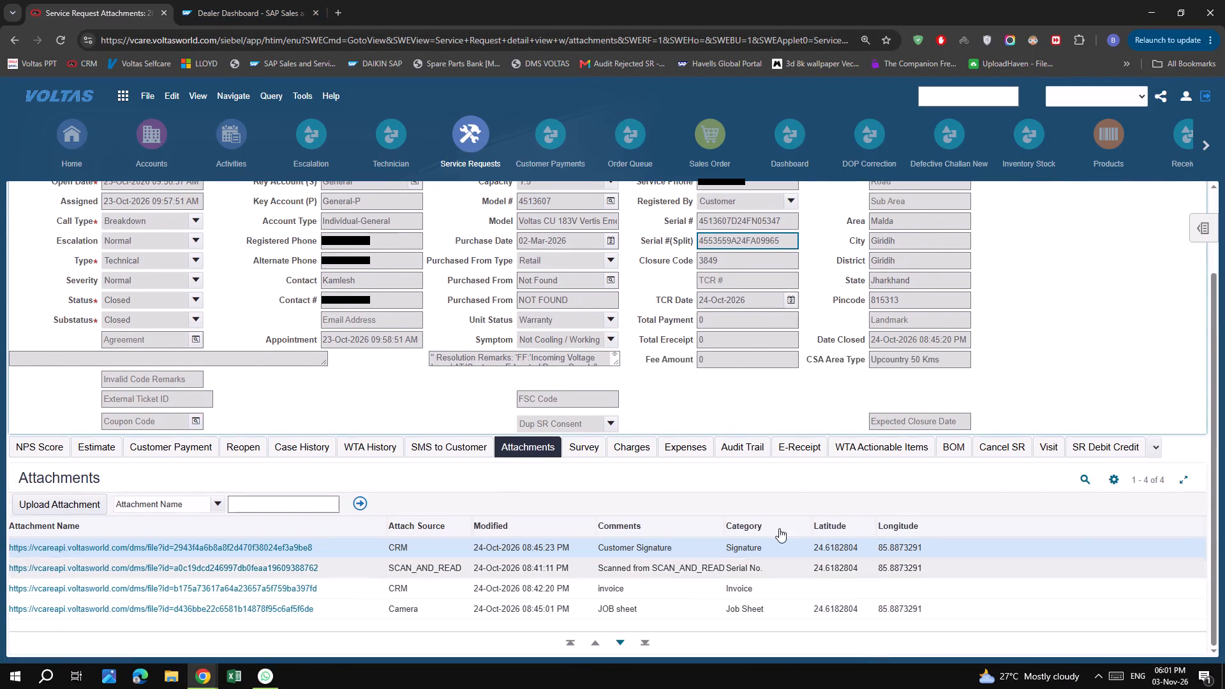
scroll(850, 482, "up", 6)
scroll(905, 389, "down", 6)
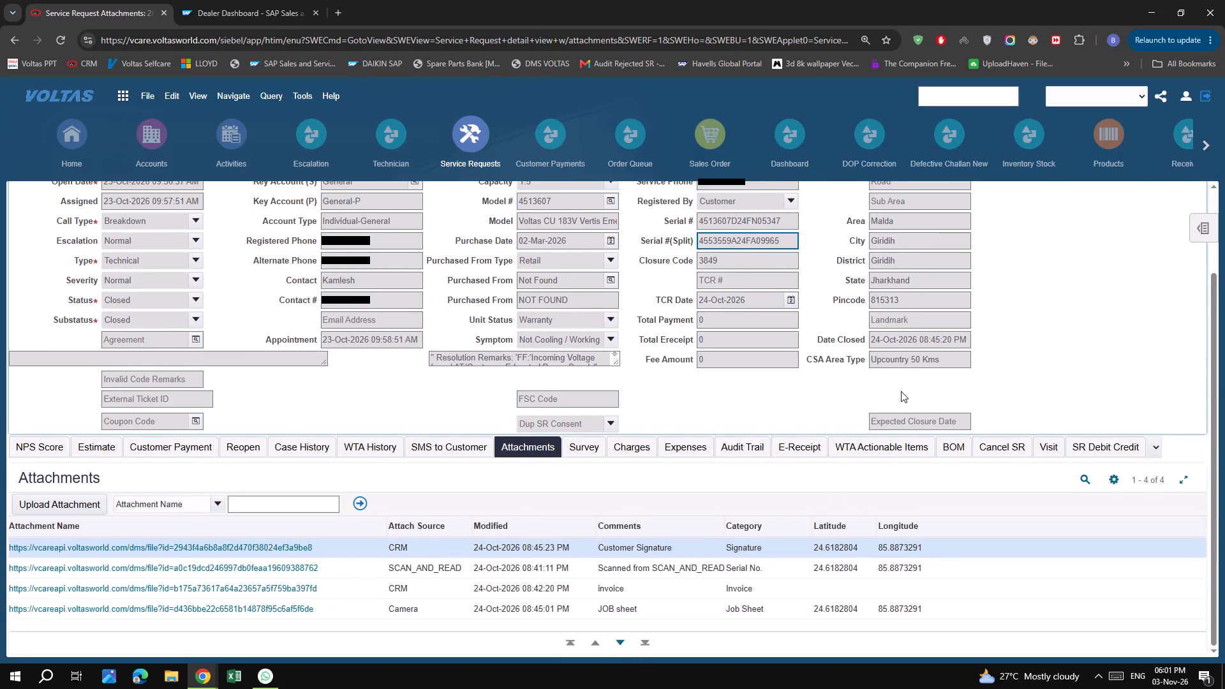
scroll(916, 387, "up", 6)
left_click(1134, 193)
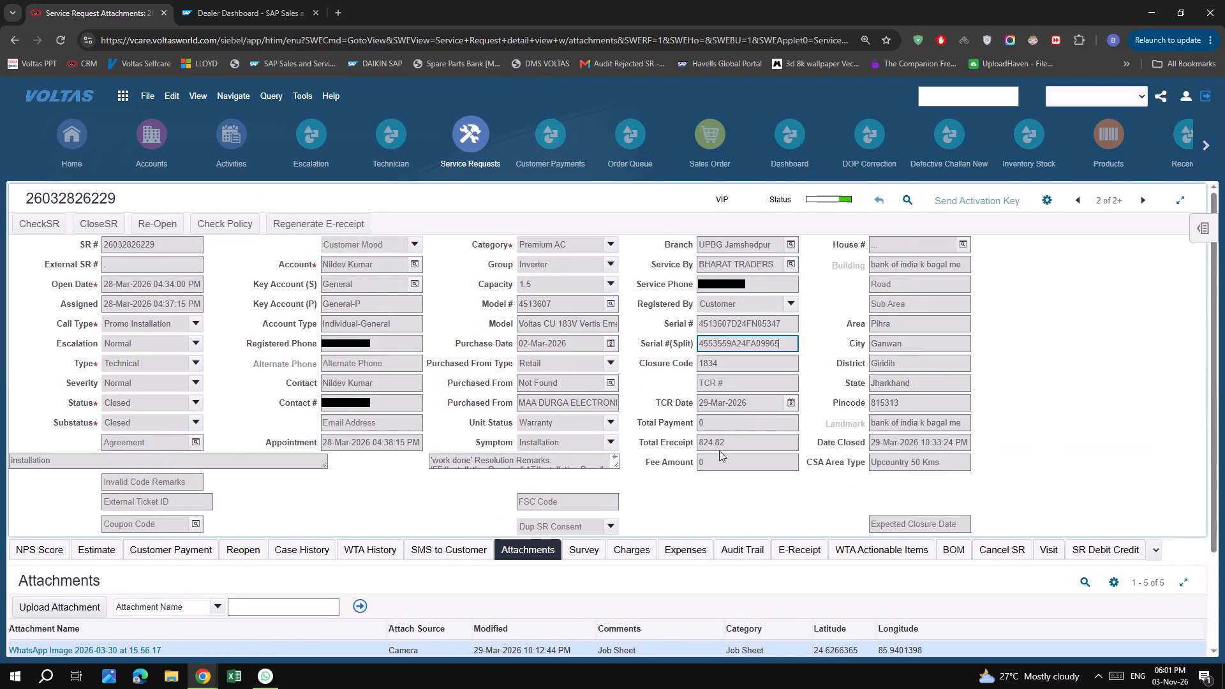
scroll(426, 465, "down", 5)
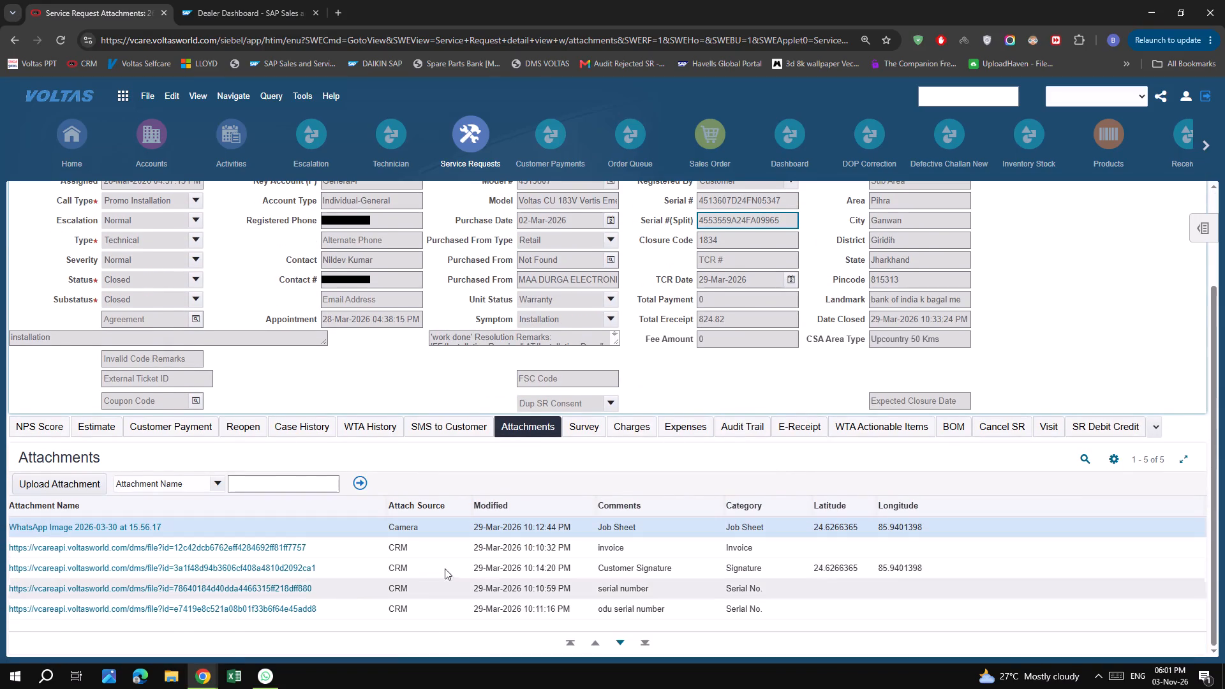
left_click(256, 591)
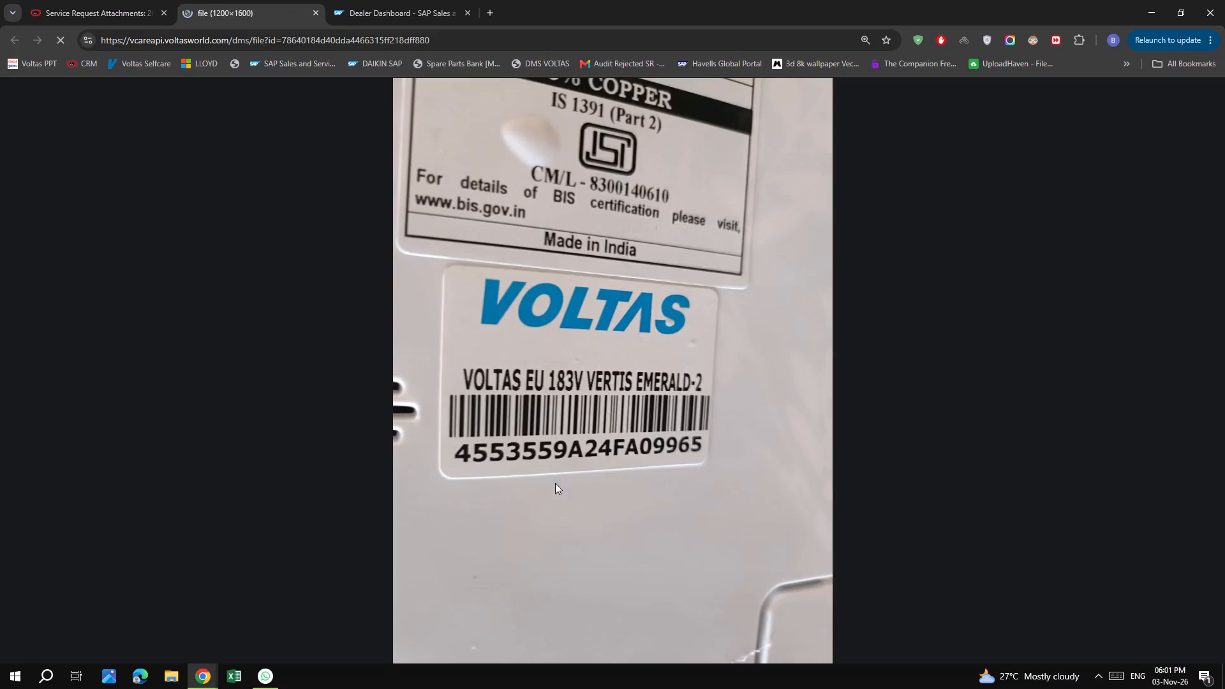
left_click(595, 387)
left_click(595, 387)
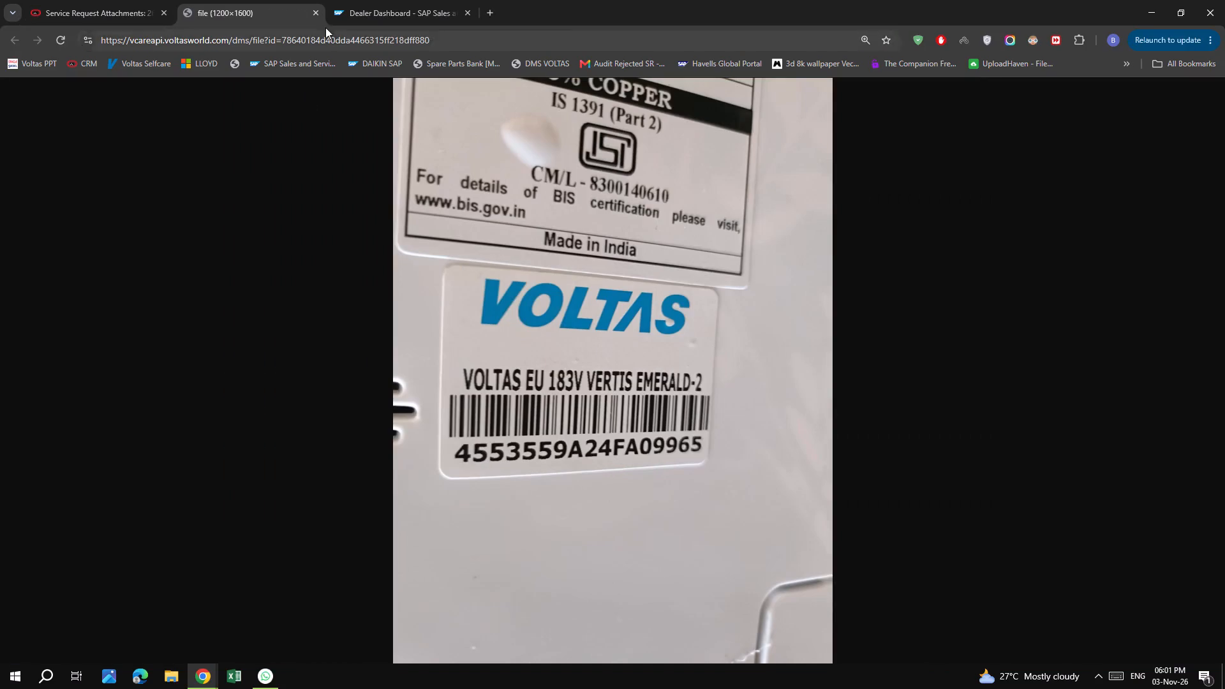
left_click(318, 11)
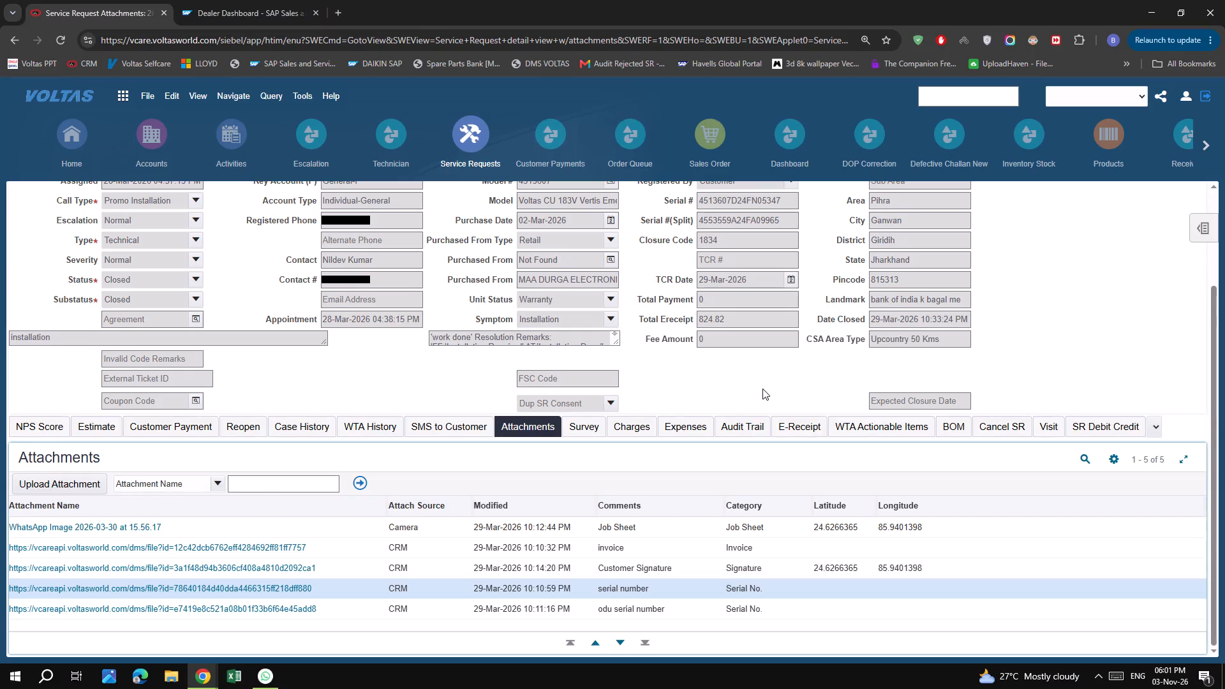
scroll(838, 383, "up", 5)
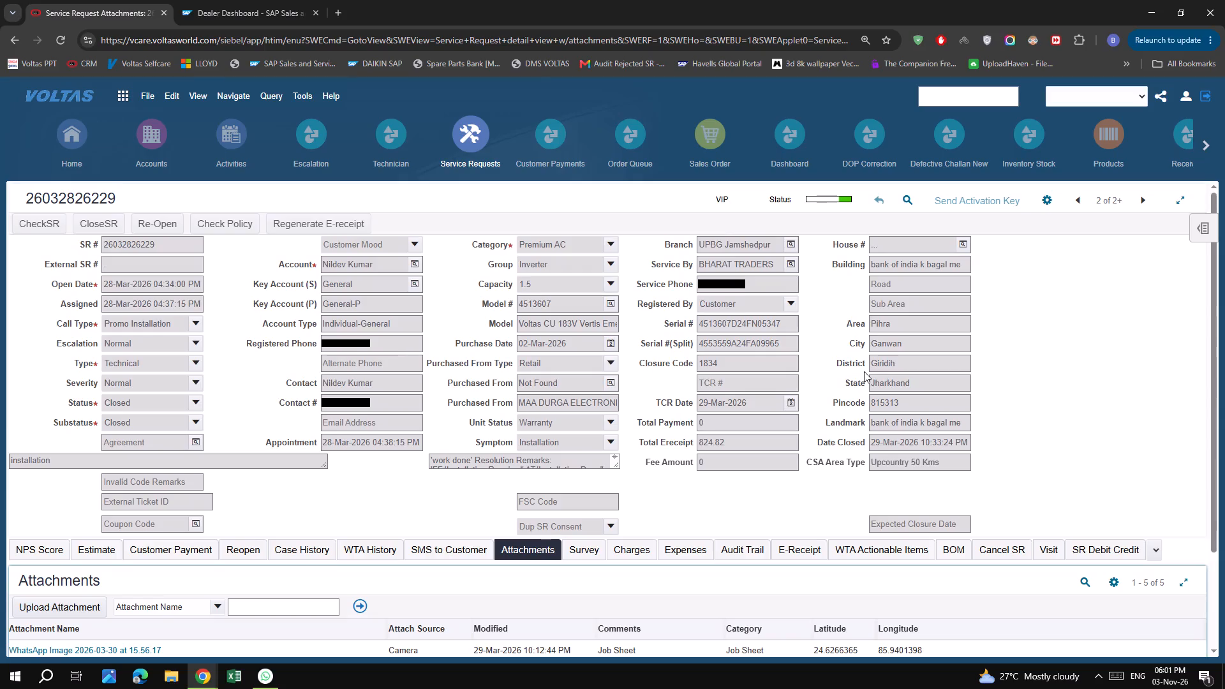
scroll(734, 504, "down", 5)
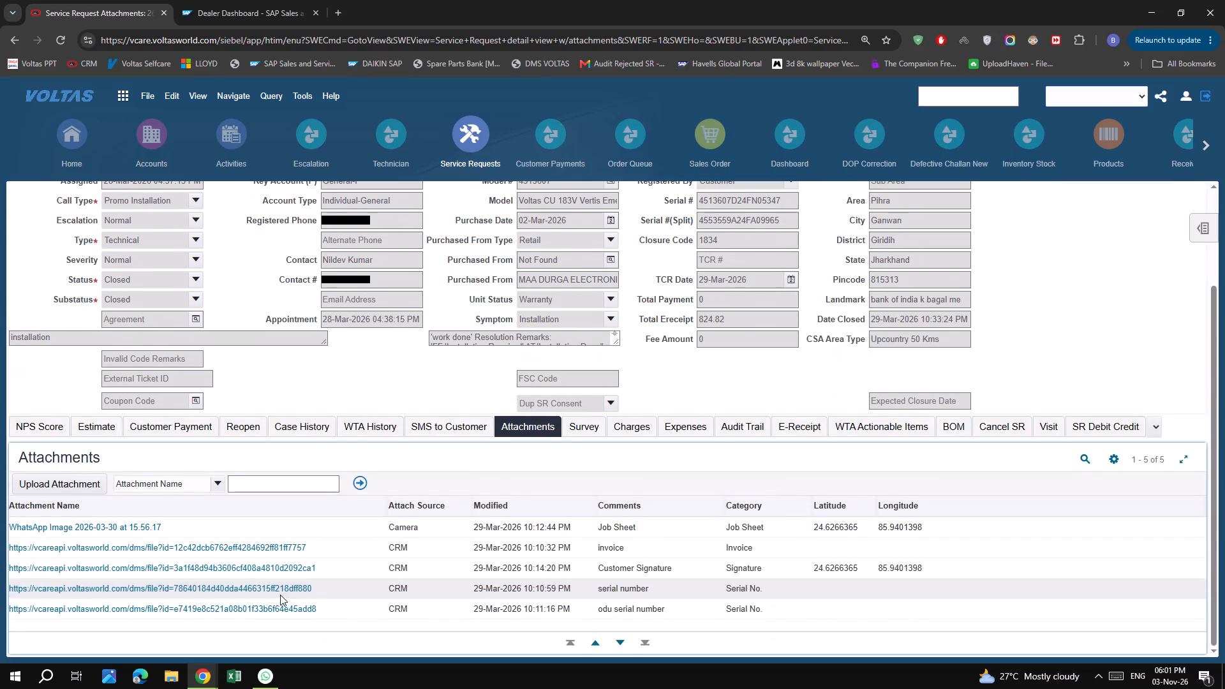
left_click(284, 588)
right_click(528, 307)
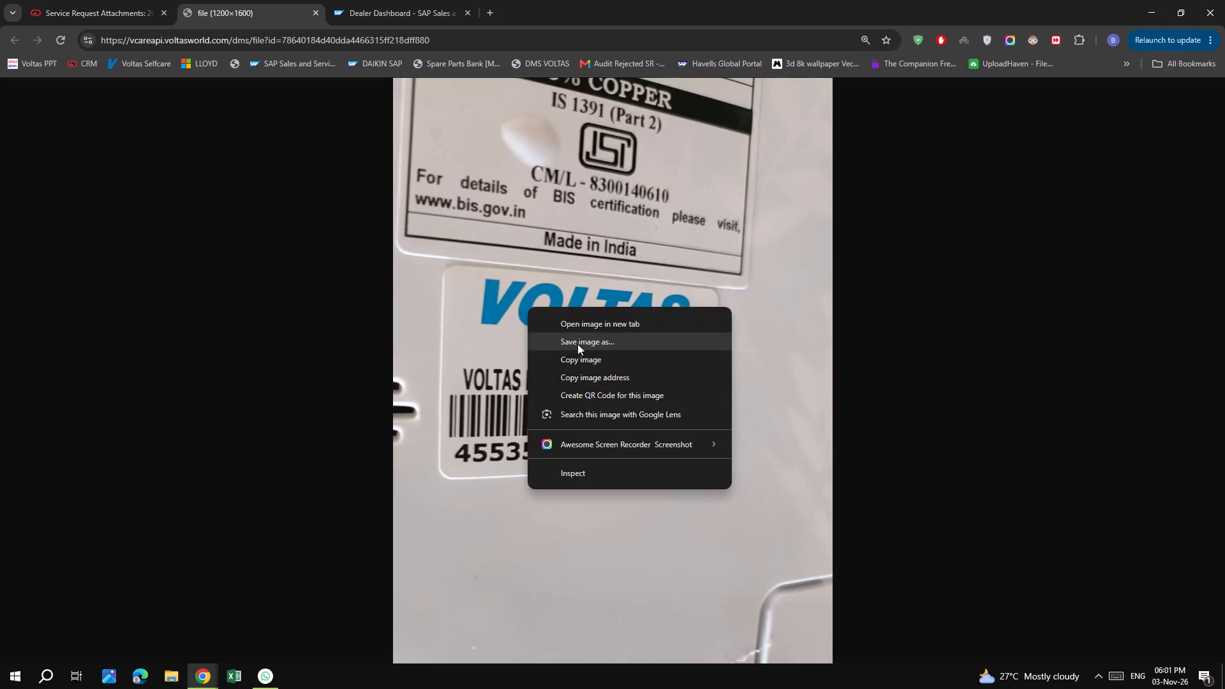
Save the attached photo of the Voltas barcode label as a JPEG image in the Downloads folder.
left_click(589, 339)
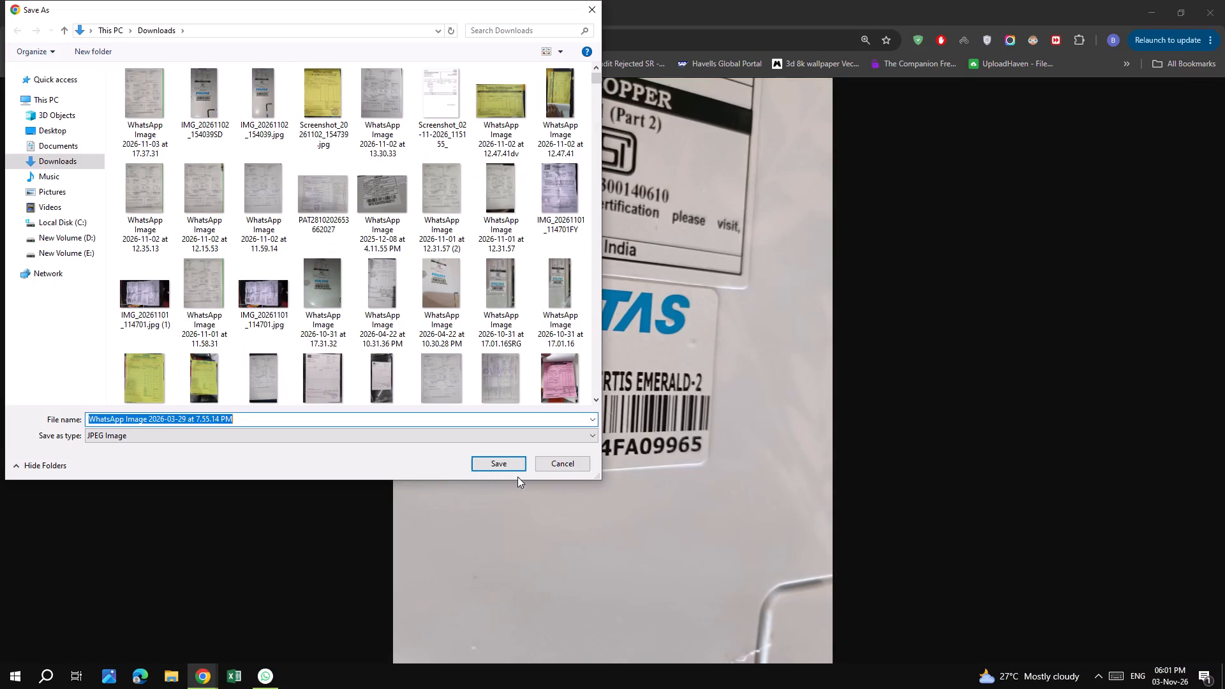
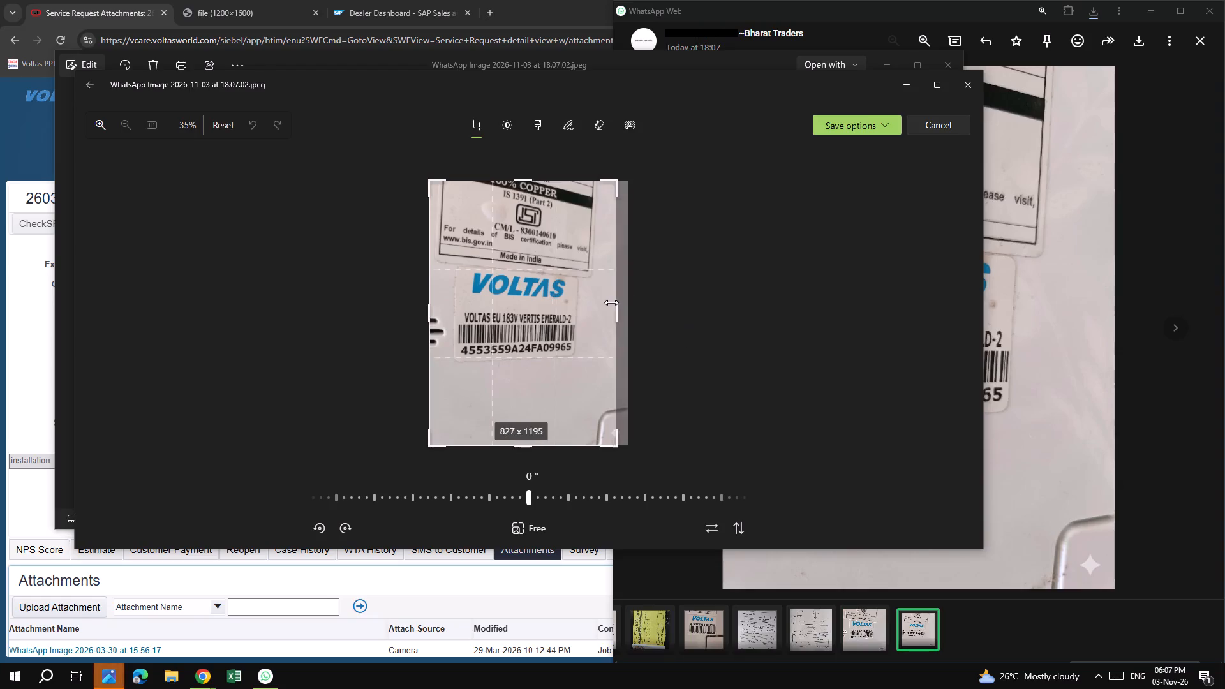
Tighten the crop of the Voltas unit label photo at its right and bottom edges to about 812 x 1123 pixels.
left_click_drag(611, 302, 608, 304)
left_click_drag(522, 443, 528, 427)
Save the cropped label photo as a JPEG copy named WhatsApp Image 2026-11-03 at 18.07.022 in Downloads.
left_click(852, 117)
left_click(861, 153)
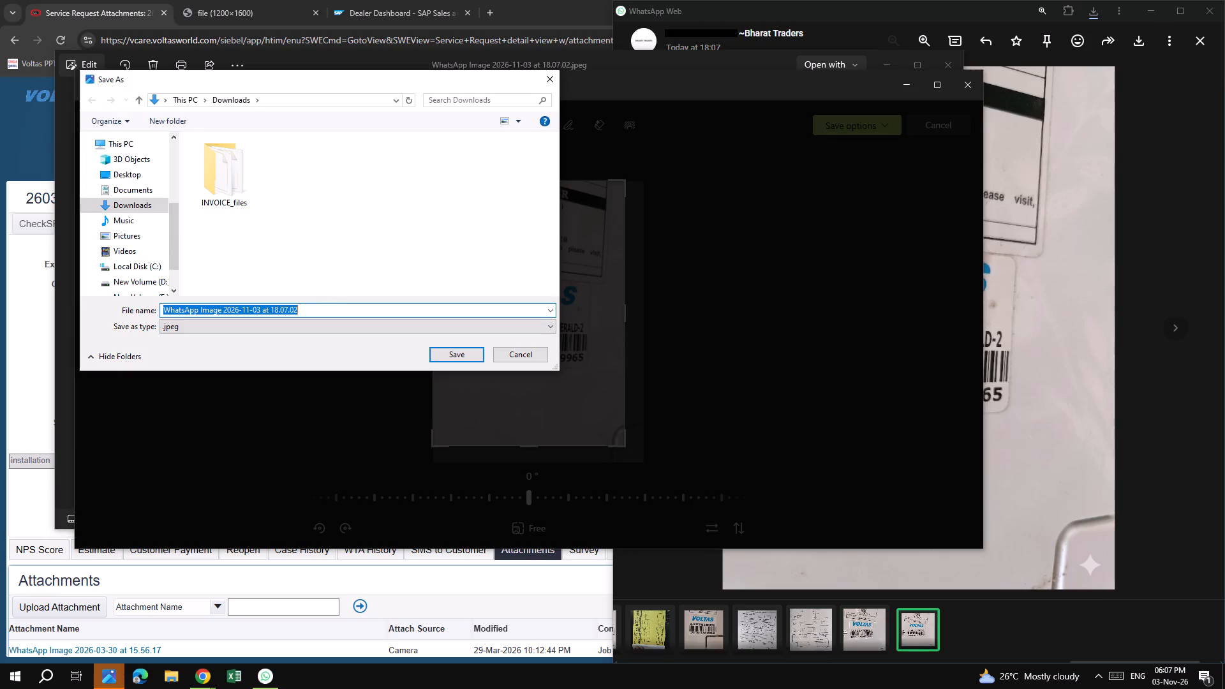
left_click(336, 313)
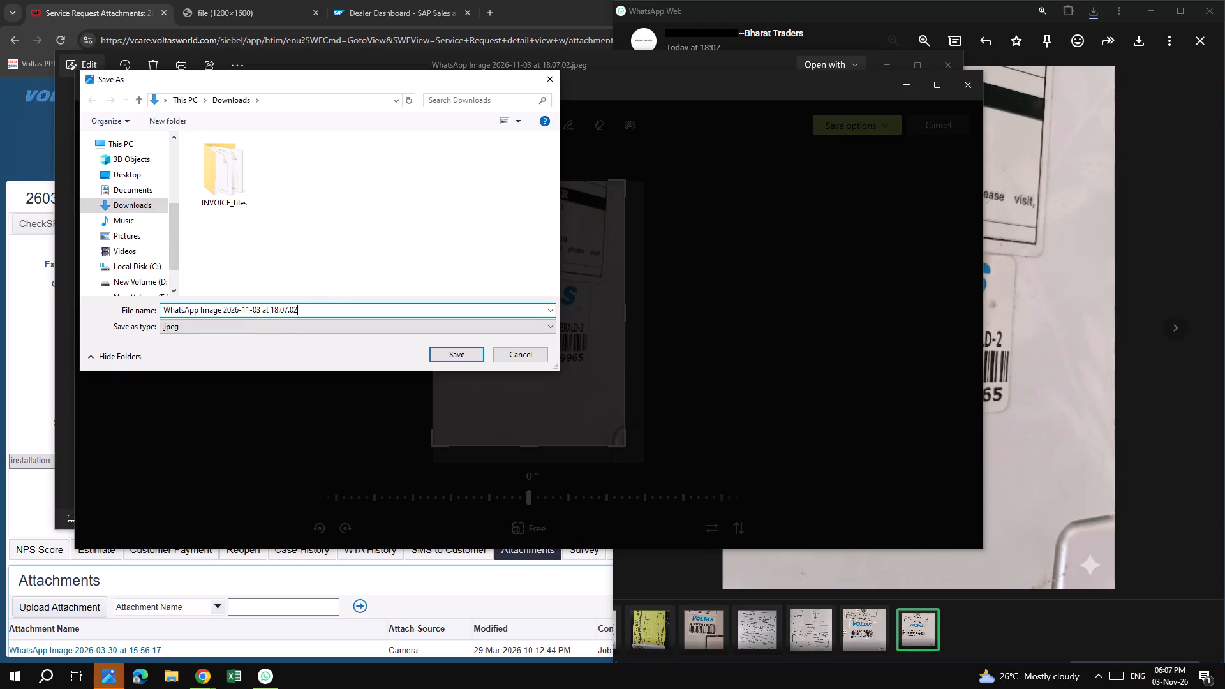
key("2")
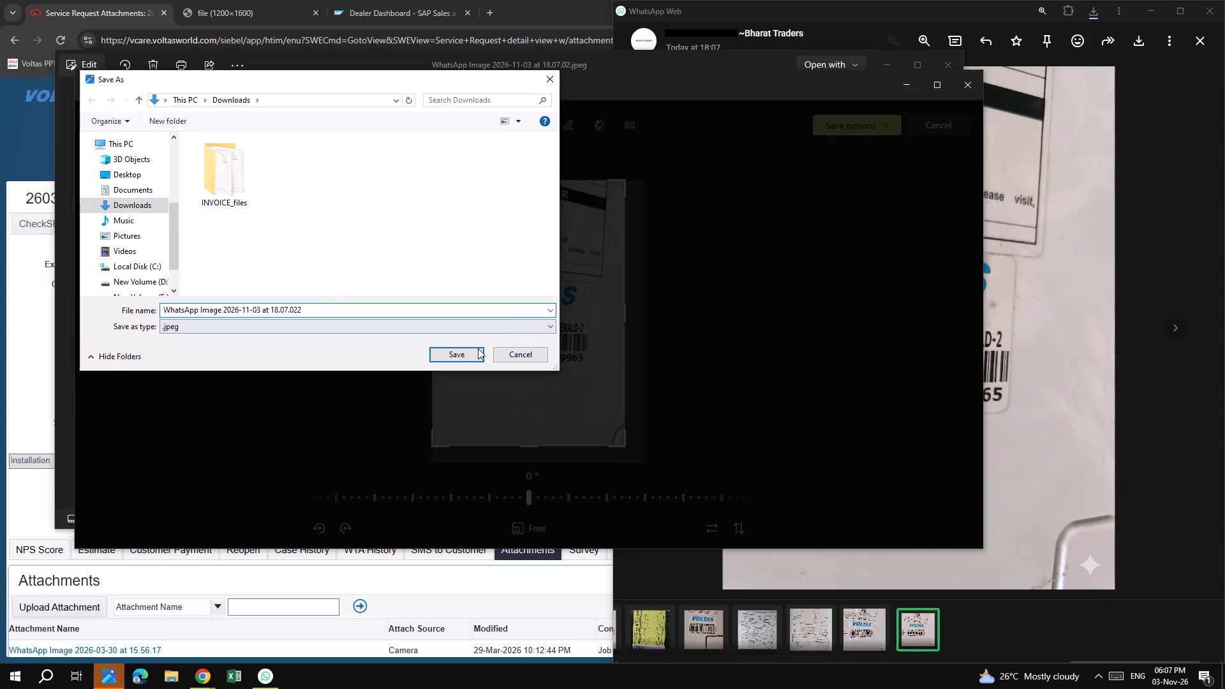
left_click(465, 350)
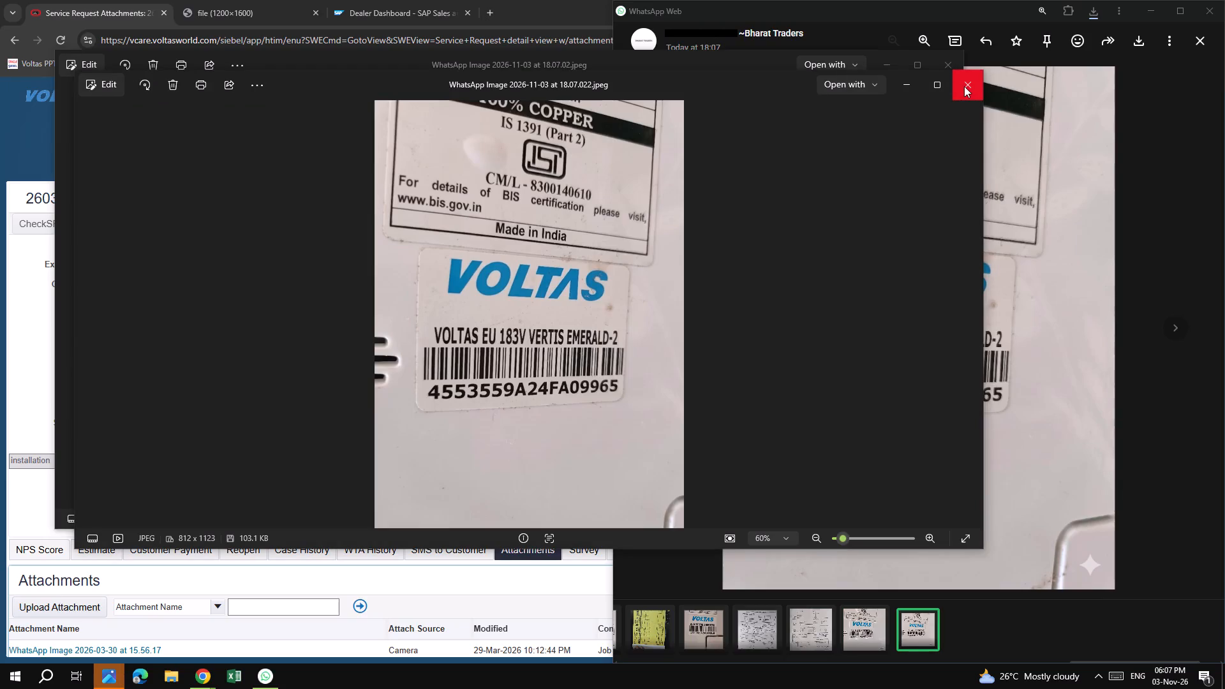
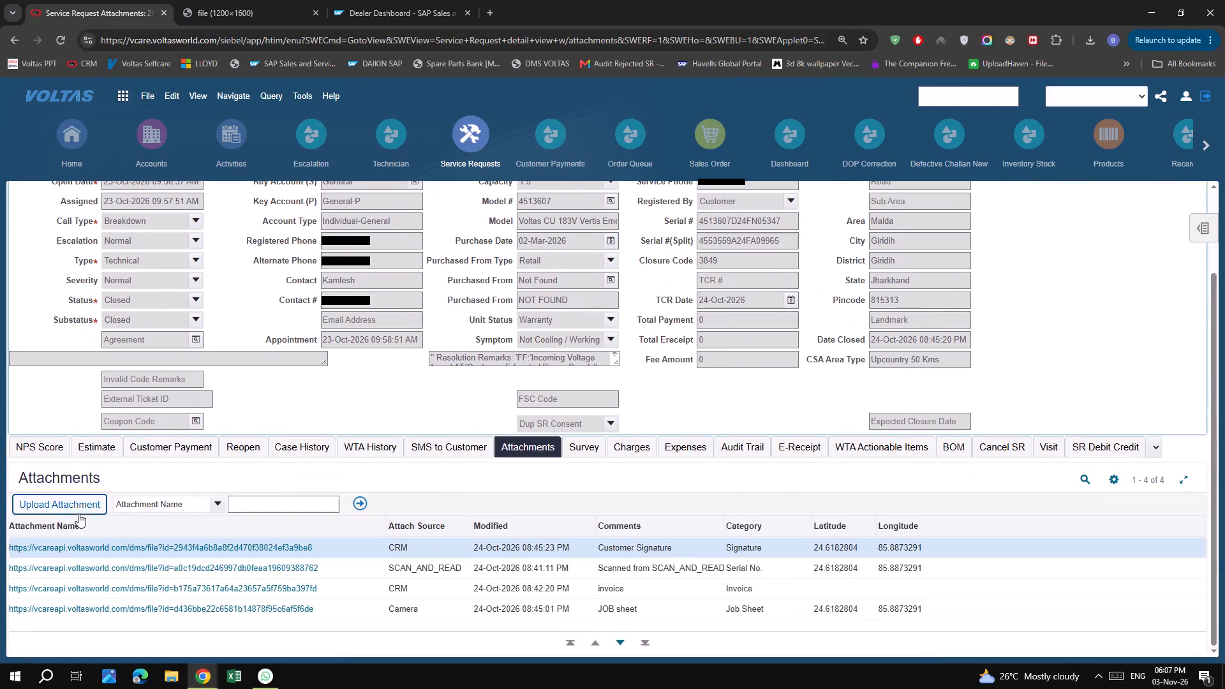
Upload the photo WhatsApp Image 2026-11-03 at 18.07.022 from Downloads to the service request's attachments with the comment SN.
left_click(573, 370)
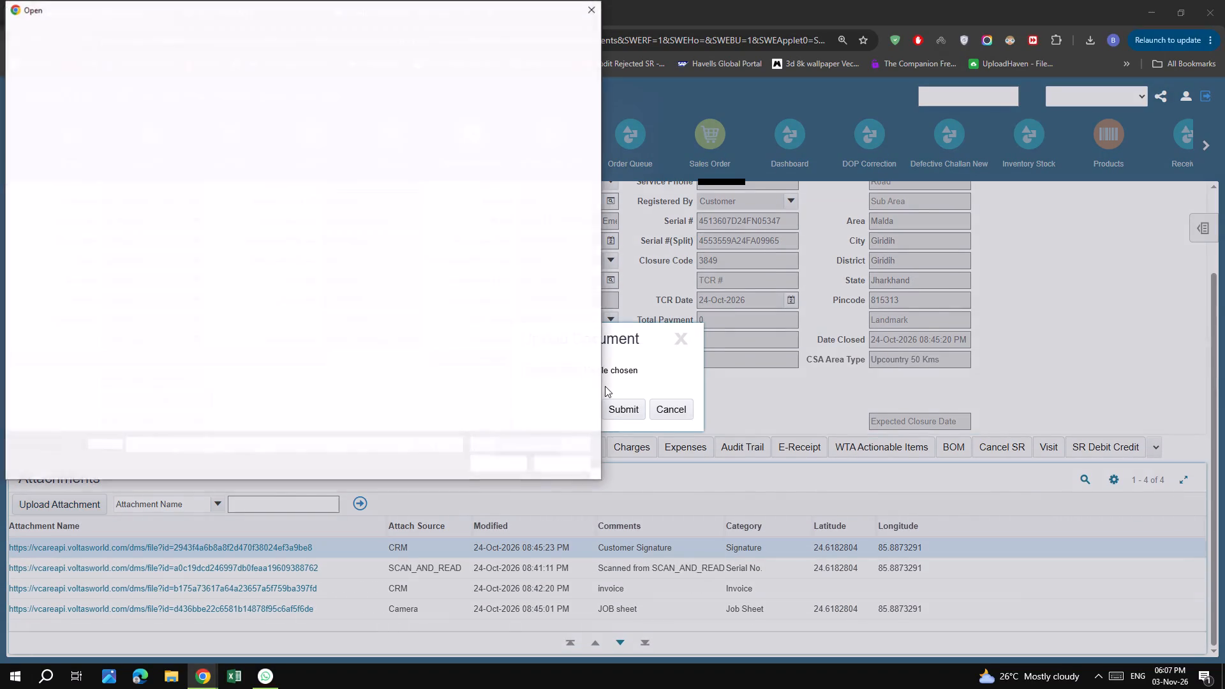
left_click(154, 93)
left_click(509, 459)
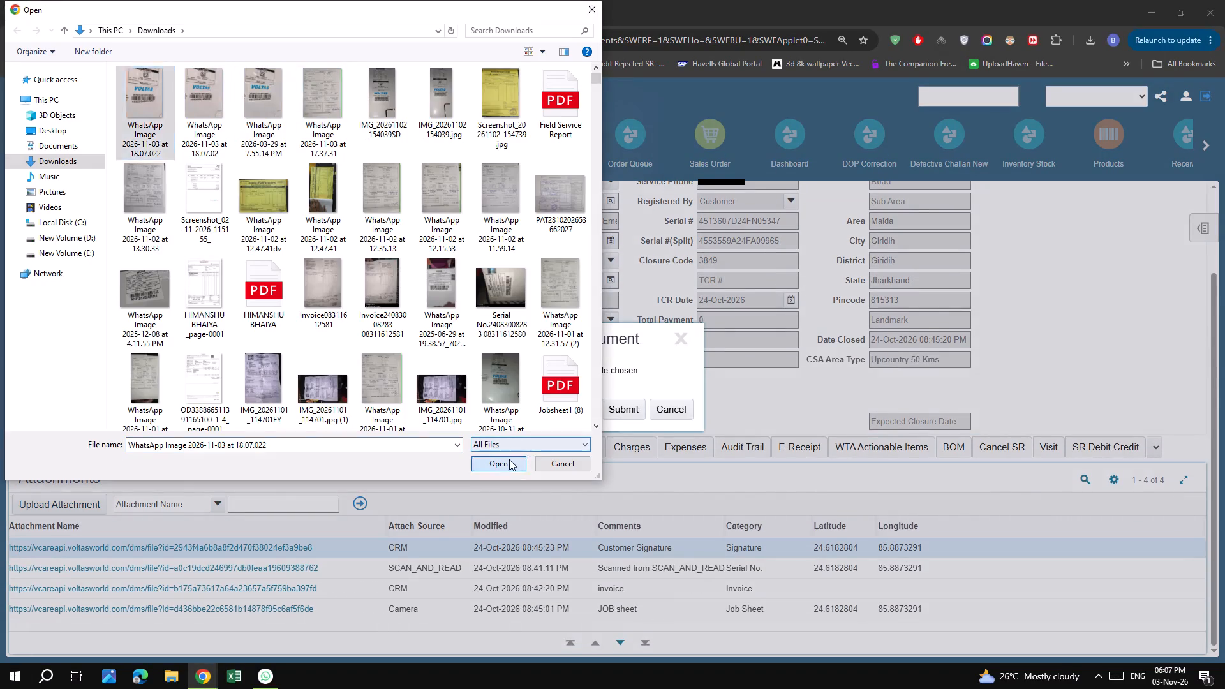
left_click(565, 394)
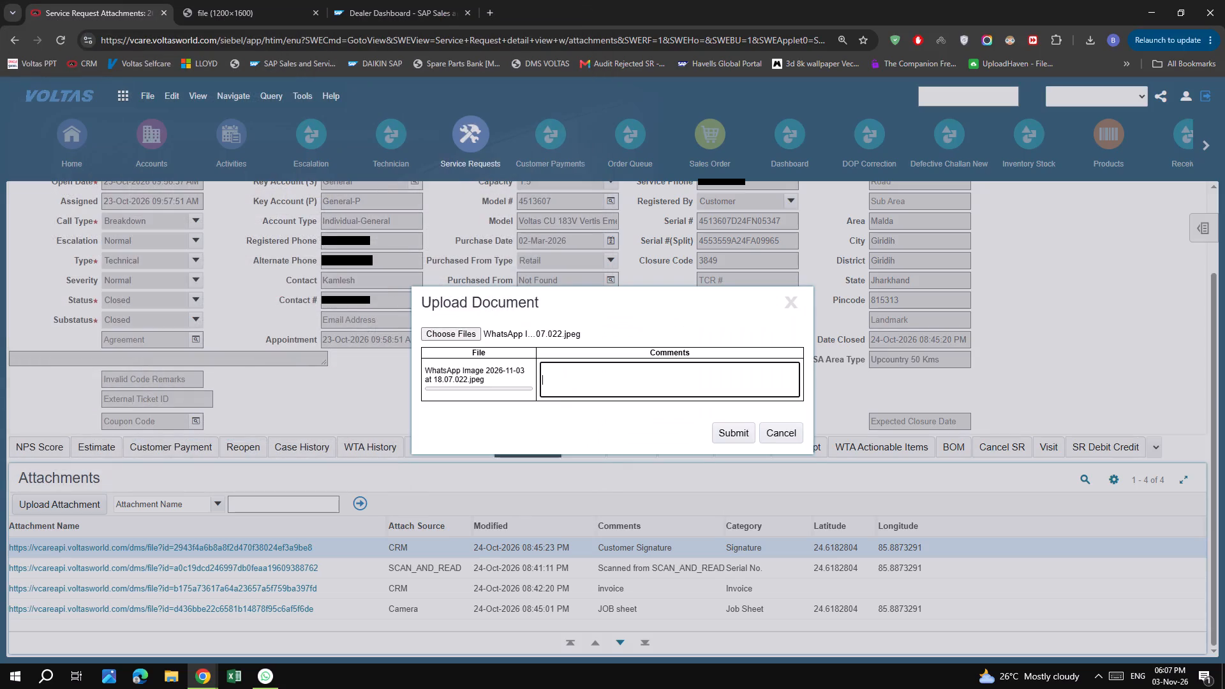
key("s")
key("backslash")
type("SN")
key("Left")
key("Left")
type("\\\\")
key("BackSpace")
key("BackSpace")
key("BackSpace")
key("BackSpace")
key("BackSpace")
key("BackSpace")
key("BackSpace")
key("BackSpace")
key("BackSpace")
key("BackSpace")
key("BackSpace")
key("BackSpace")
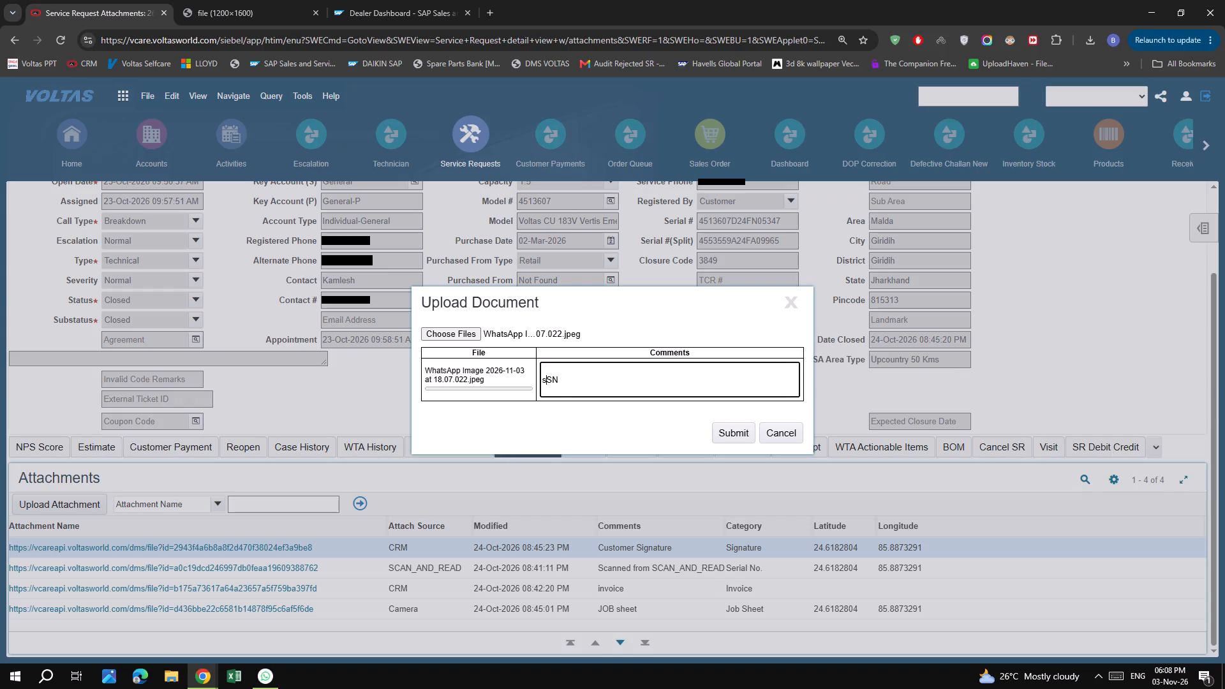
left_click(735, 433)
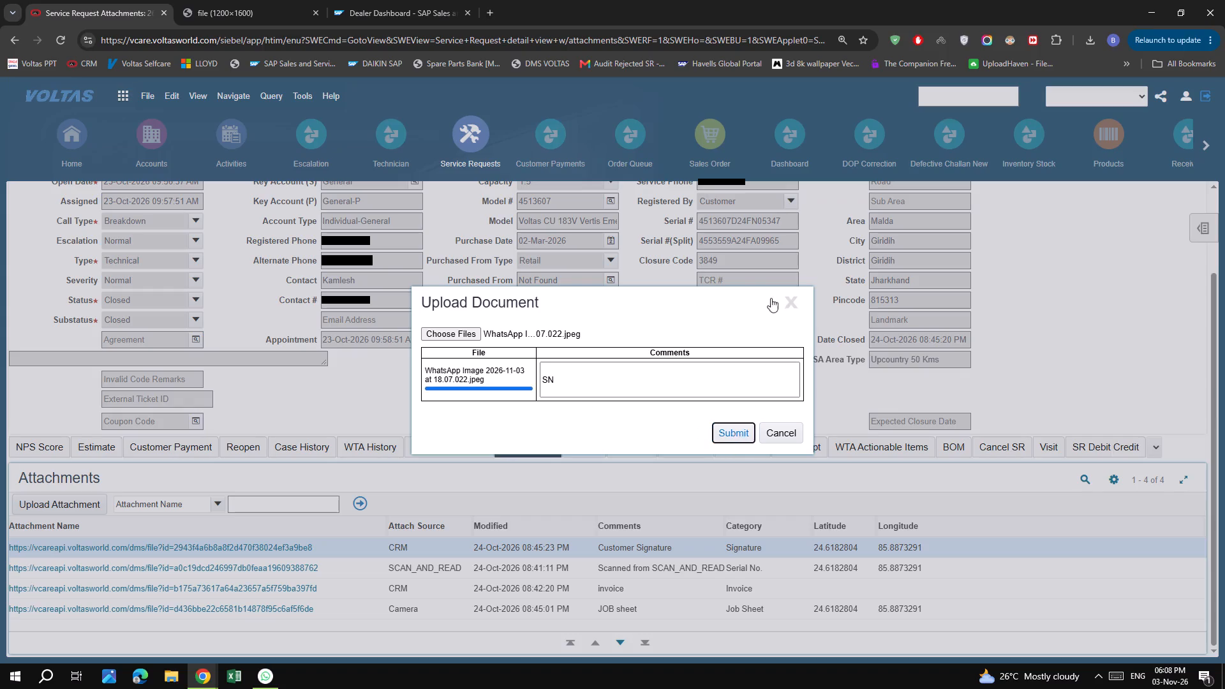
left_click(724, 117)
Set the category of the newly uploaded SN attachment to Serial No.
left_click(763, 547)
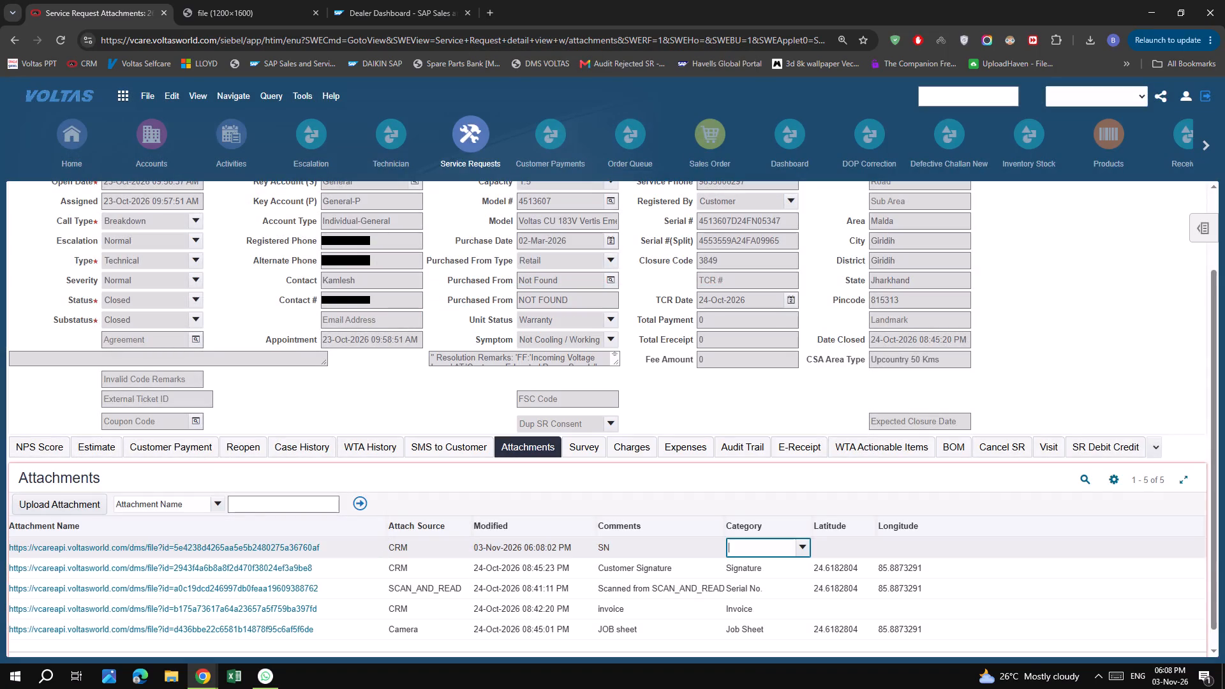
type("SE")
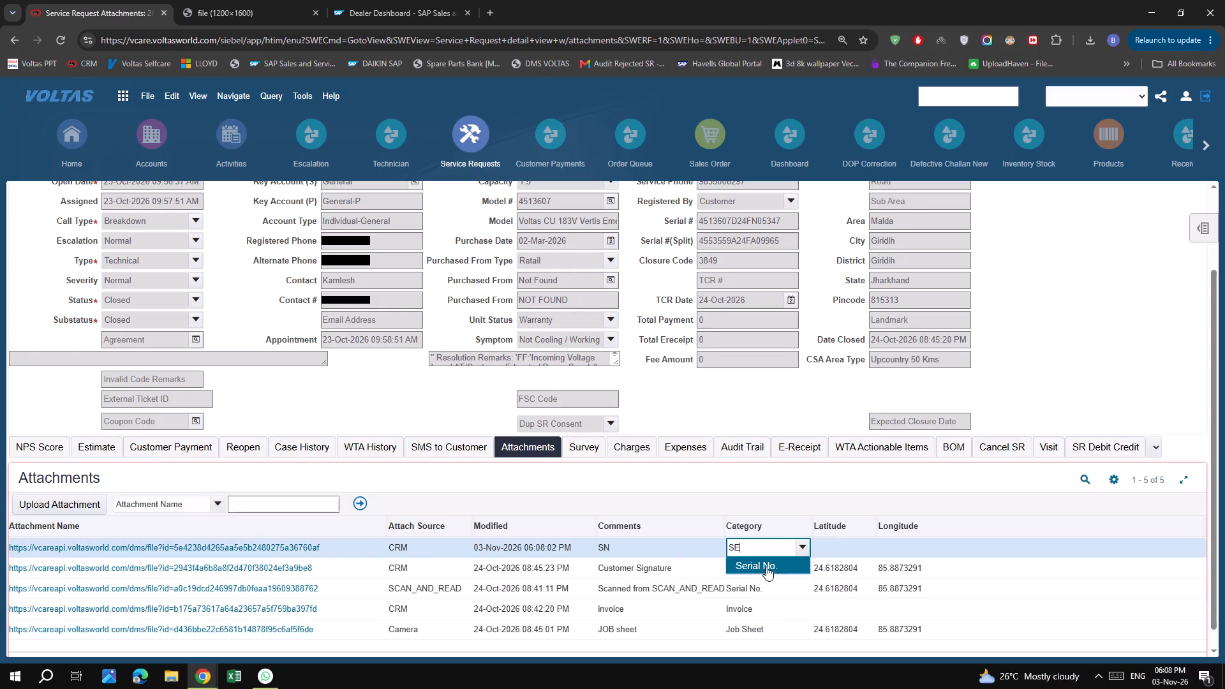
left_click(766, 567)
left_click(293, 549)
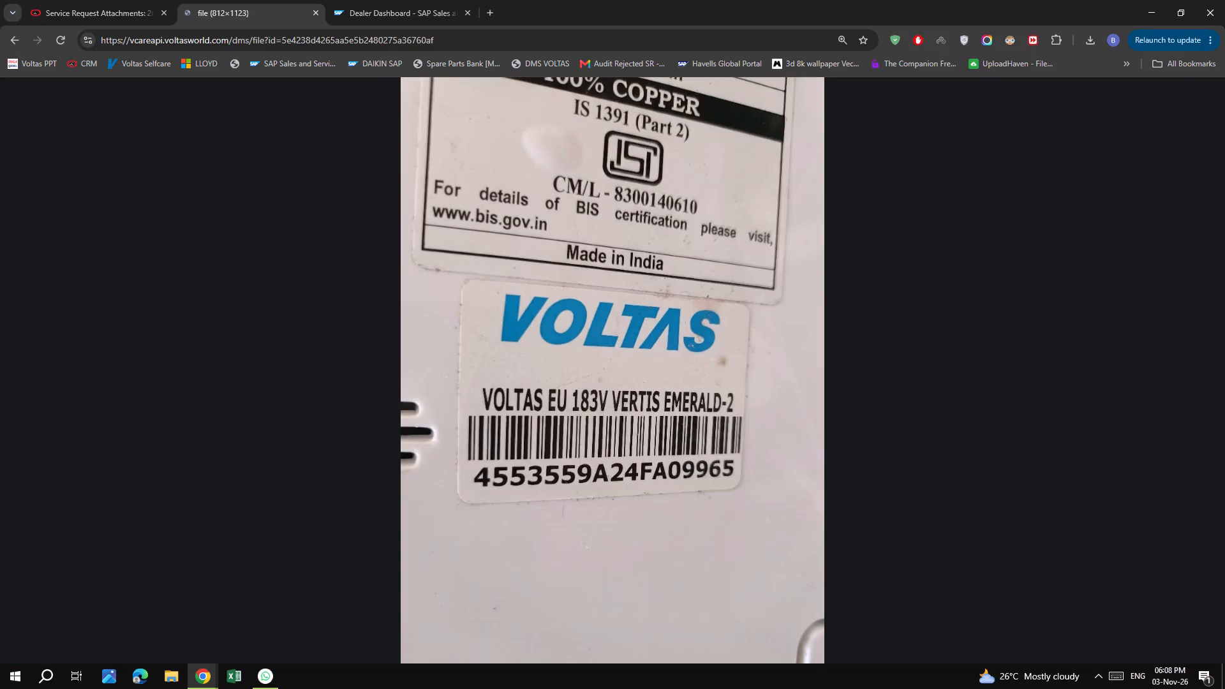
left_click(620, 429)
left_click(620, 429)
left_click(620, 429)
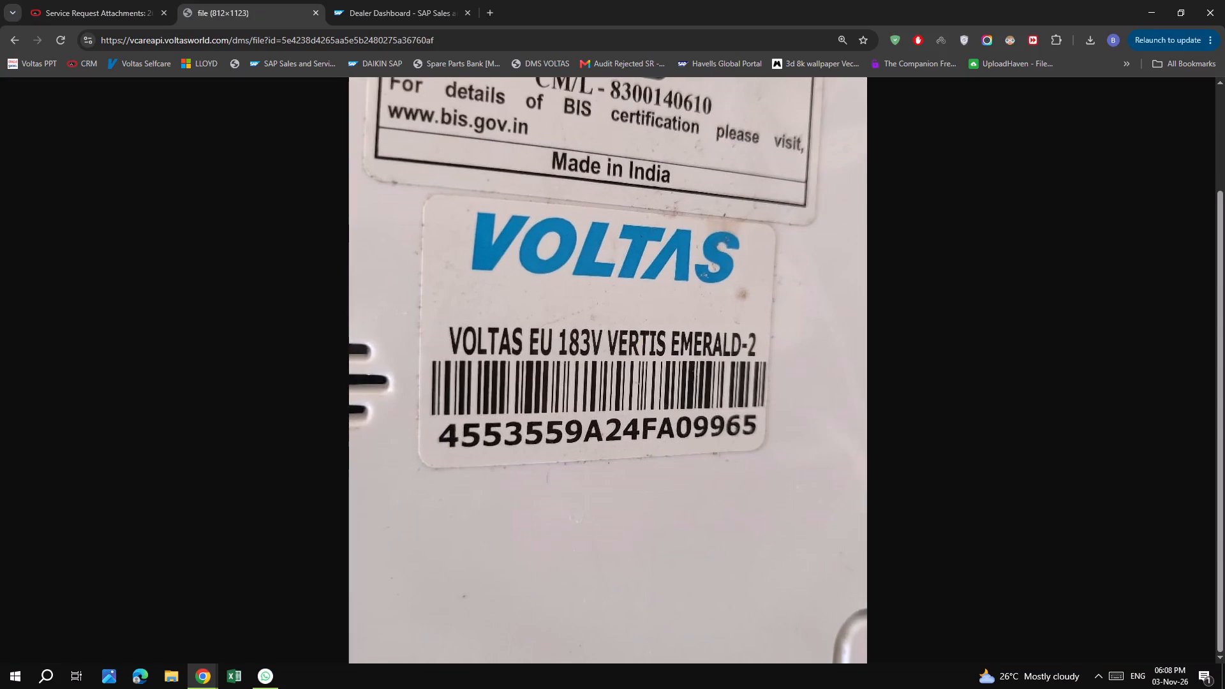
scroll(618, 433, "up", 5)
left_click(618, 433)
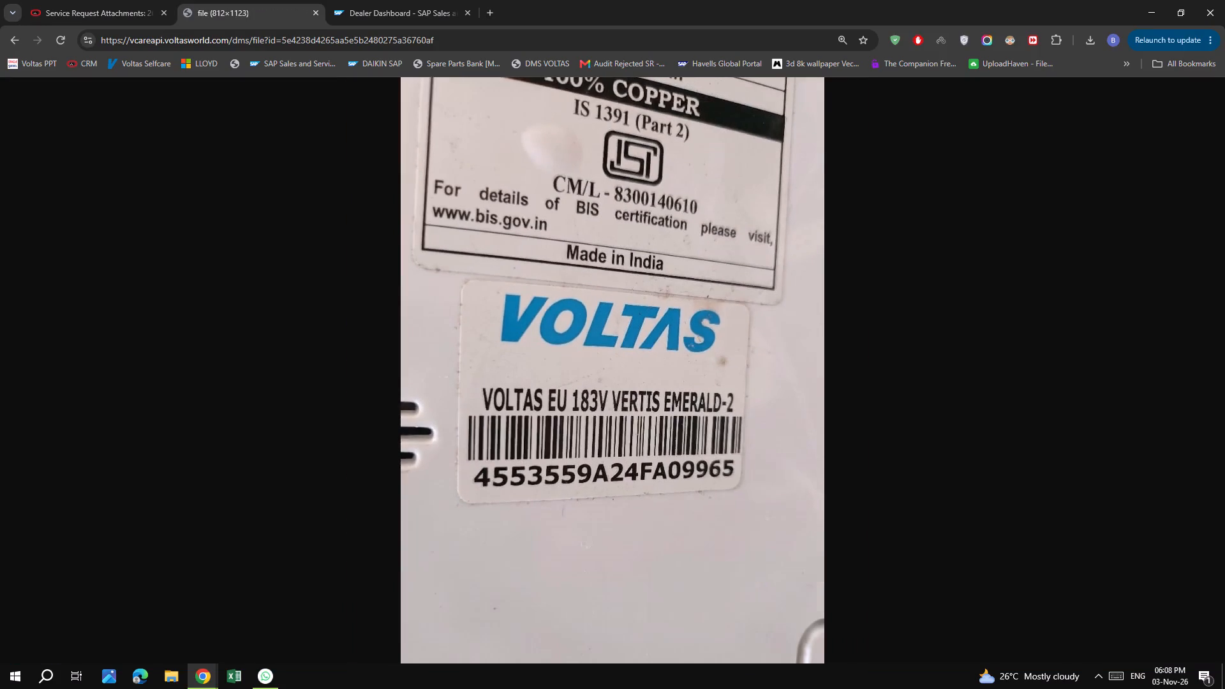
left_click(618, 433)
left_click(618, 433)
left_click(320, 10)
Return to the list of all service requests and open the choice of saved queries.
scroll(721, 408, "up", 6)
left_click(469, 133)
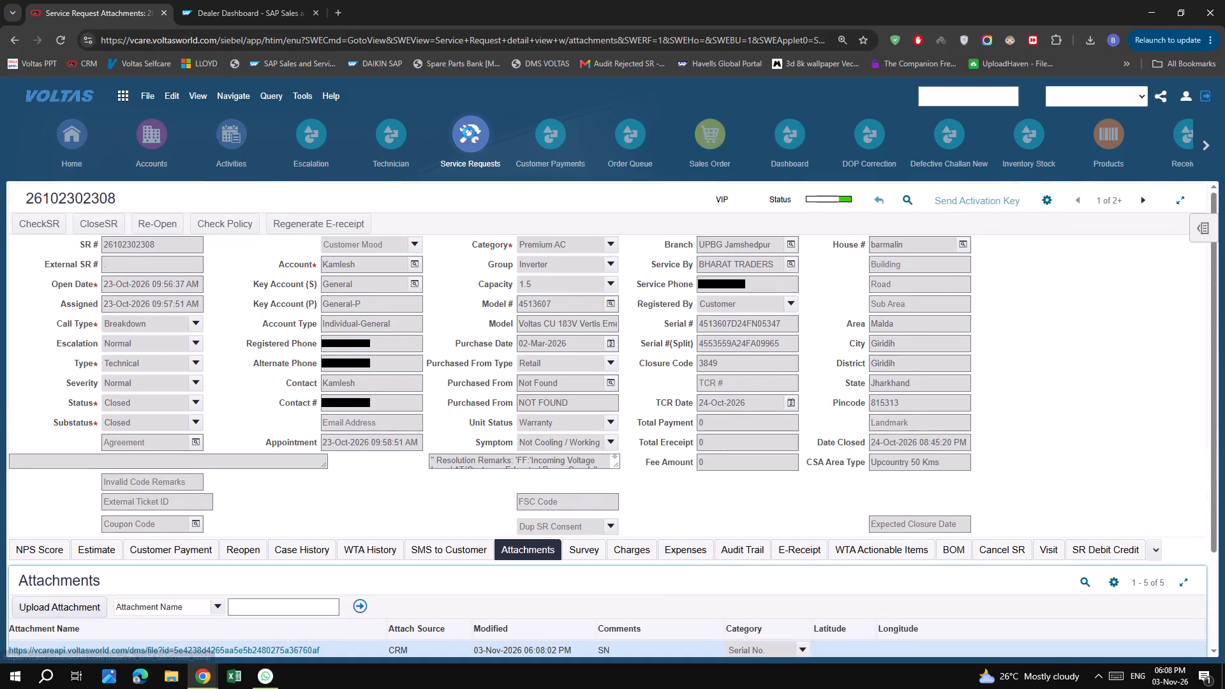
left_click(1092, 95)
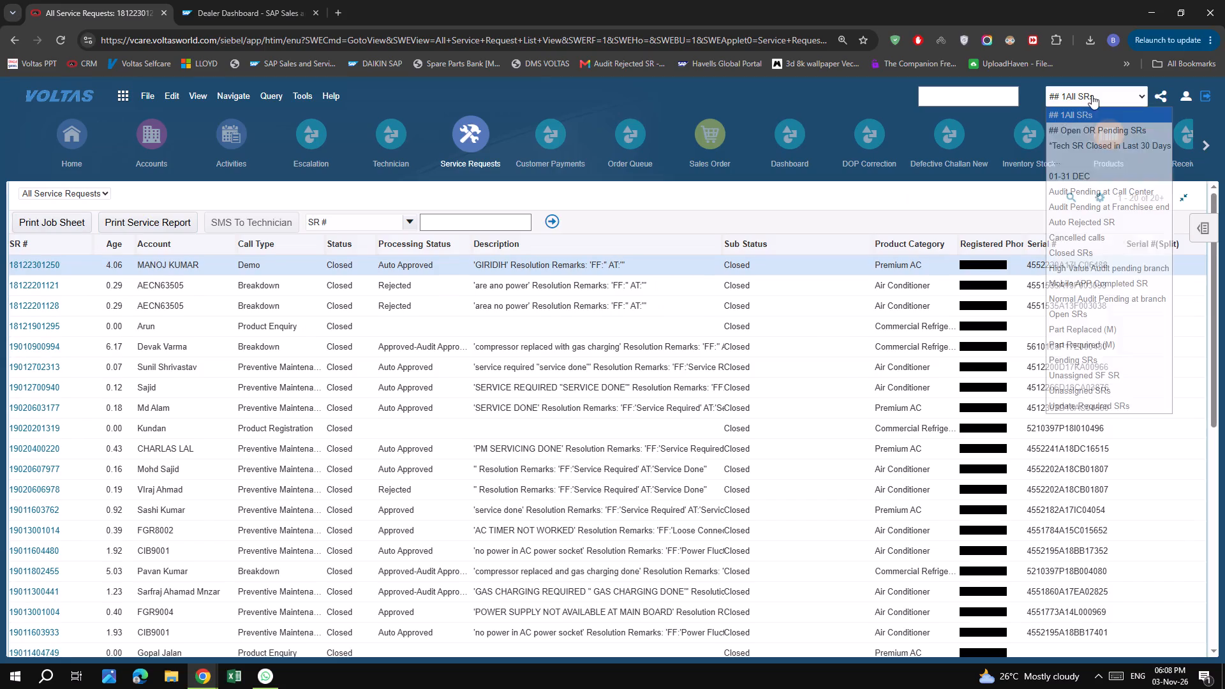
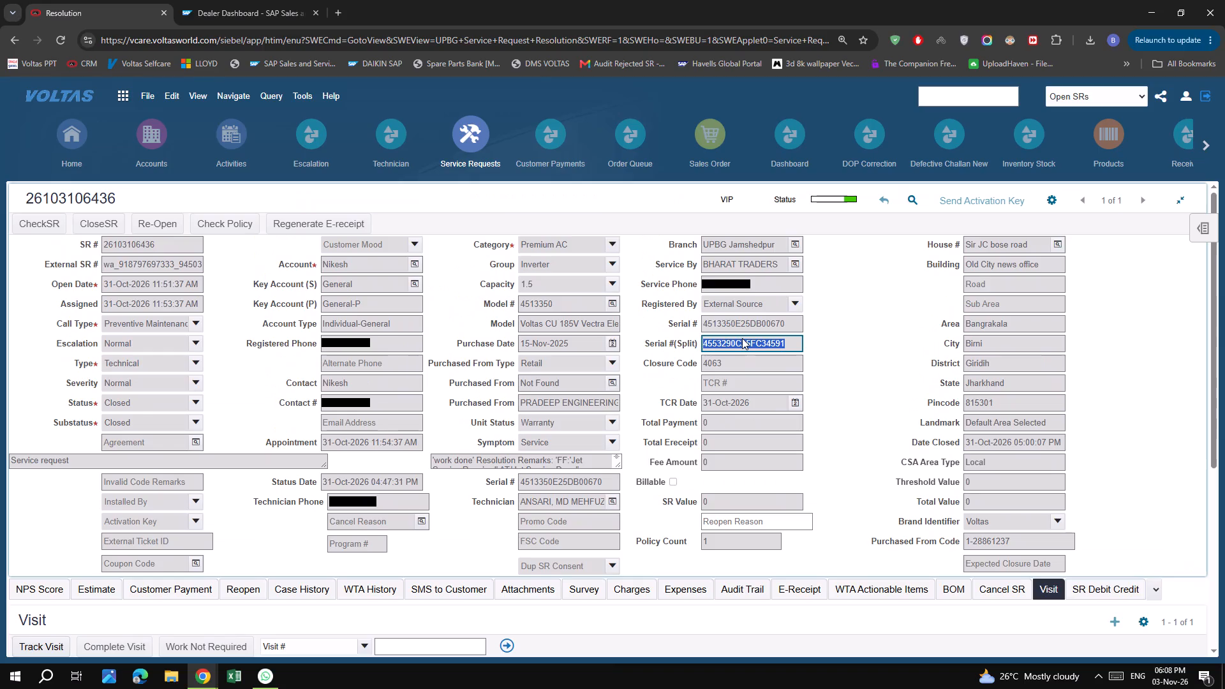
key("ctrl+c")
key("ctrl+c")
key("ctrl+c")
left_click(921, 210)
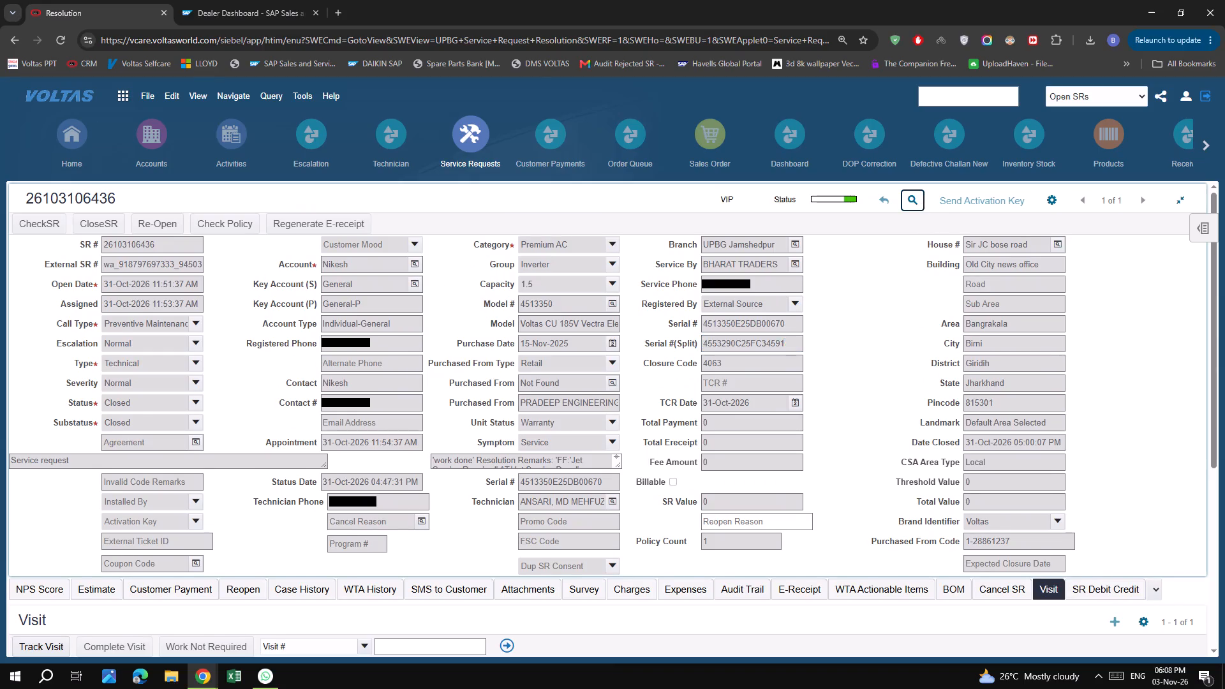
left_click(782, 342)
key("ctrl+v")
key("Return")
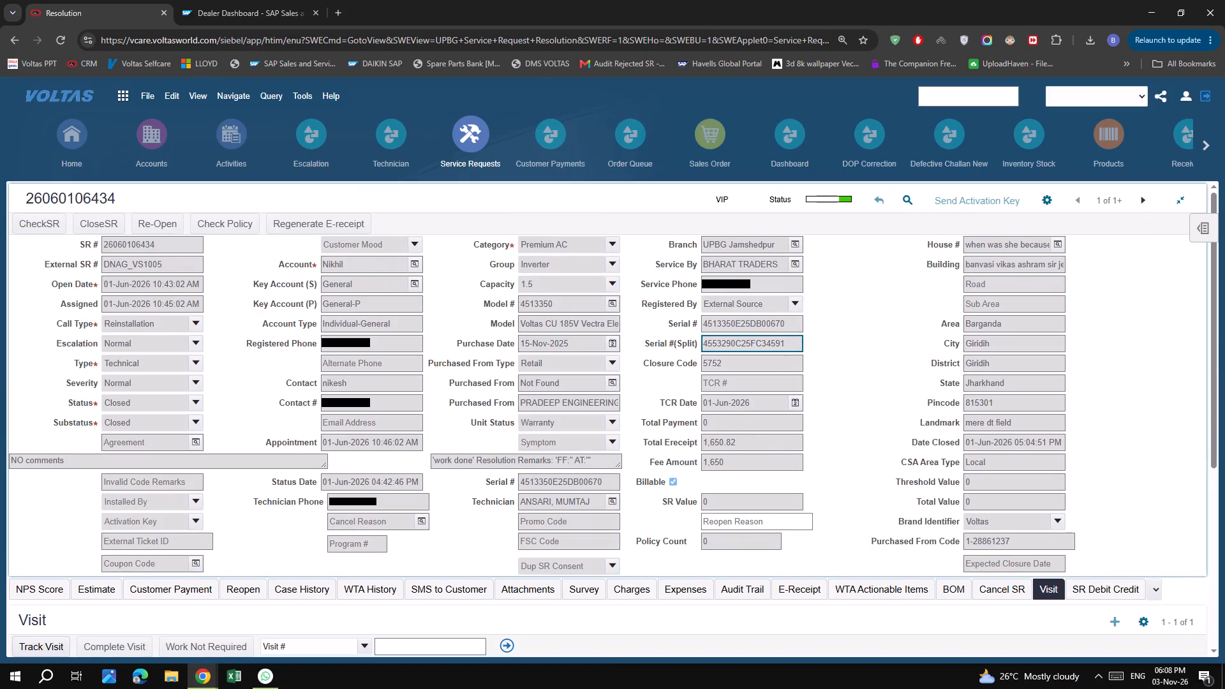
left_click(873, 436)
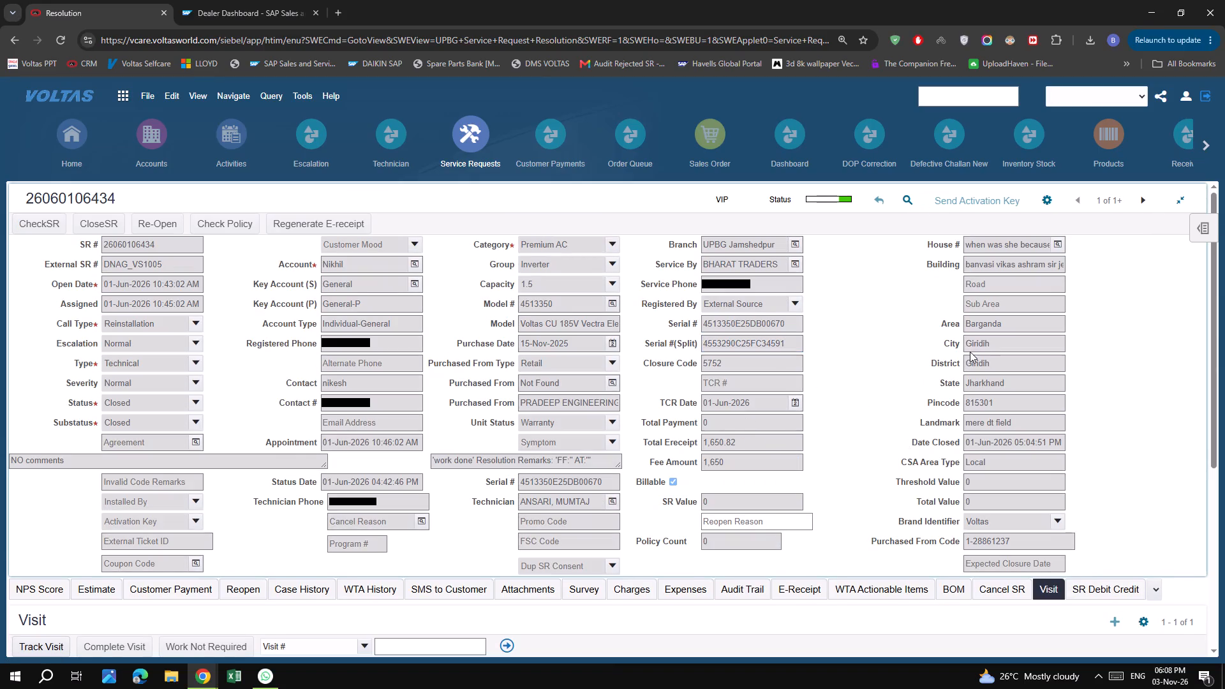
scroll(731, 362, "down", 5)
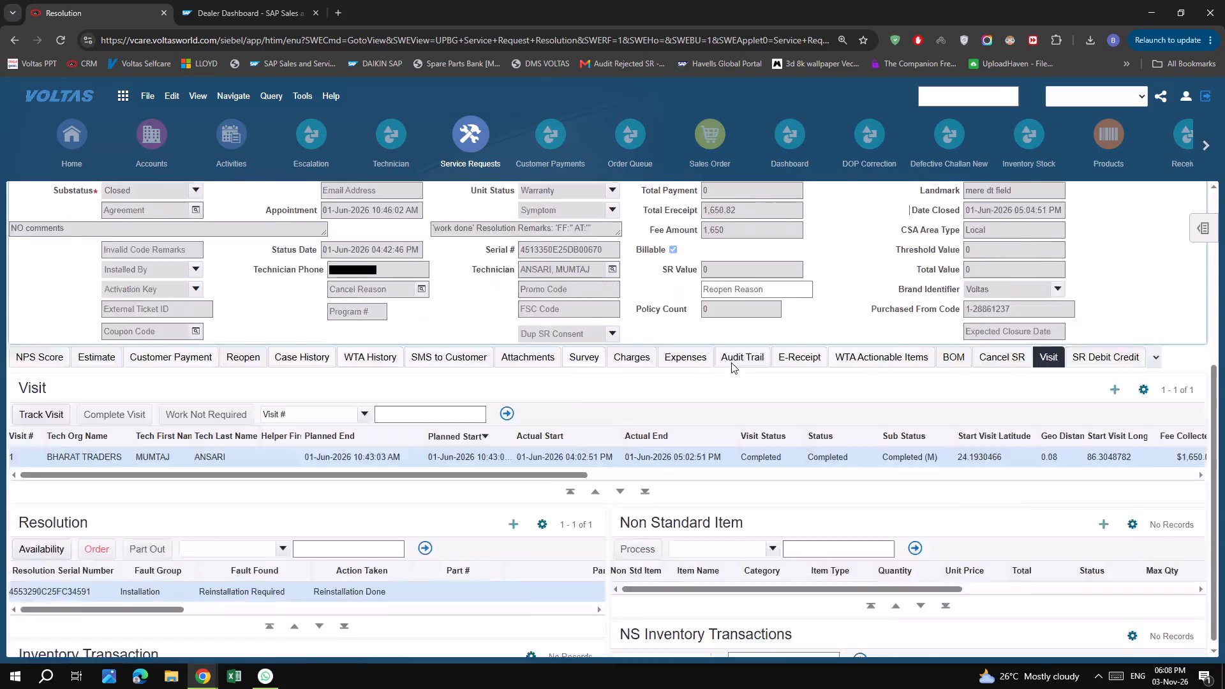
left_click(511, 279)
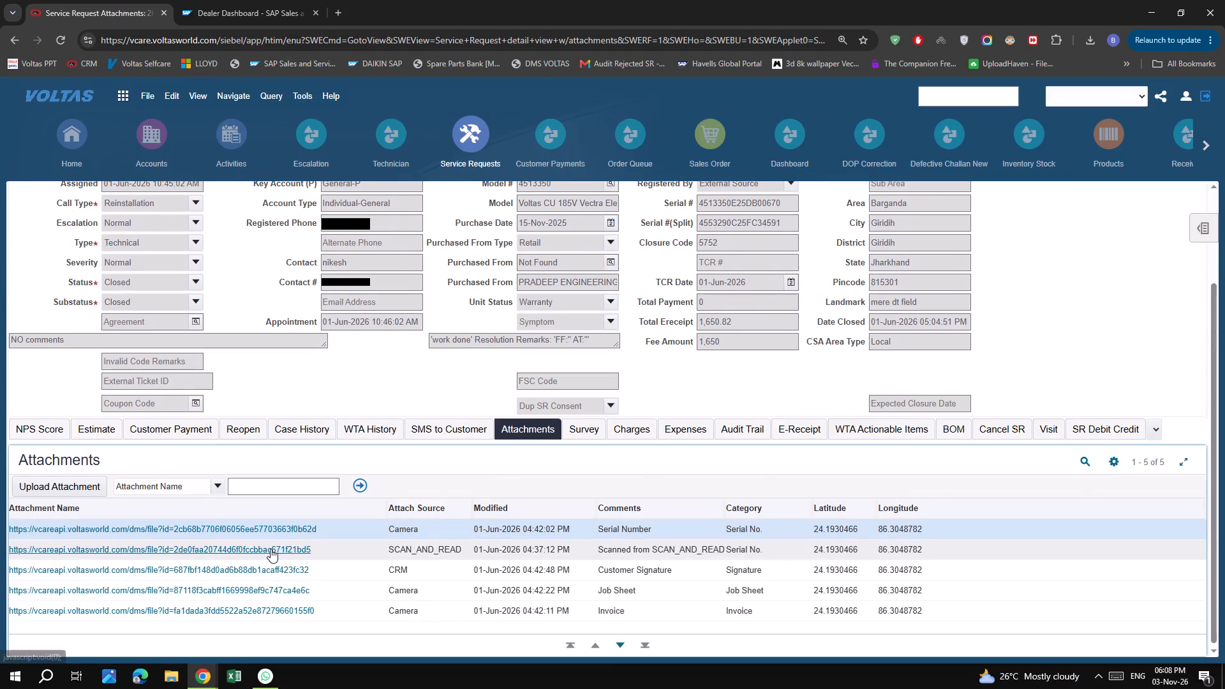
left_click(271, 549)
double_click(563, 441)
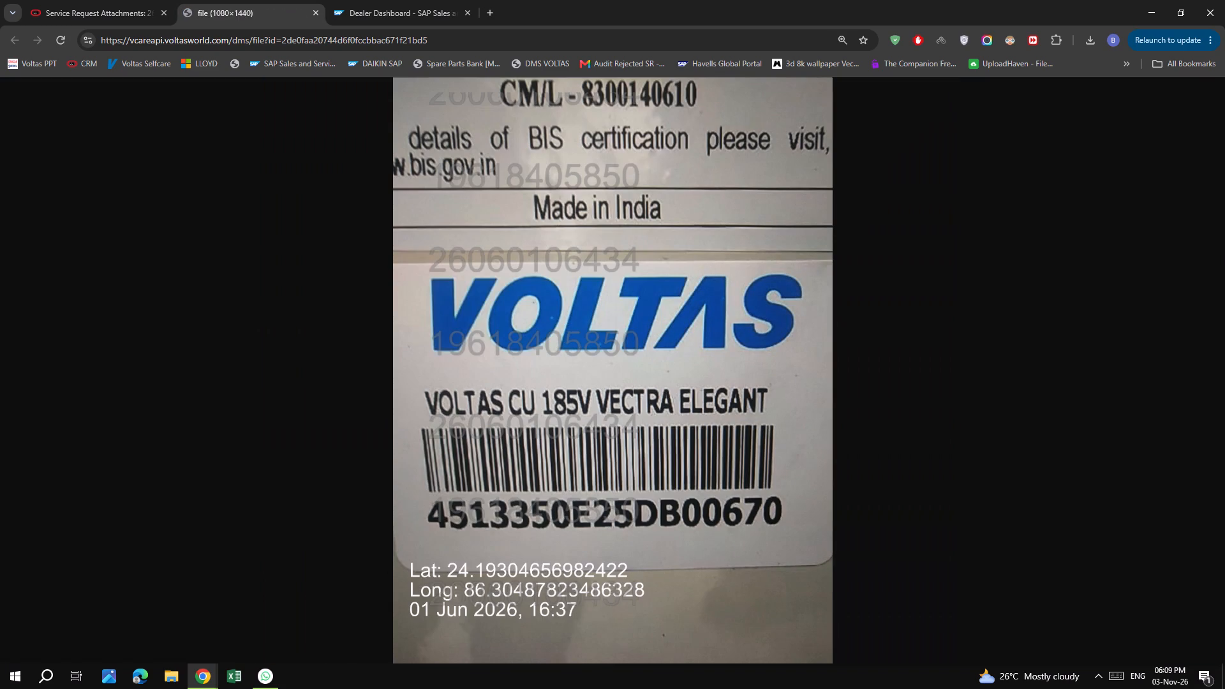
left_click(316, 10)
scroll(796, 412, "up", 6)
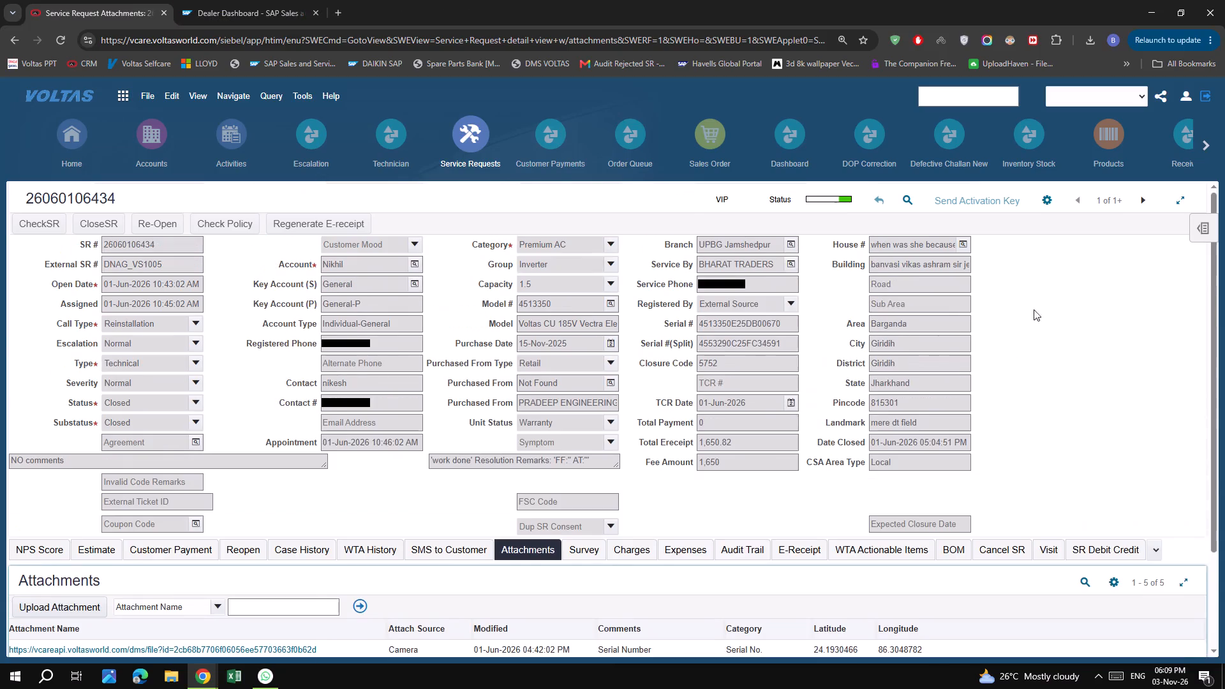
left_click(1143, 200)
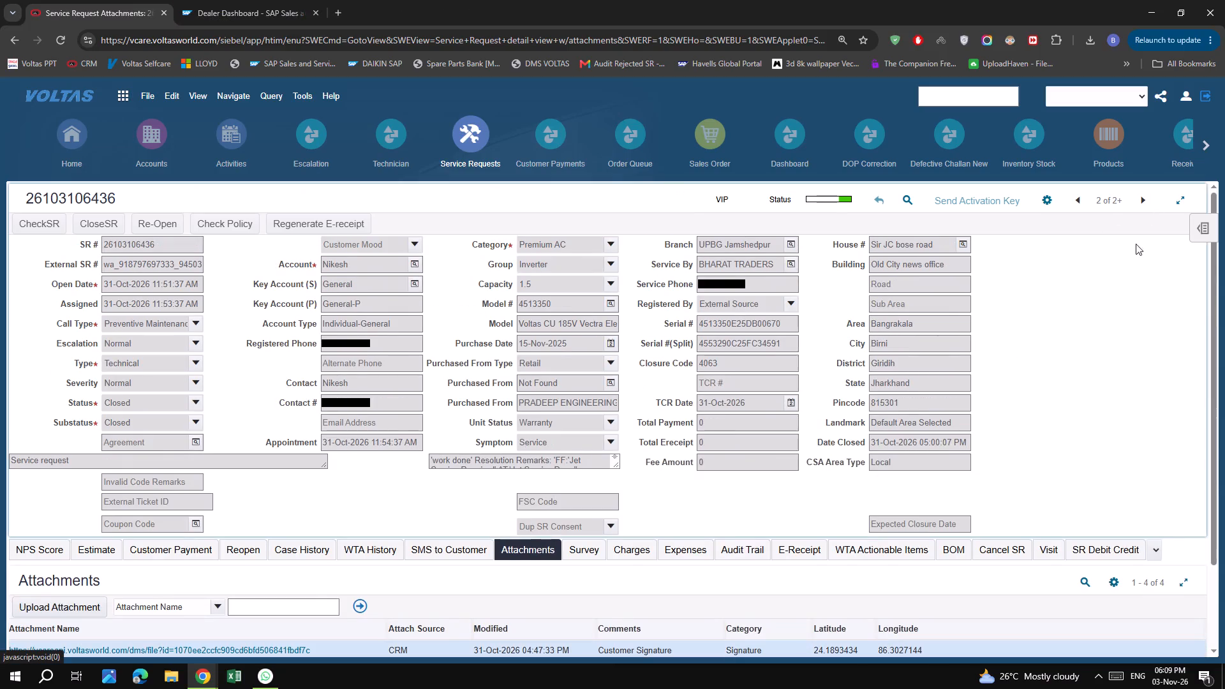
scroll(658, 474, "down", 6)
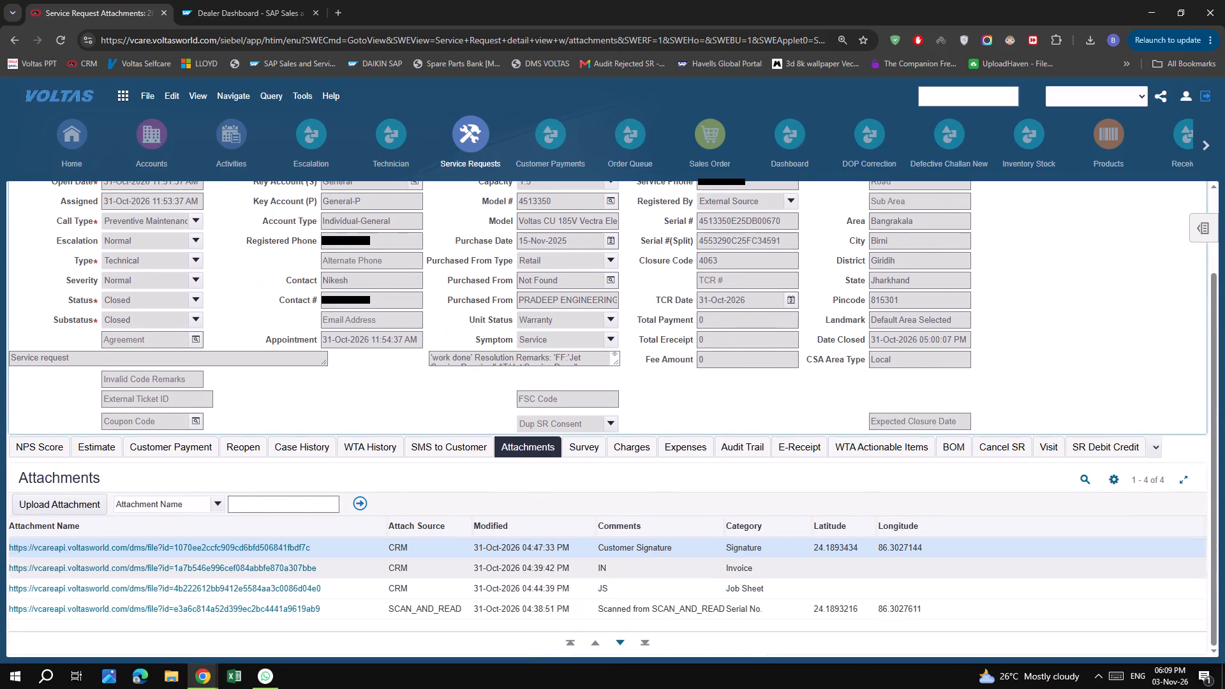
left_click(296, 611)
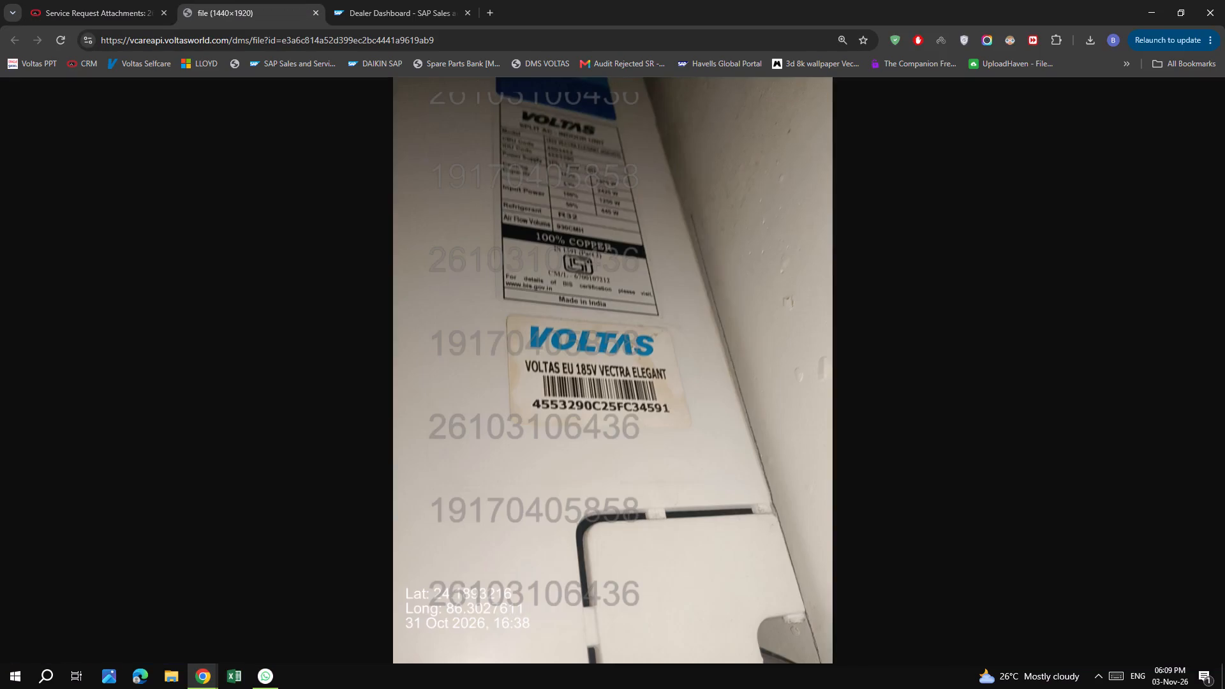
left_click(586, 400)
left_click(586, 400)
left_click(319, 12)
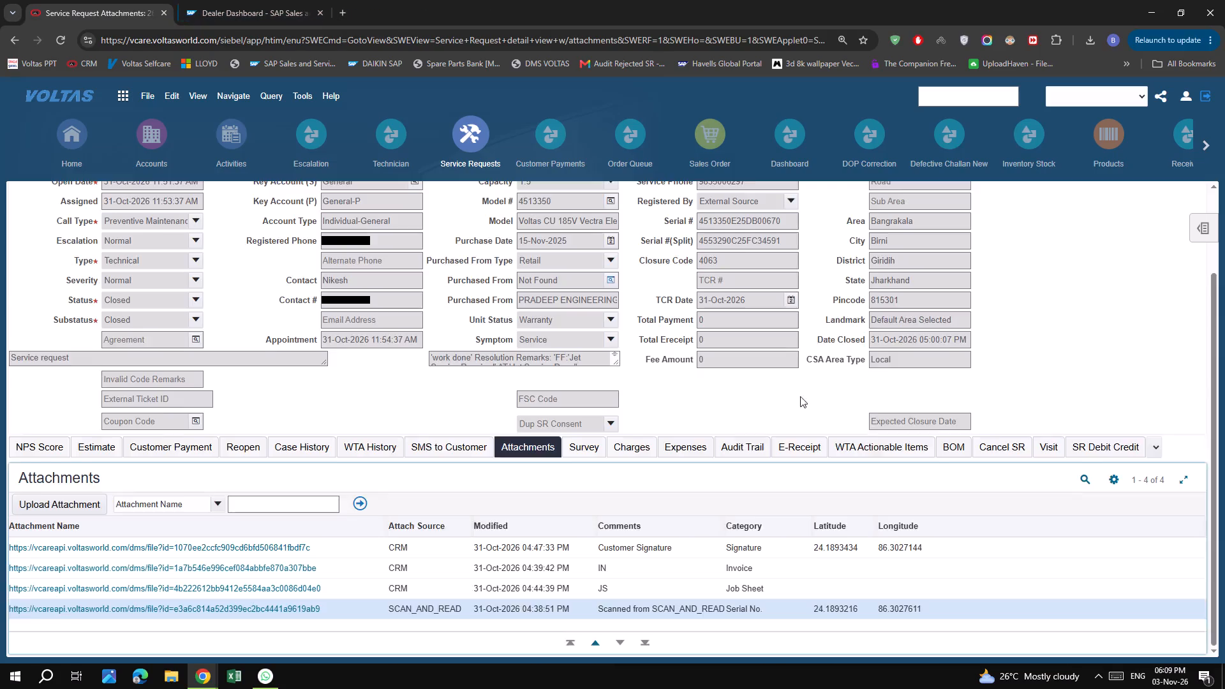
scroll(933, 455, "up", 6)
left_click(1078, 200)
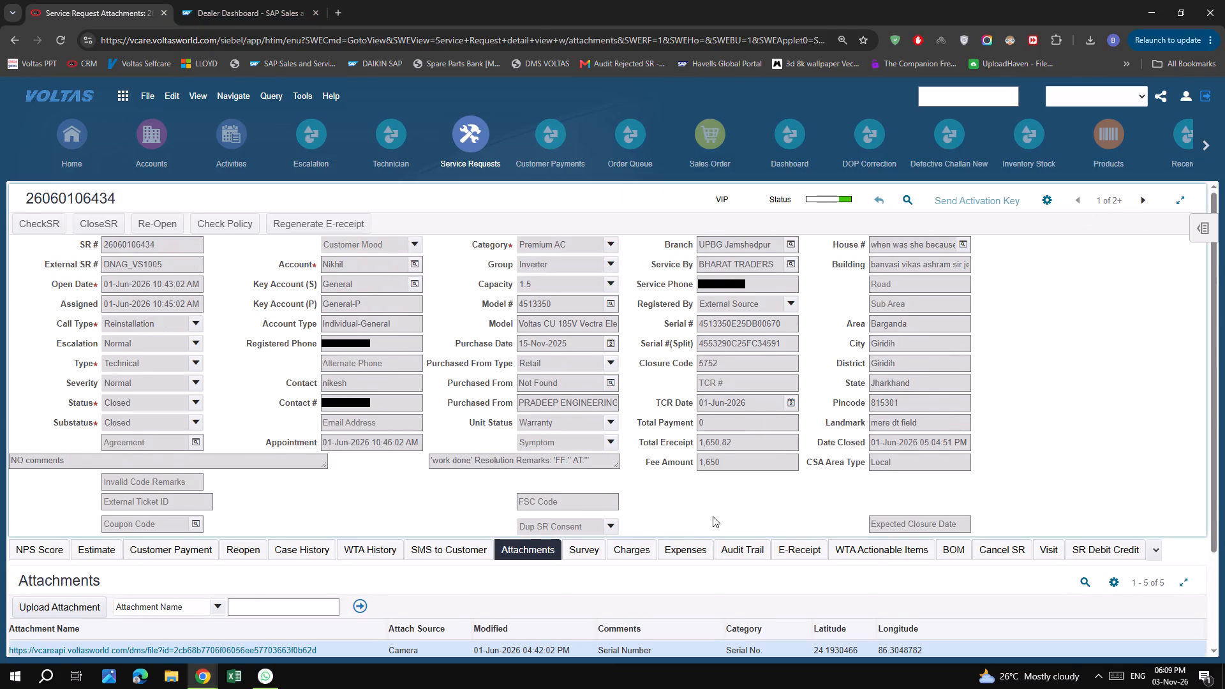
left_click(1145, 201)
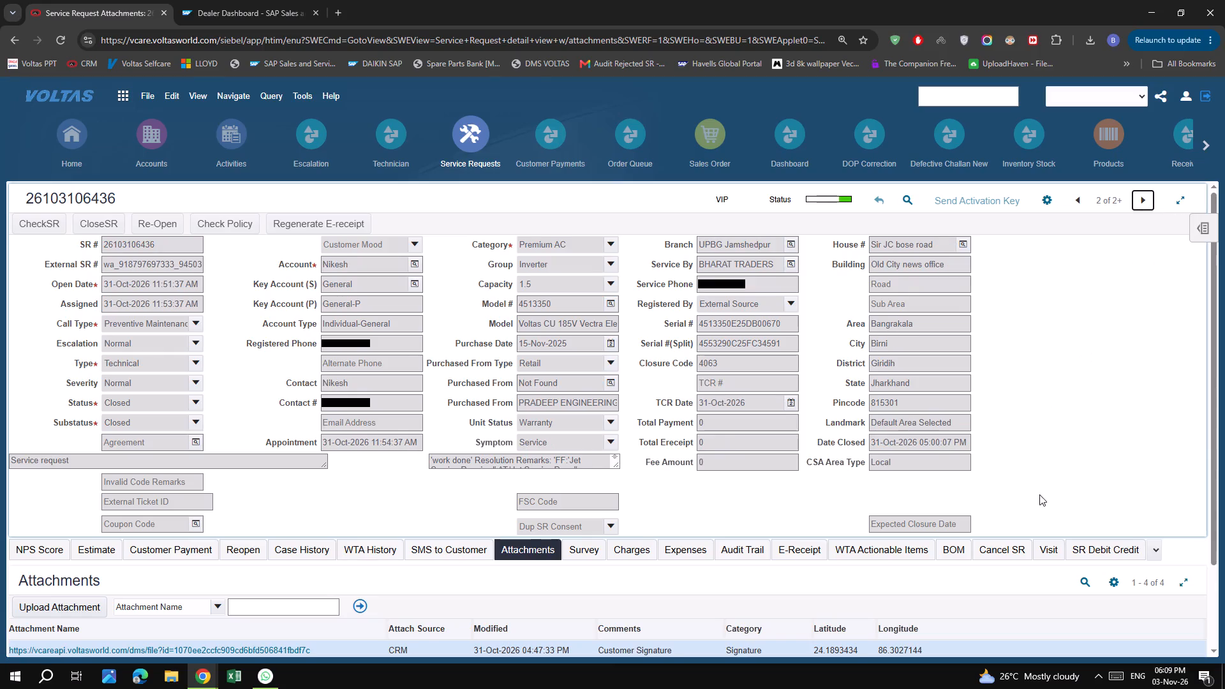
left_click(1049, 554)
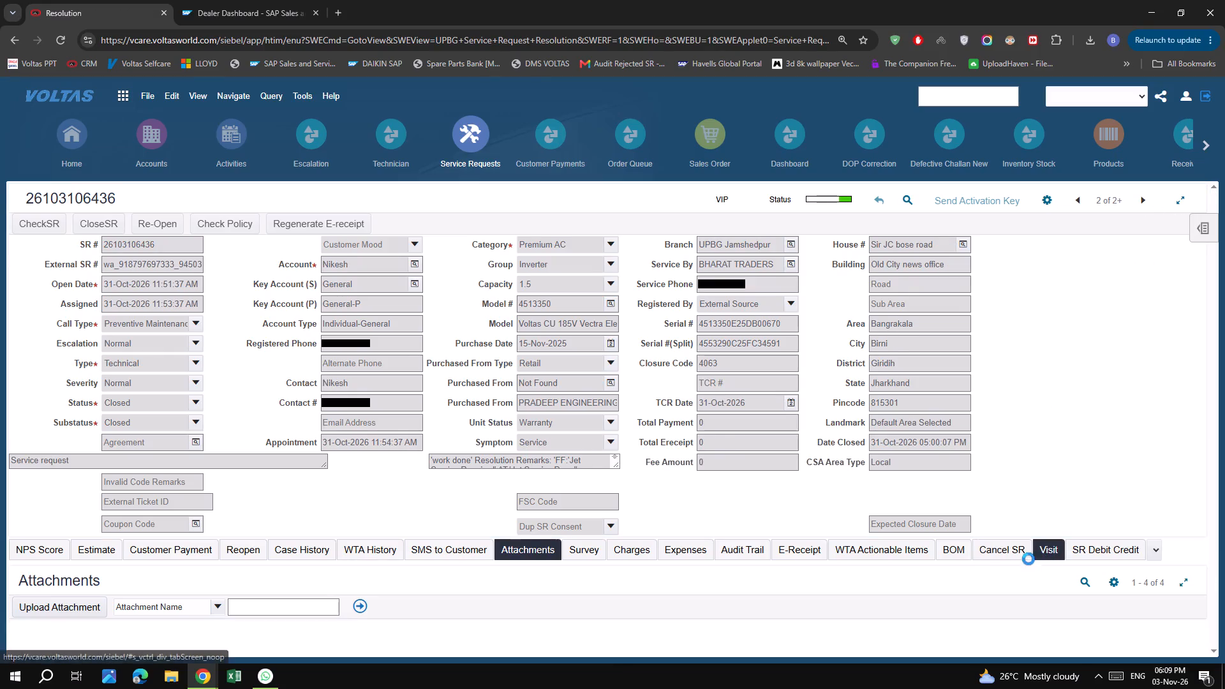
scroll(521, 597, "down", 5)
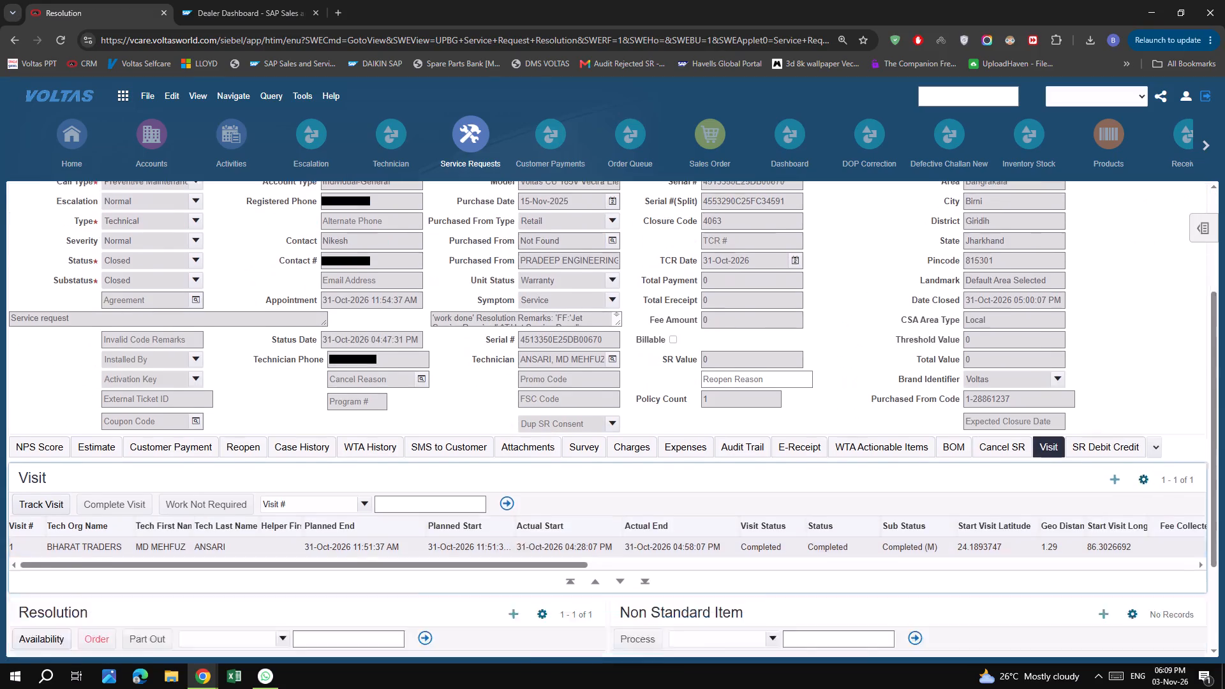
scroll(523, 600, "up", 5)
scroll(615, 554, "up", 1)
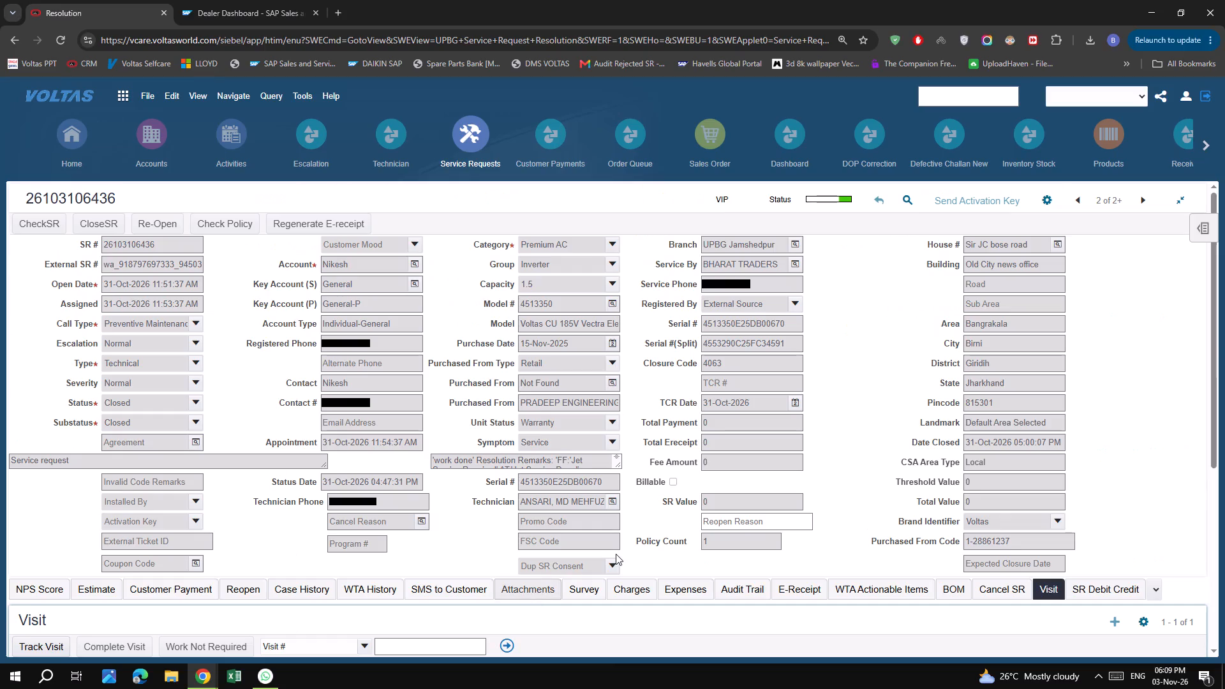
scroll(616, 554, "up", 4)
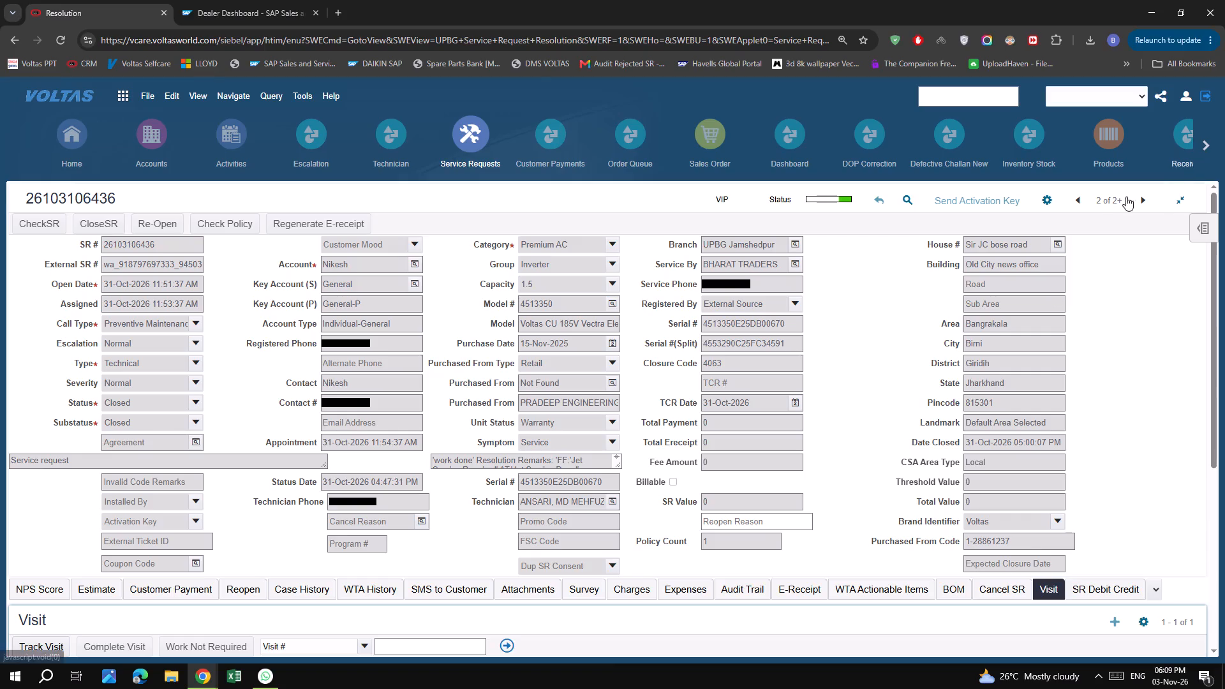
left_click(1084, 198)
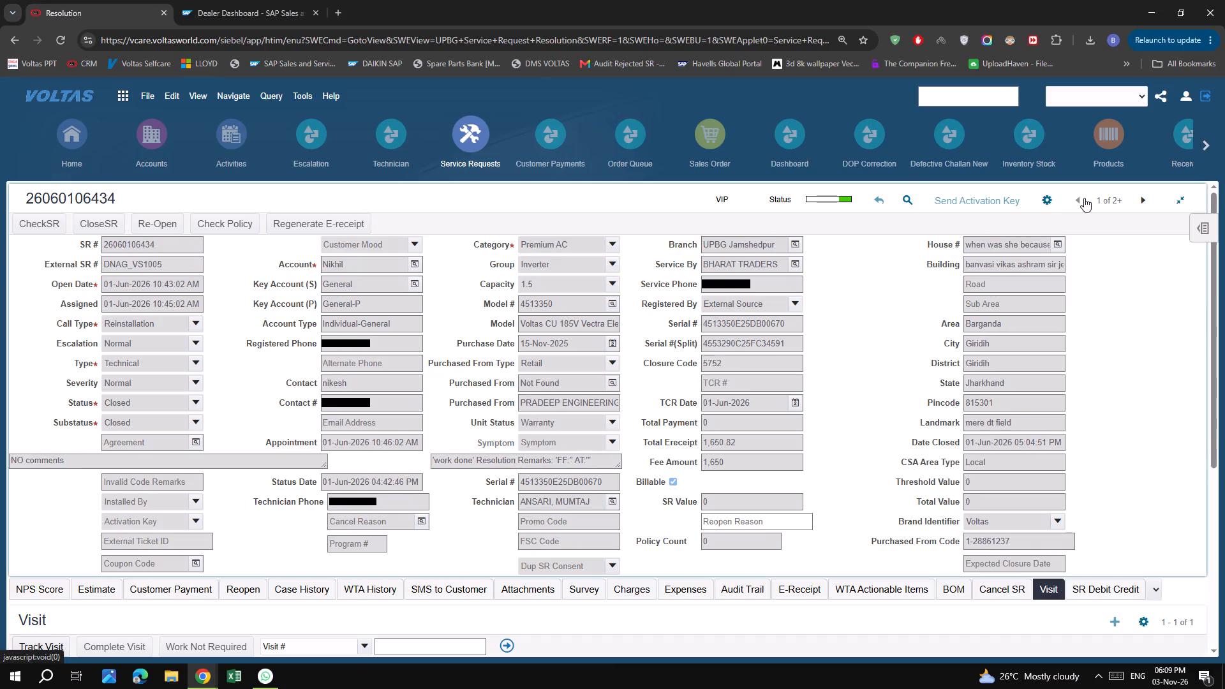
left_click(1140, 204)
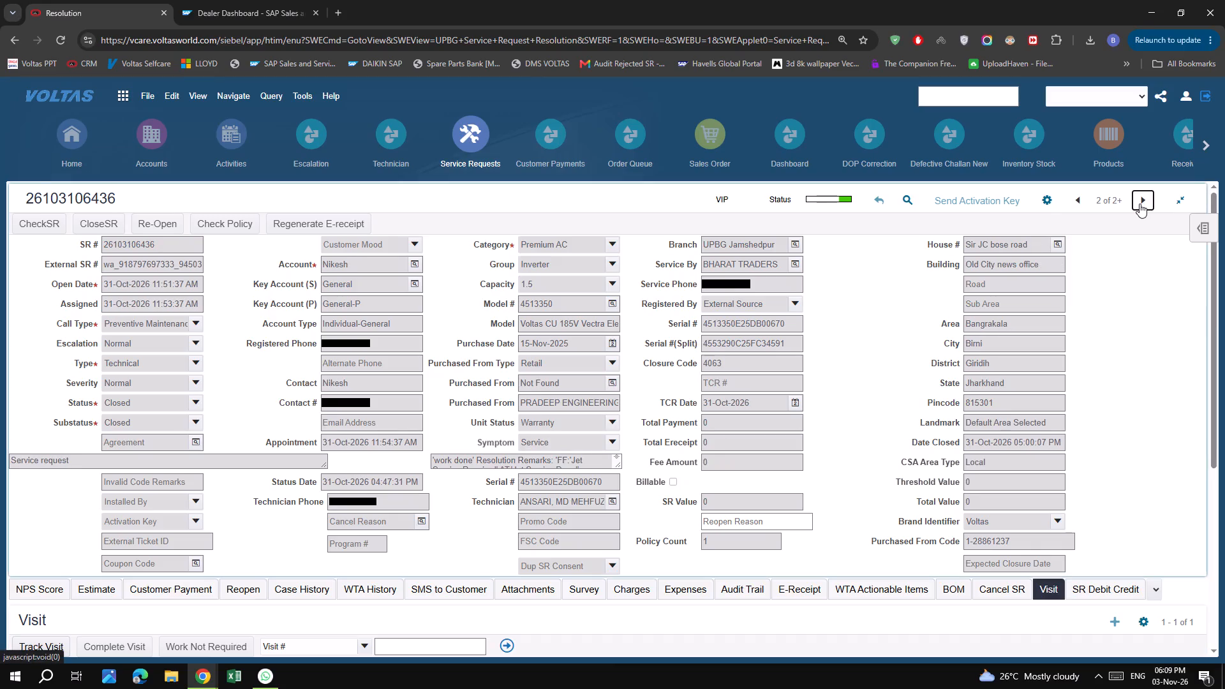
left_click_drag(616, 464, 628, 482)
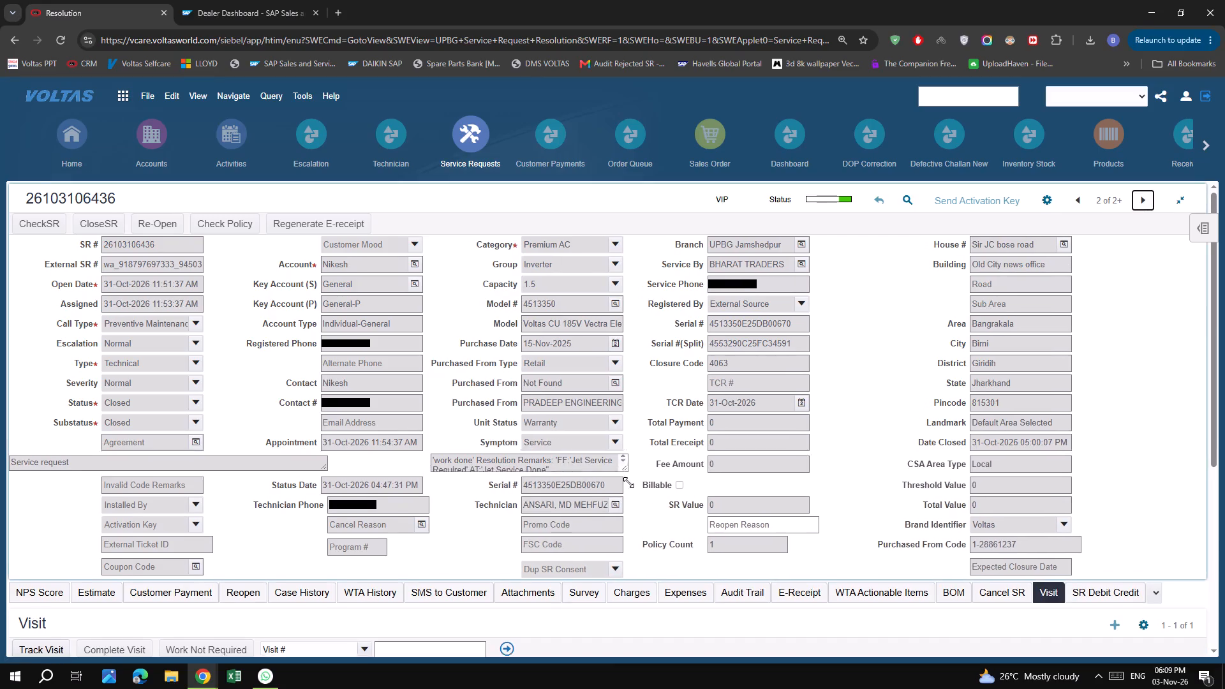
left_click_drag(628, 482, 647, 469)
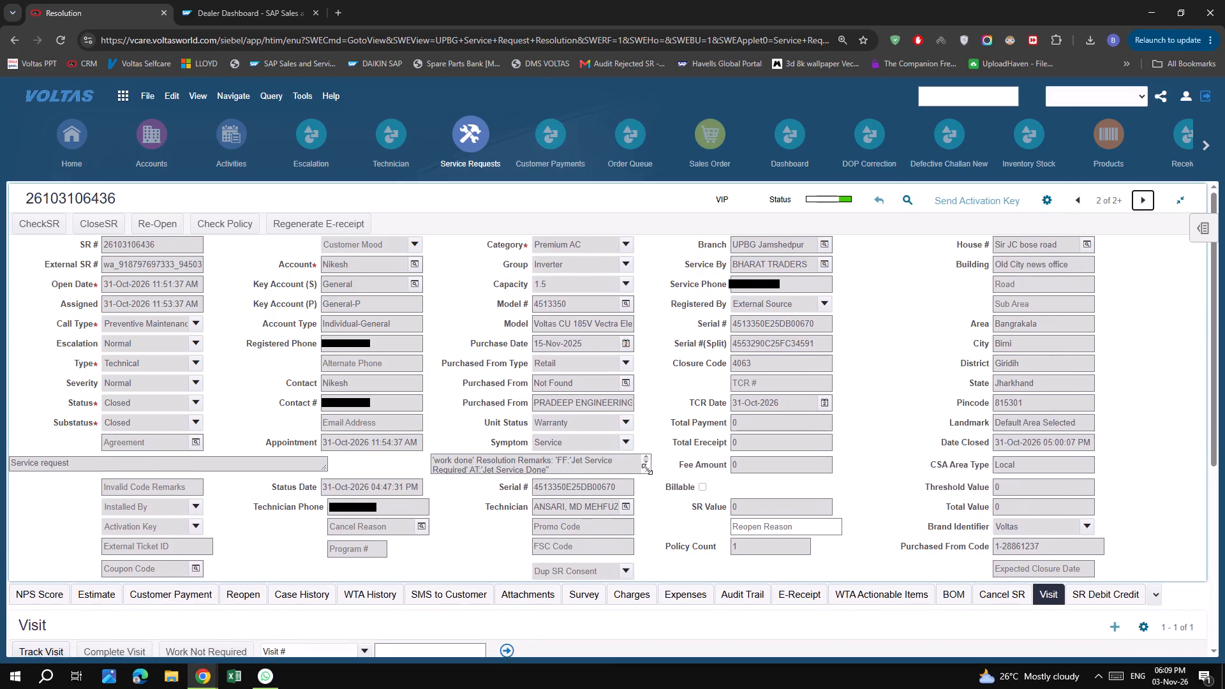
left_click_drag(647, 469, 661, 469)
scroll(713, 454, "down", 5)
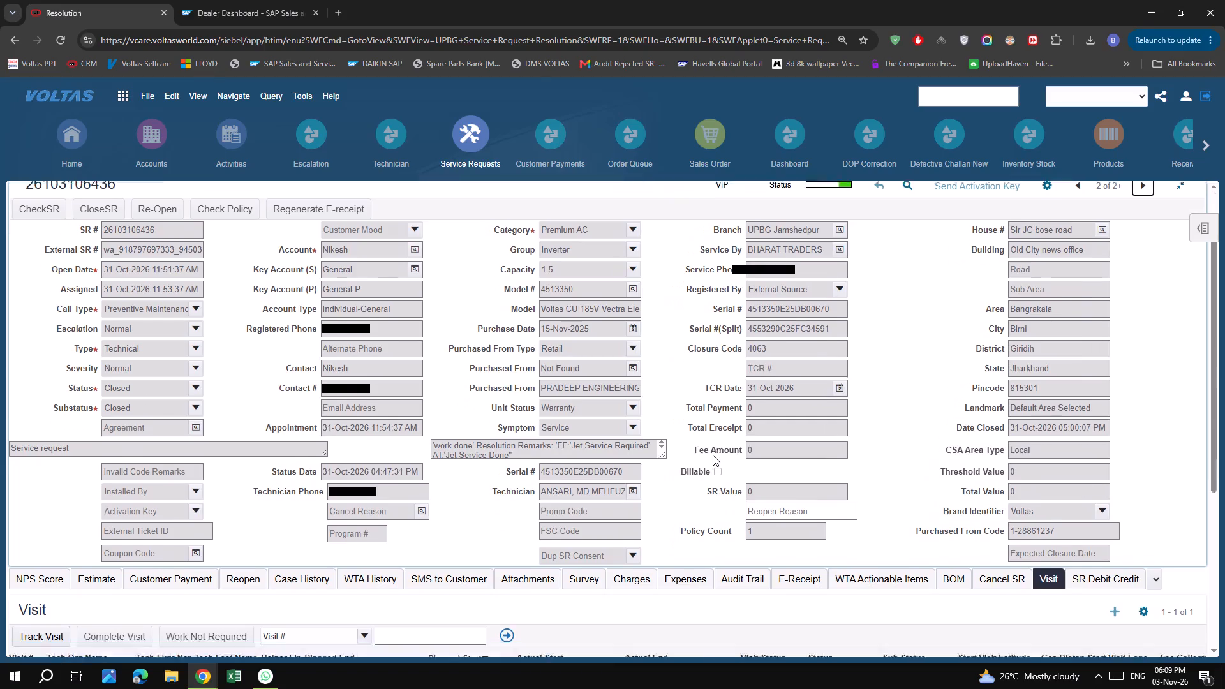
scroll(725, 426, "up", 3)
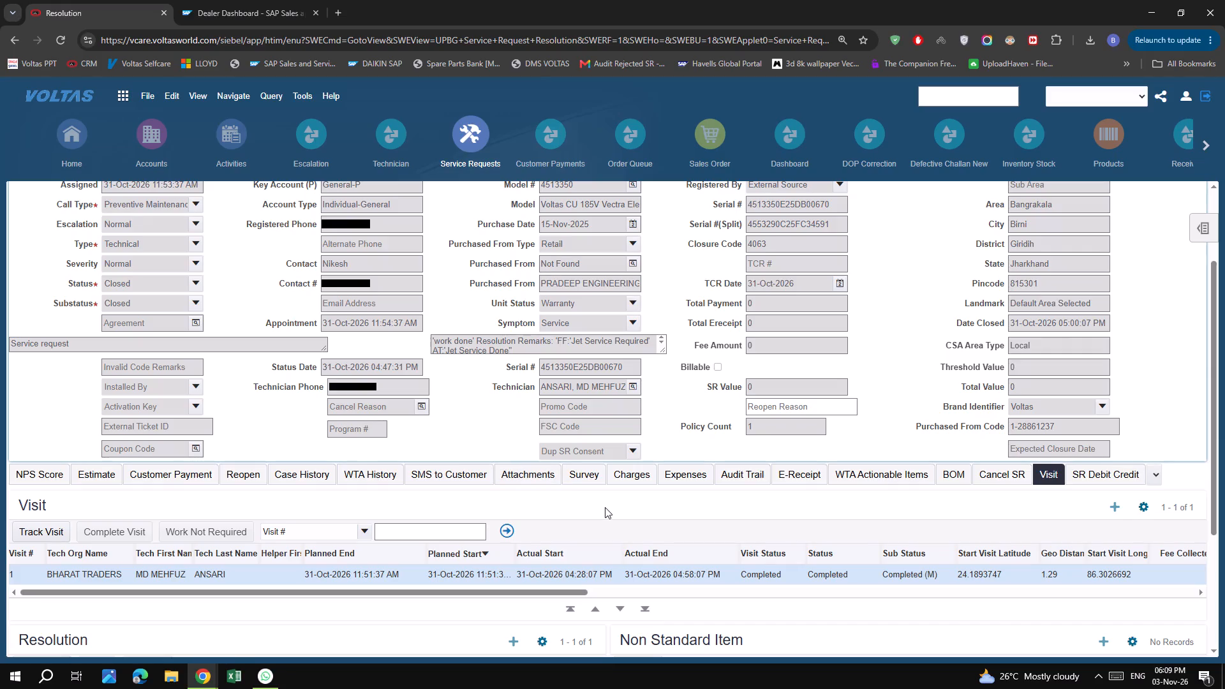
scroll(709, 383, "up", 6)
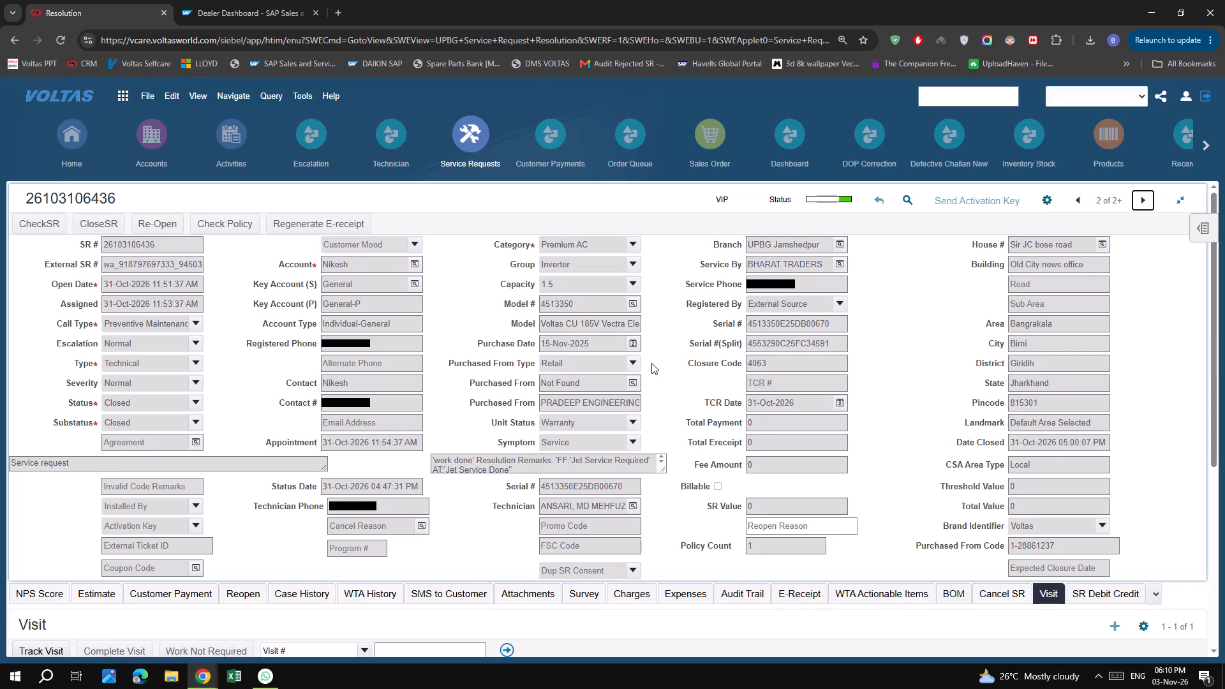
left_click(1079, 205)
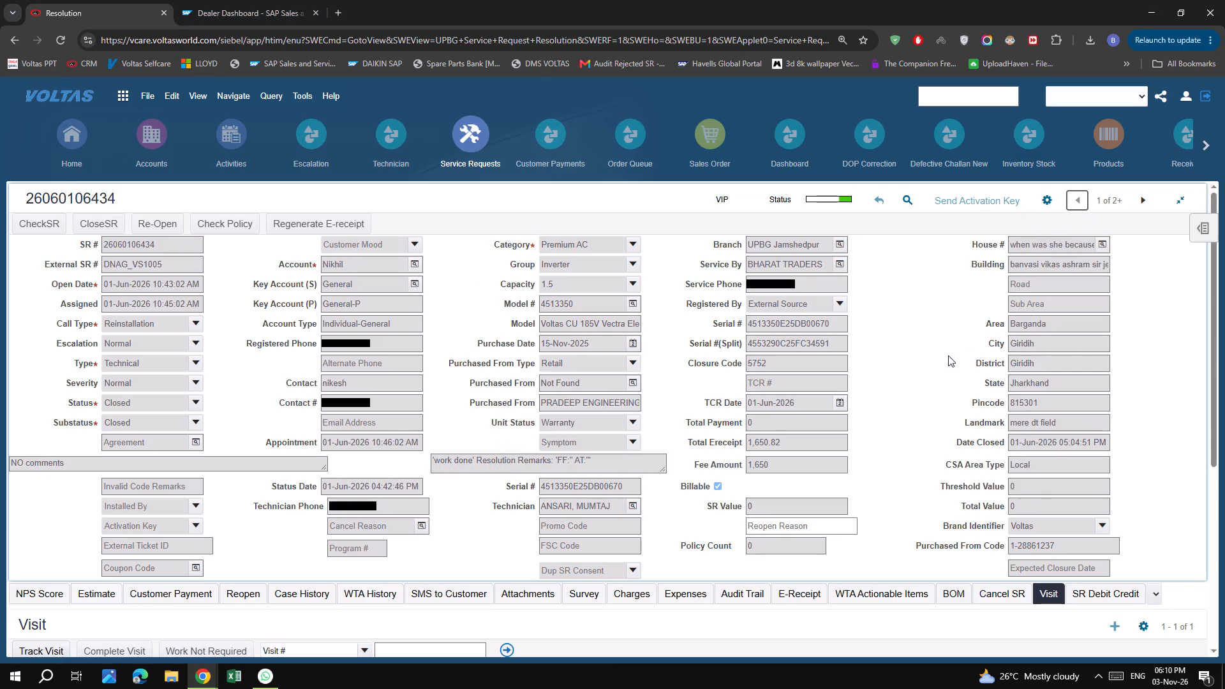
left_click(929, 385)
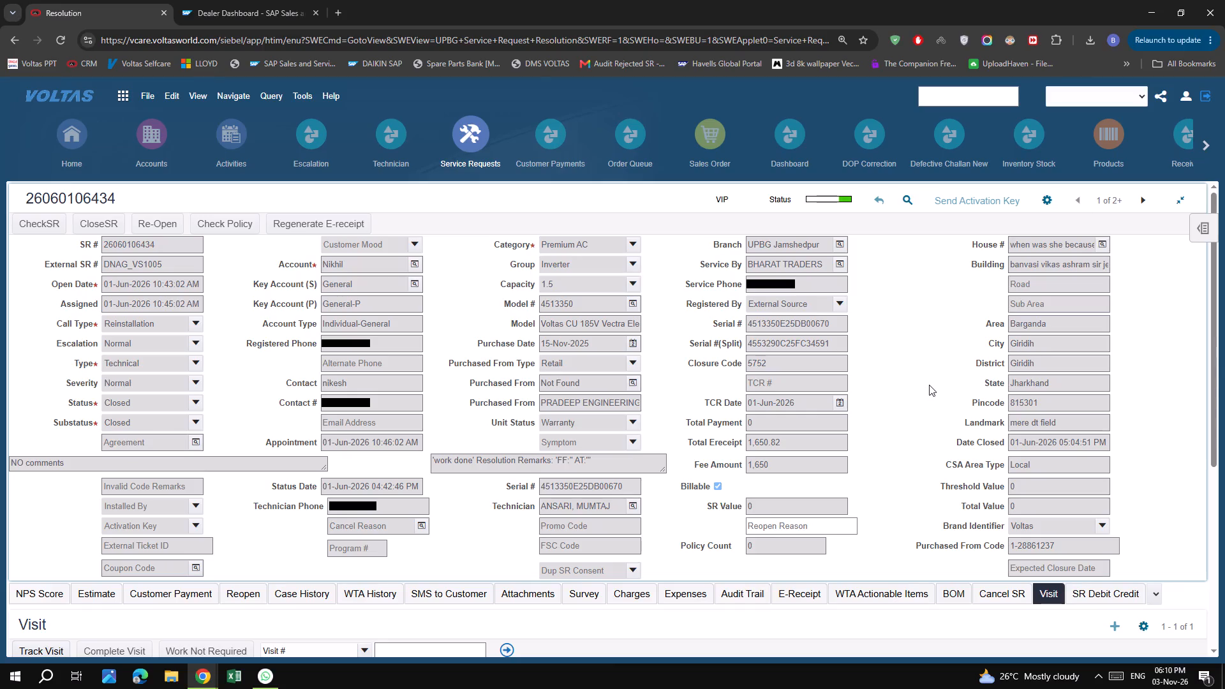
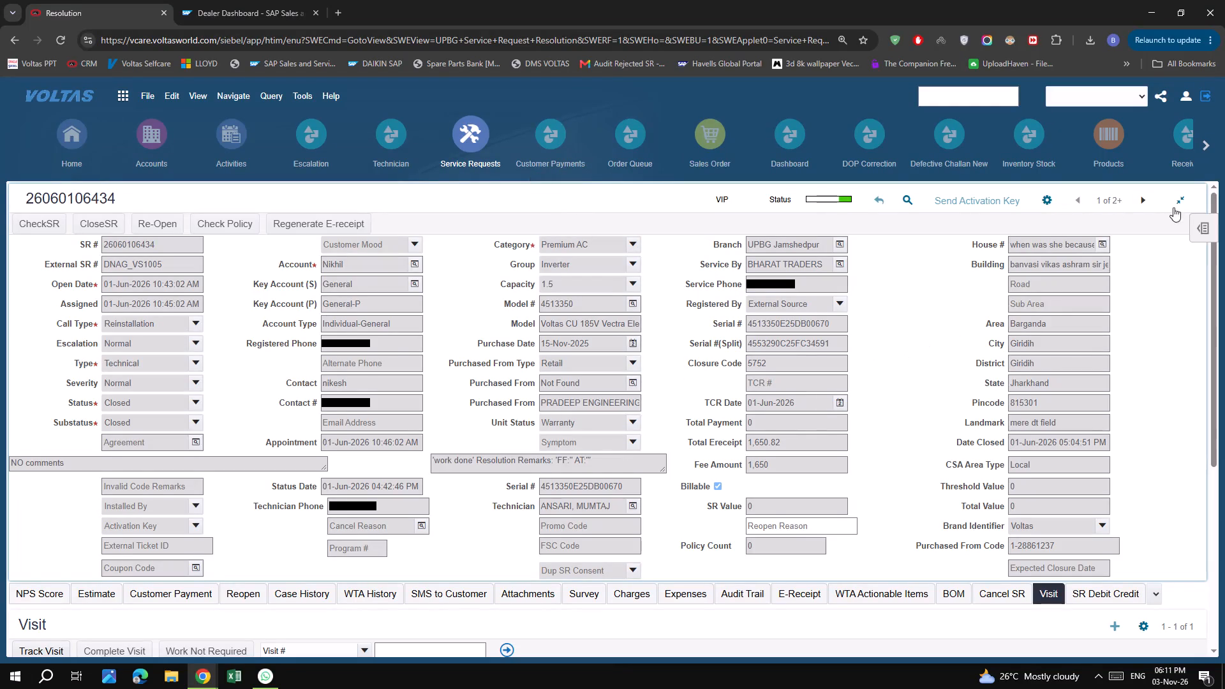
left_click(1144, 200)
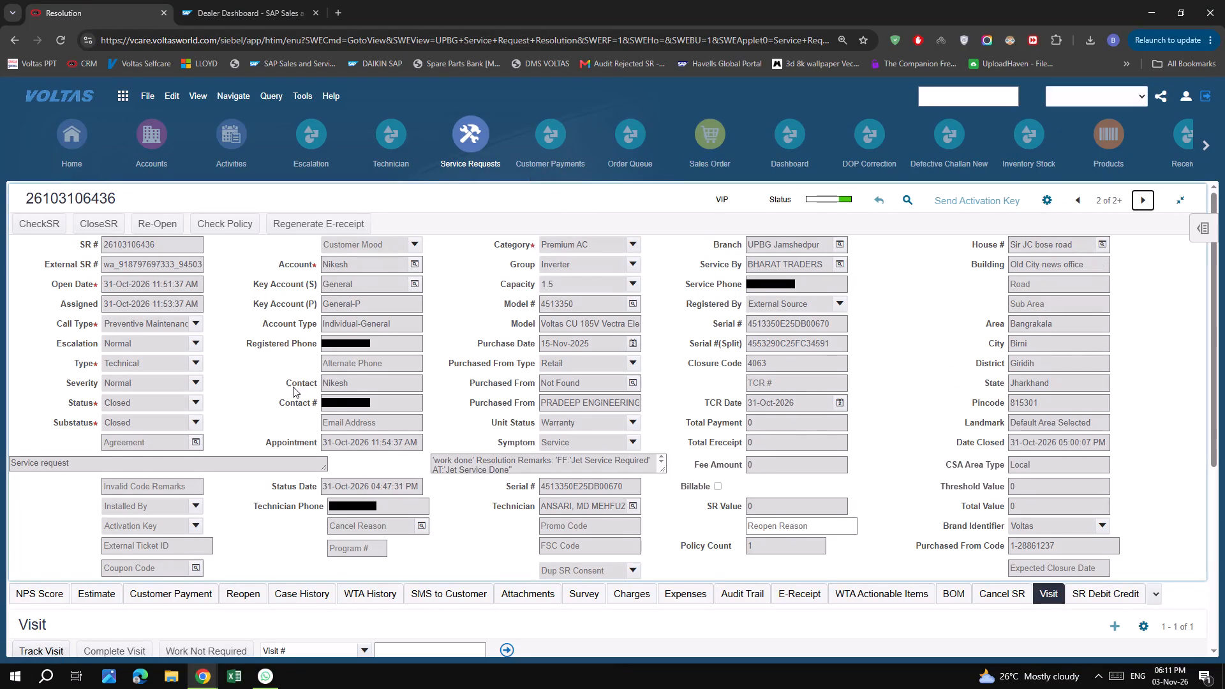
scroll(358, 399, "down", 6)
scroll(630, 491, "up", 4)
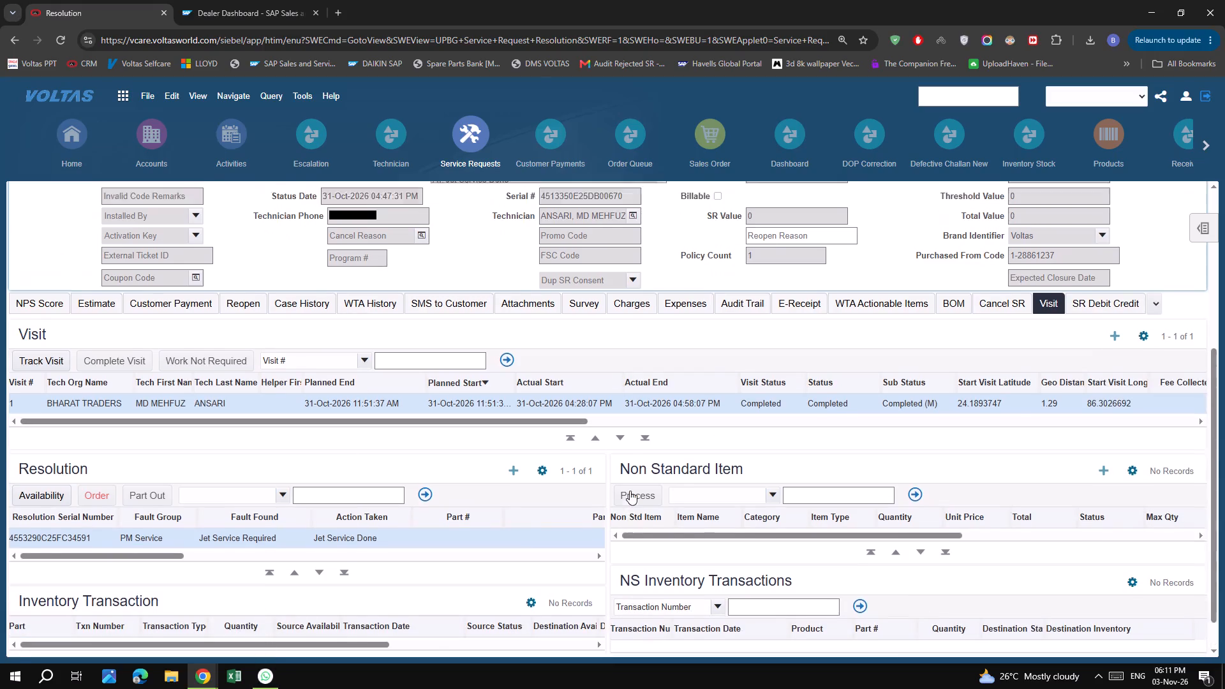
left_click(535, 534)
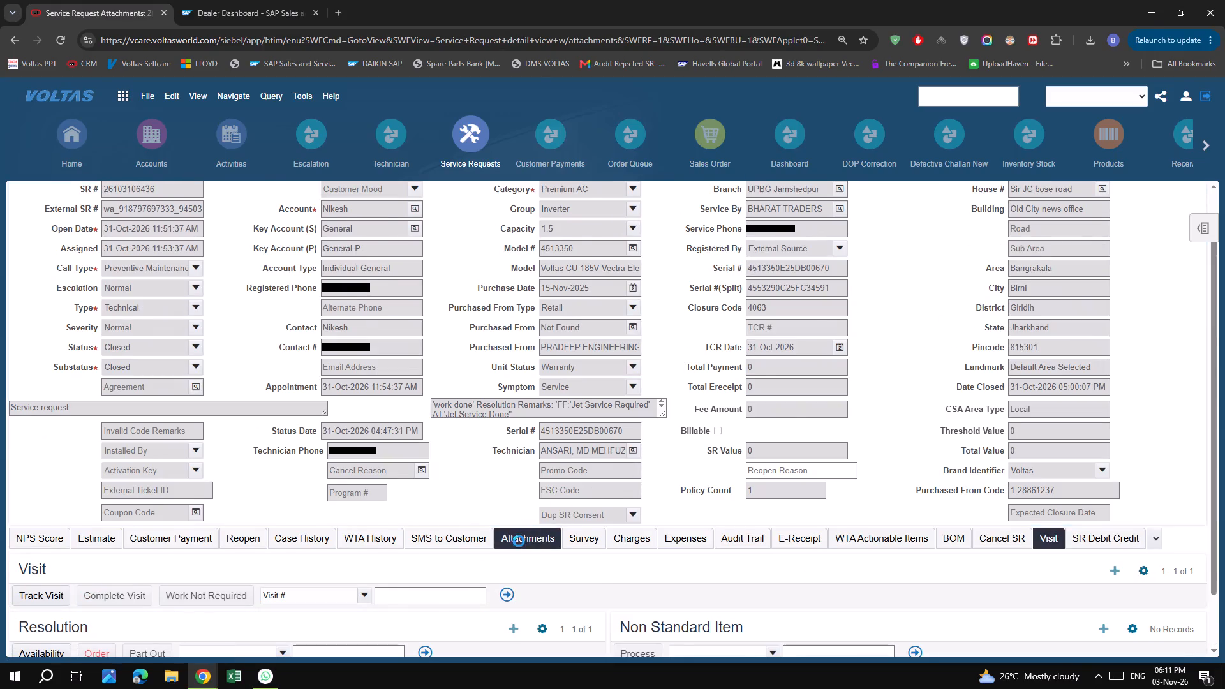
left_click(294, 611)
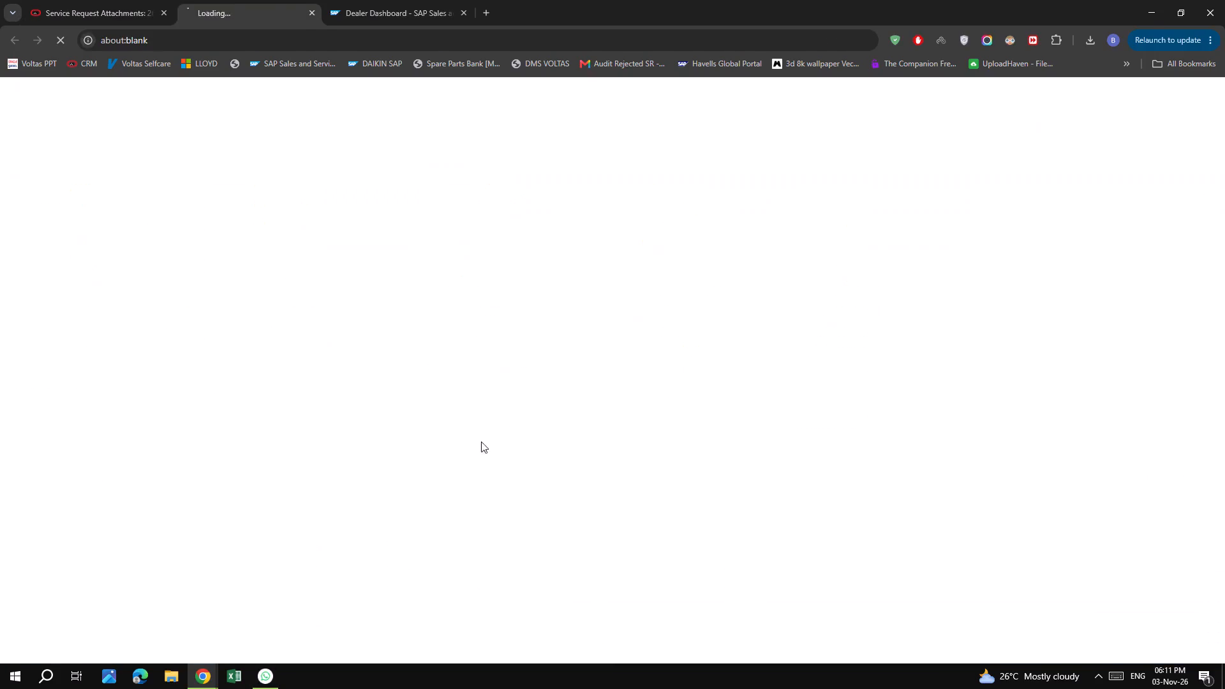
double_click(597, 344)
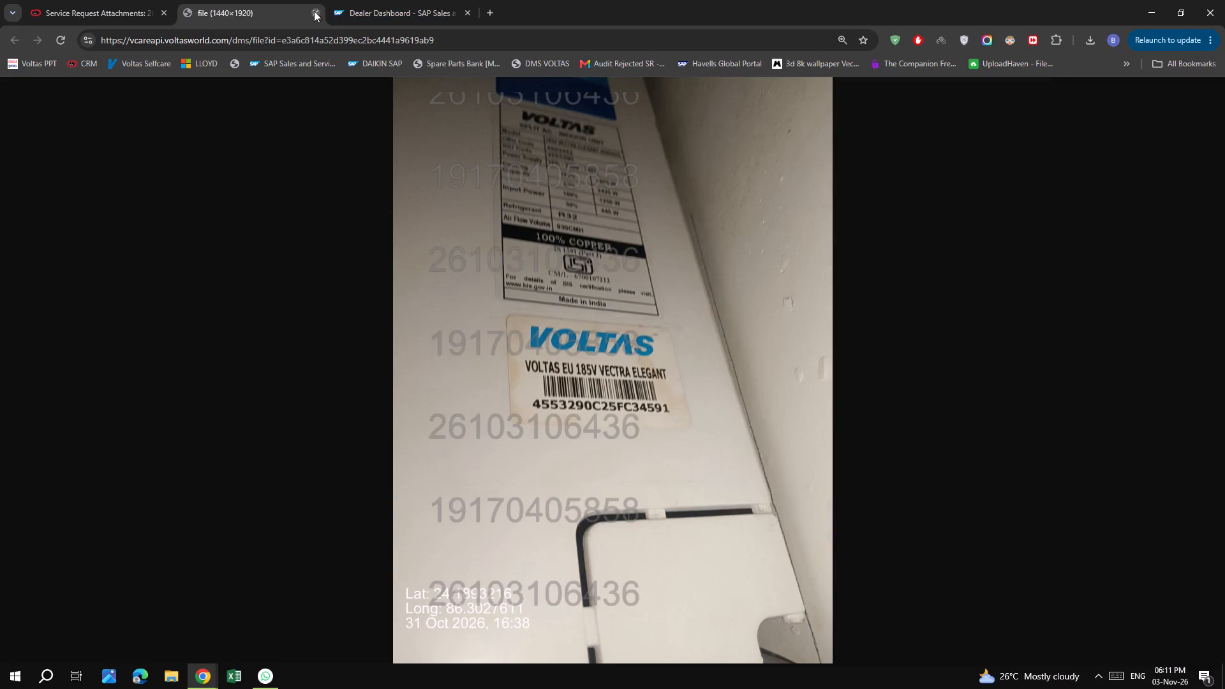
left_click(314, 11)
scroll(958, 361, "up", 8)
left_click(1081, 196)
scroll(420, 507, "down", 6)
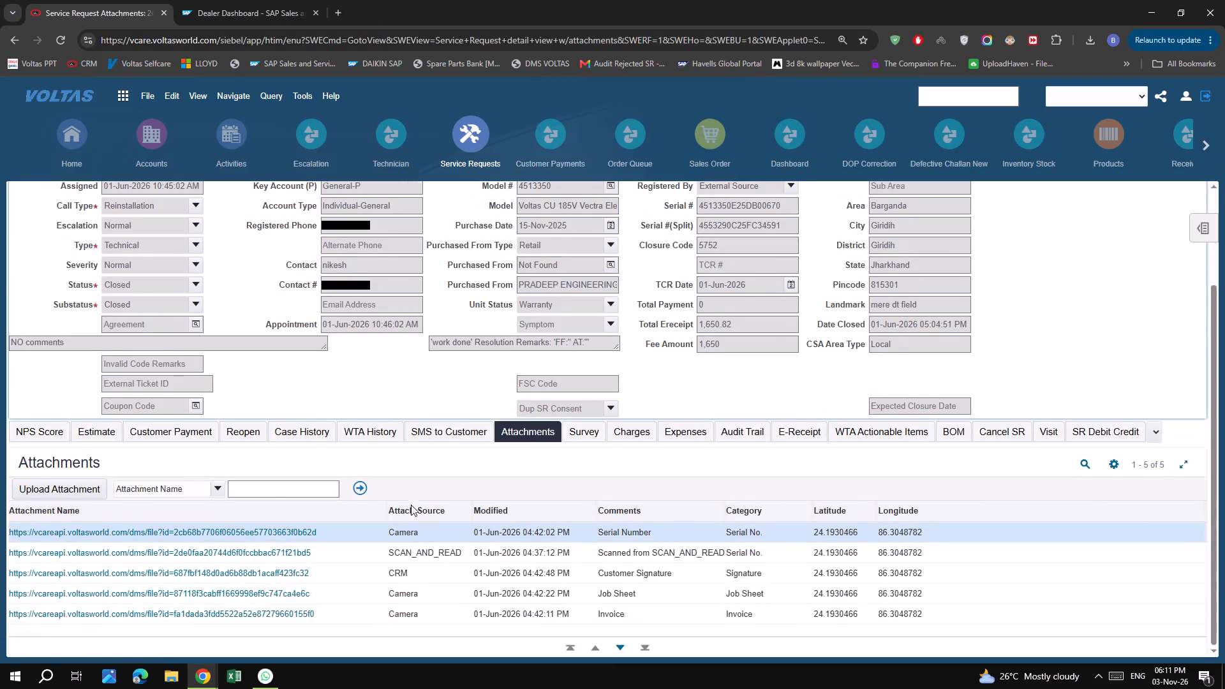
left_click(284, 549)
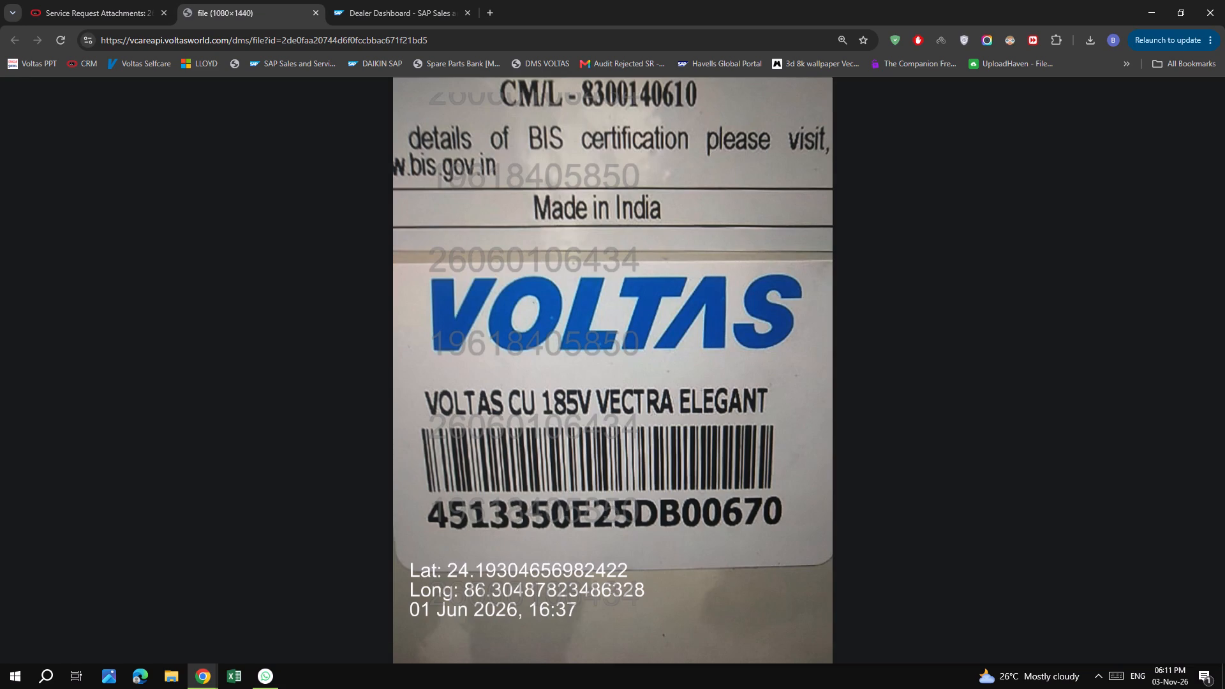
double_click(471, 406)
left_click(318, 12)
left_click(300, 527)
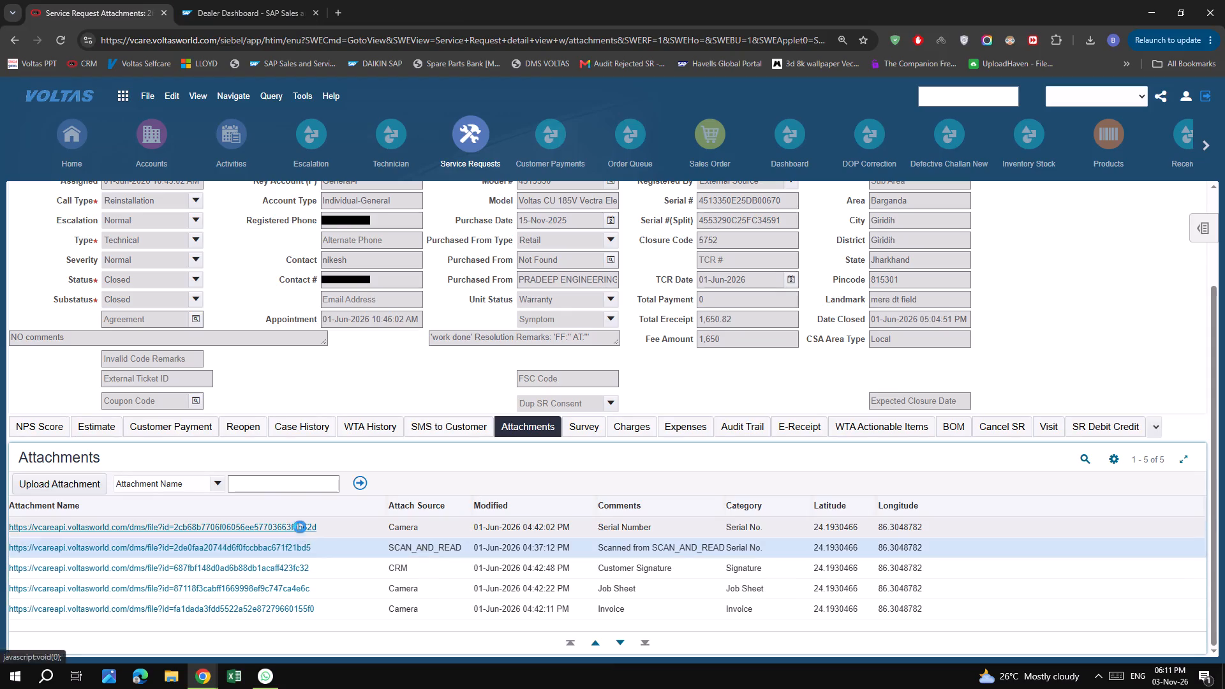
left_click(573, 494)
left_click(573, 494)
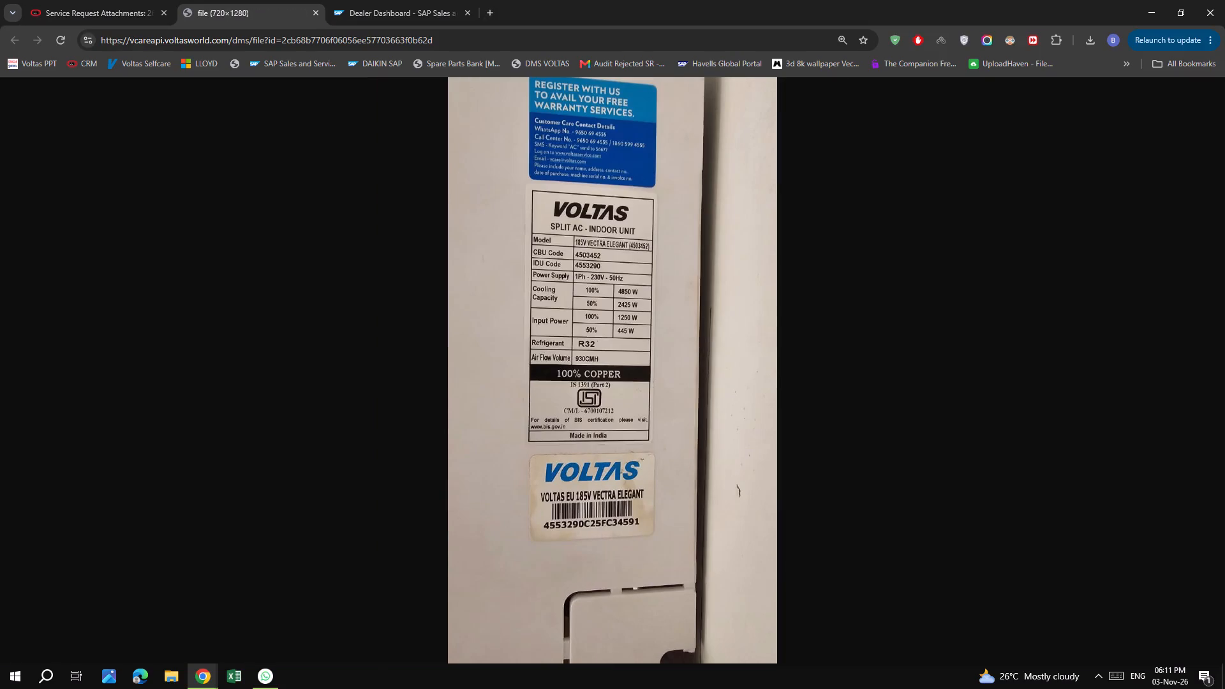
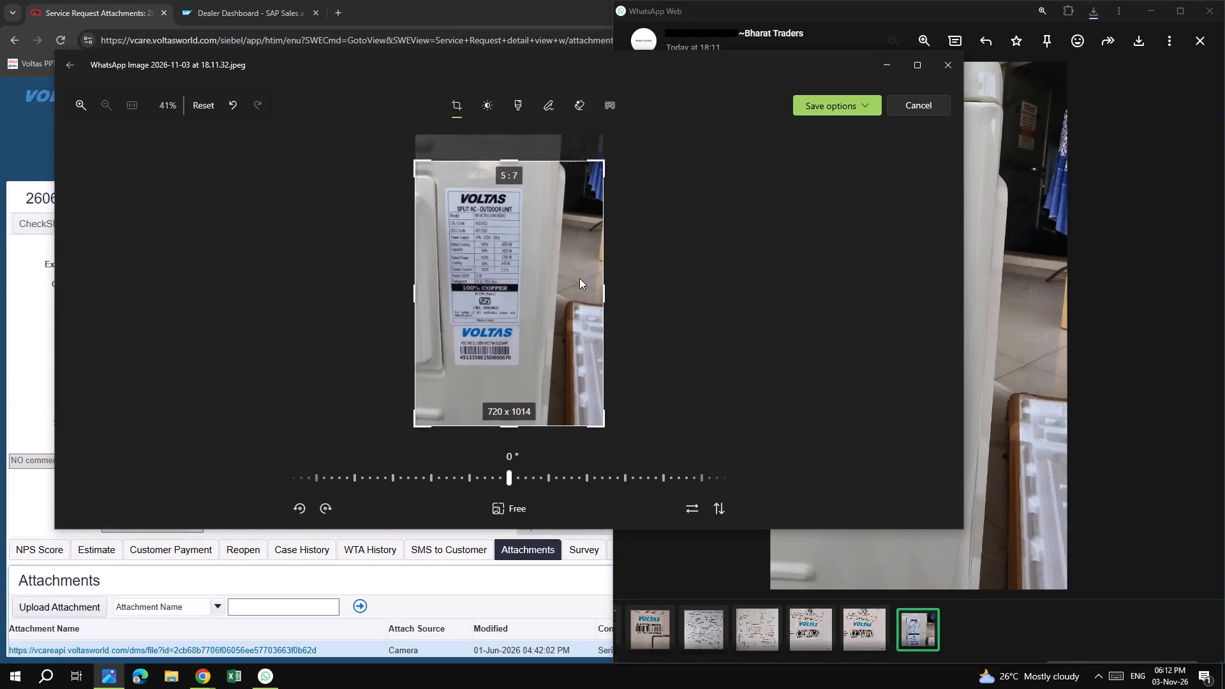
Crop the Voltas outdoor unit label photo to about 524 x 1014 by trimming the background beside the unit.
left_click_drag(603, 294, 552, 275)
Save the cropped label photo as a JPEG copy in the Downloads folder.
left_click(832, 101)
left_click(842, 115)
left_click(845, 98)
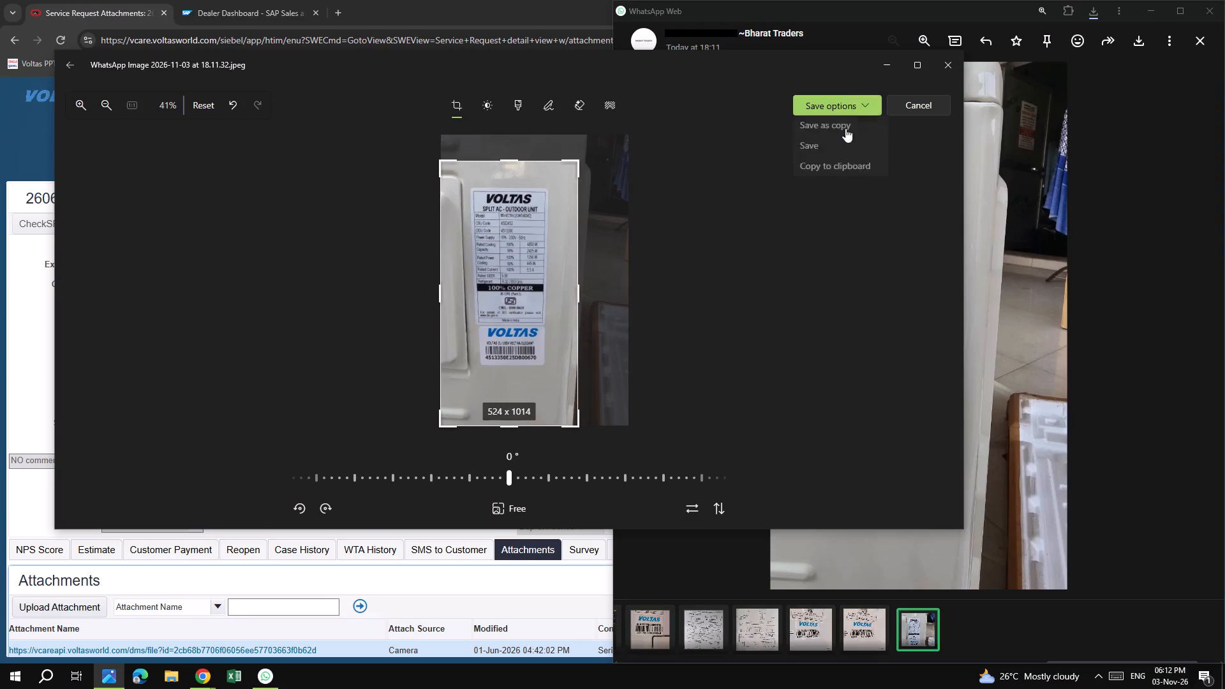
left_click(845, 136)
left_click(380, 292)
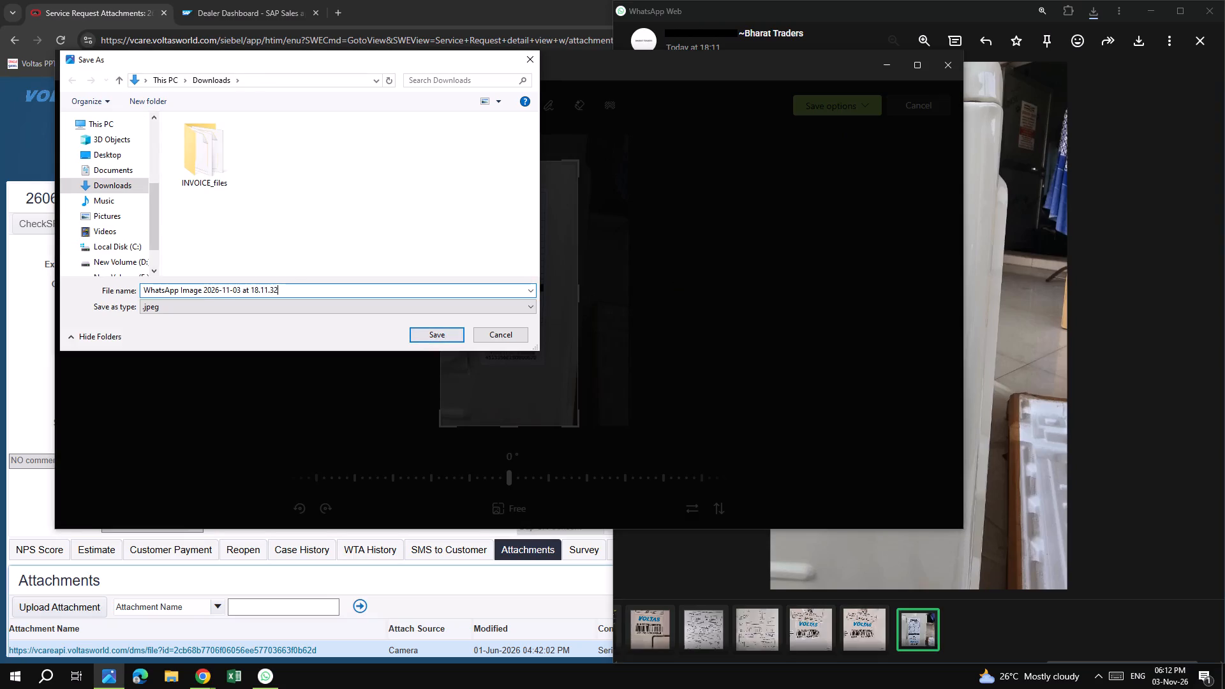
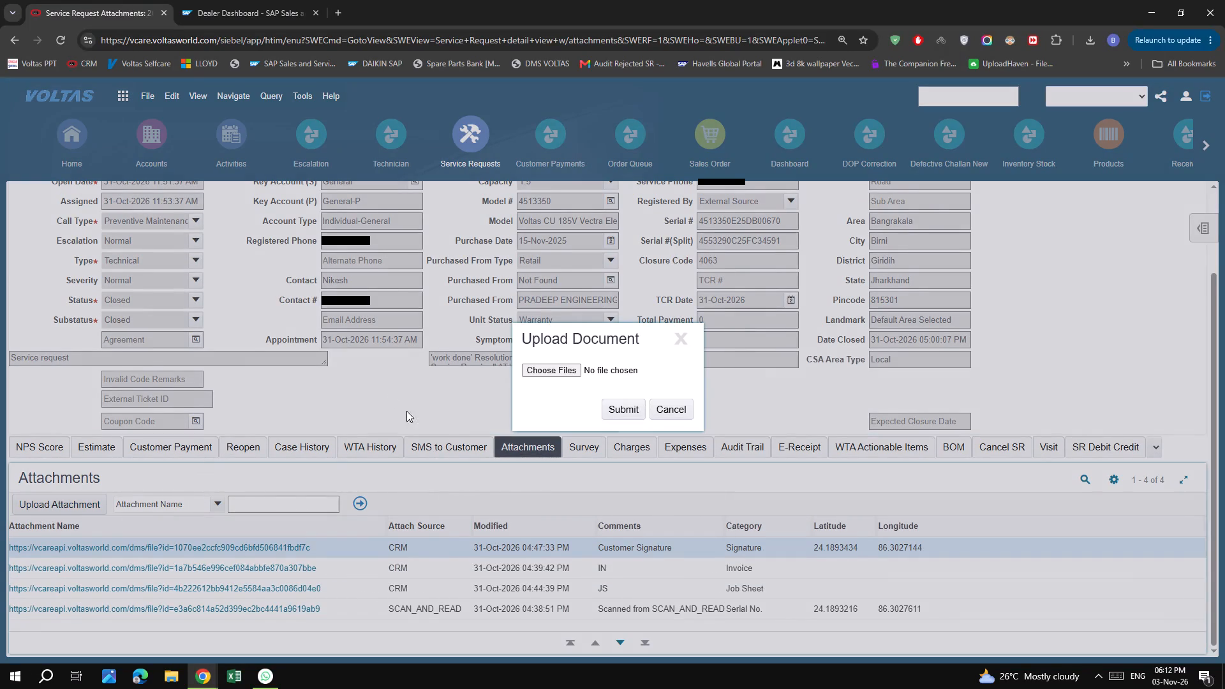
Upload the cropped photo "WhatsApp Image 2026-11-03 at 18.11.32CGH" to the service request's attachments with the comment "ODU SN".
left_click(567, 369)
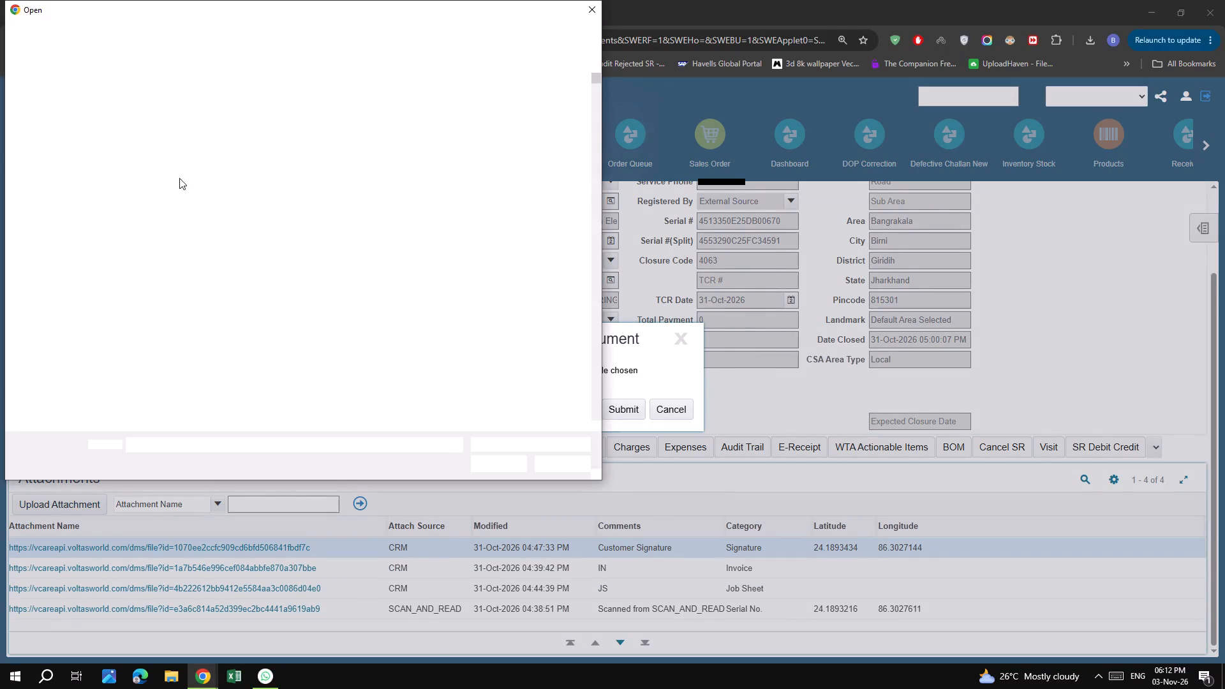
left_click(151, 114)
left_click(517, 465)
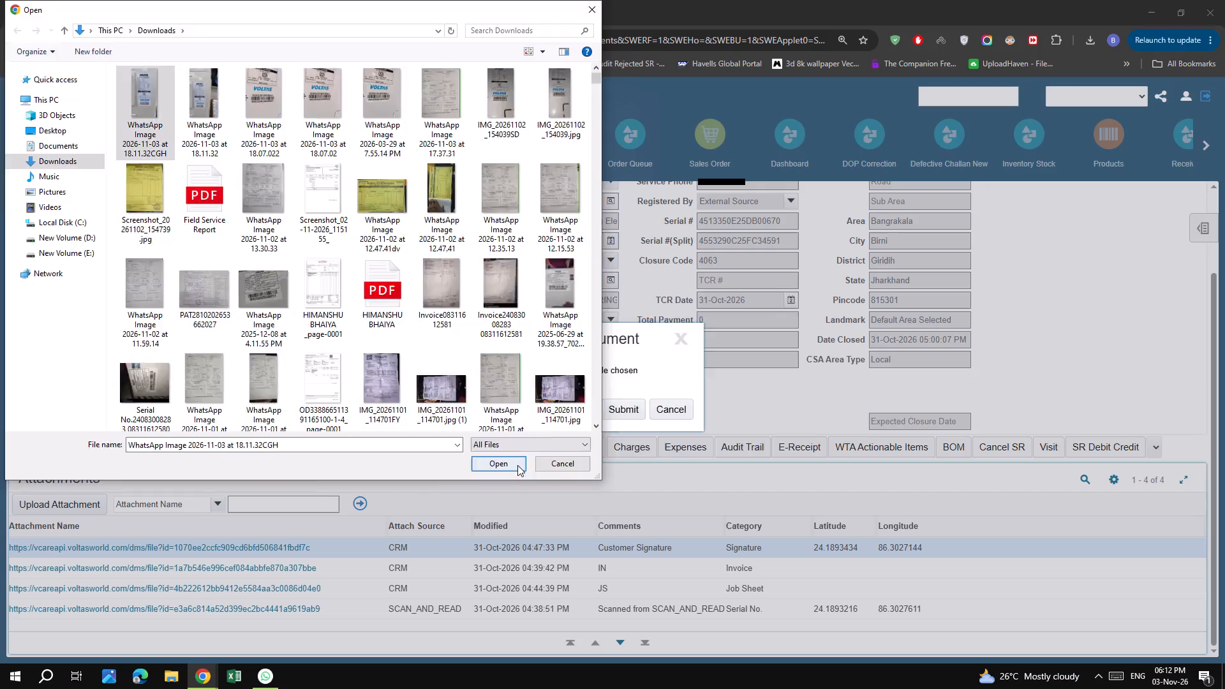
left_click(595, 379)
key("Return")
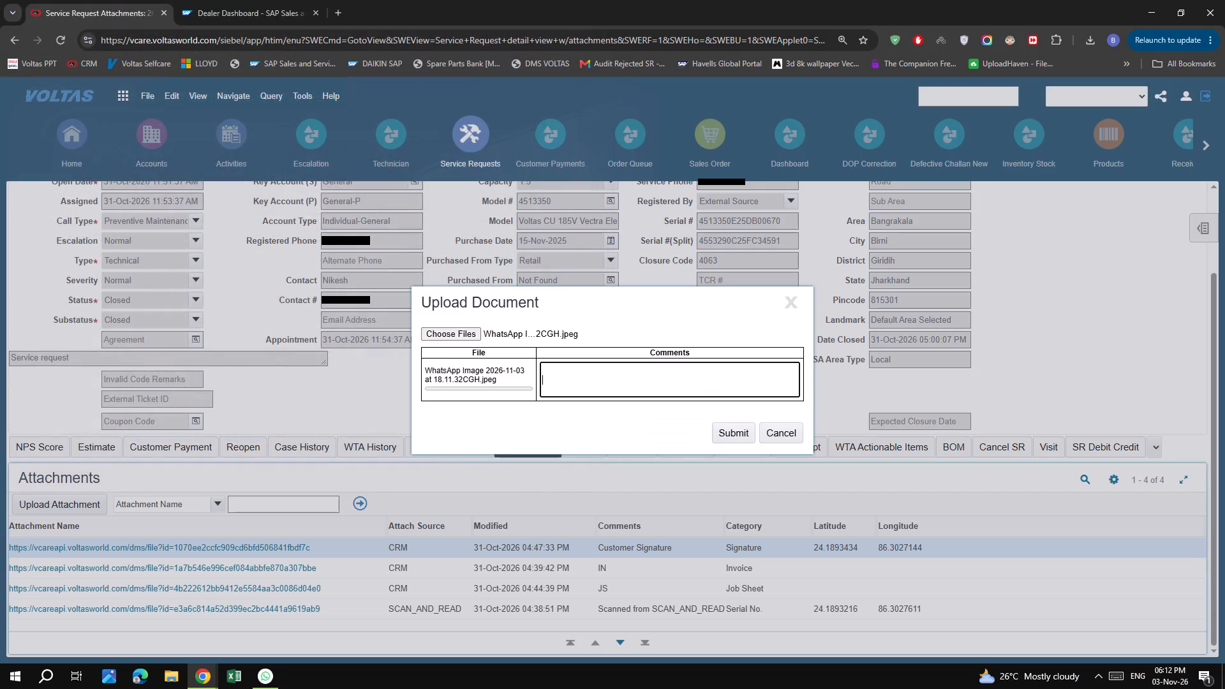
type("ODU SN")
left_click(739, 443)
left_click(738, 426)
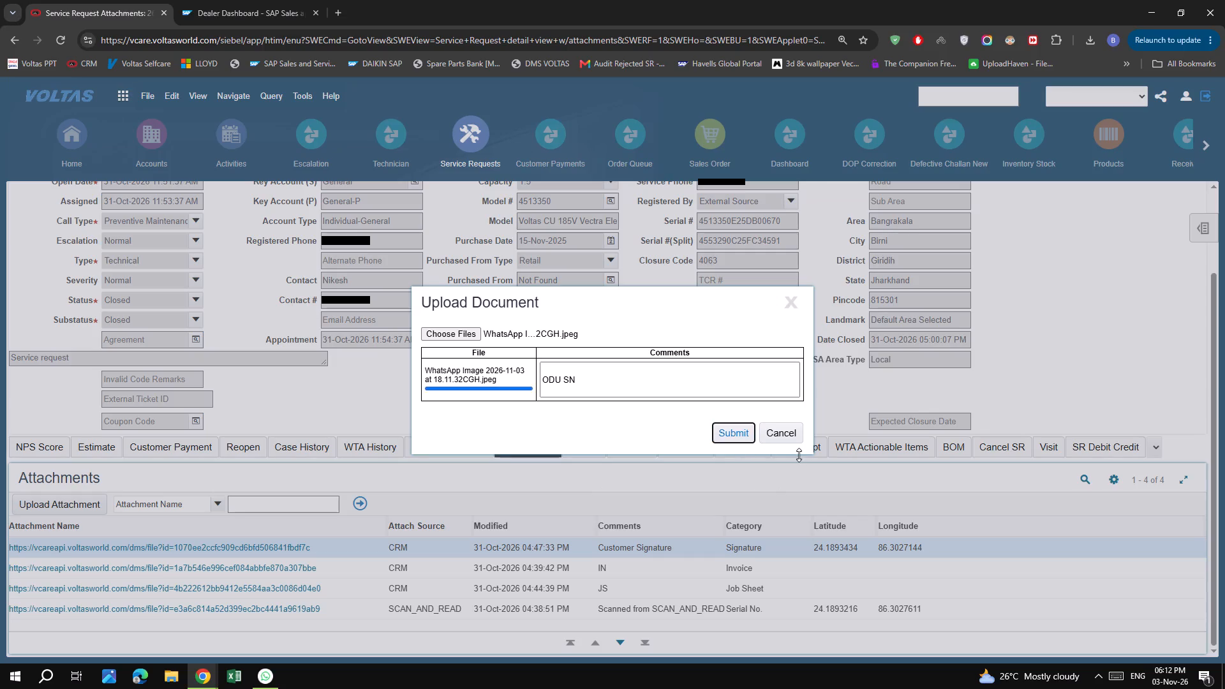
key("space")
Set the category of the new ODU SN attachment to Serial No. and refresh the attachment list.
left_click(764, 551)
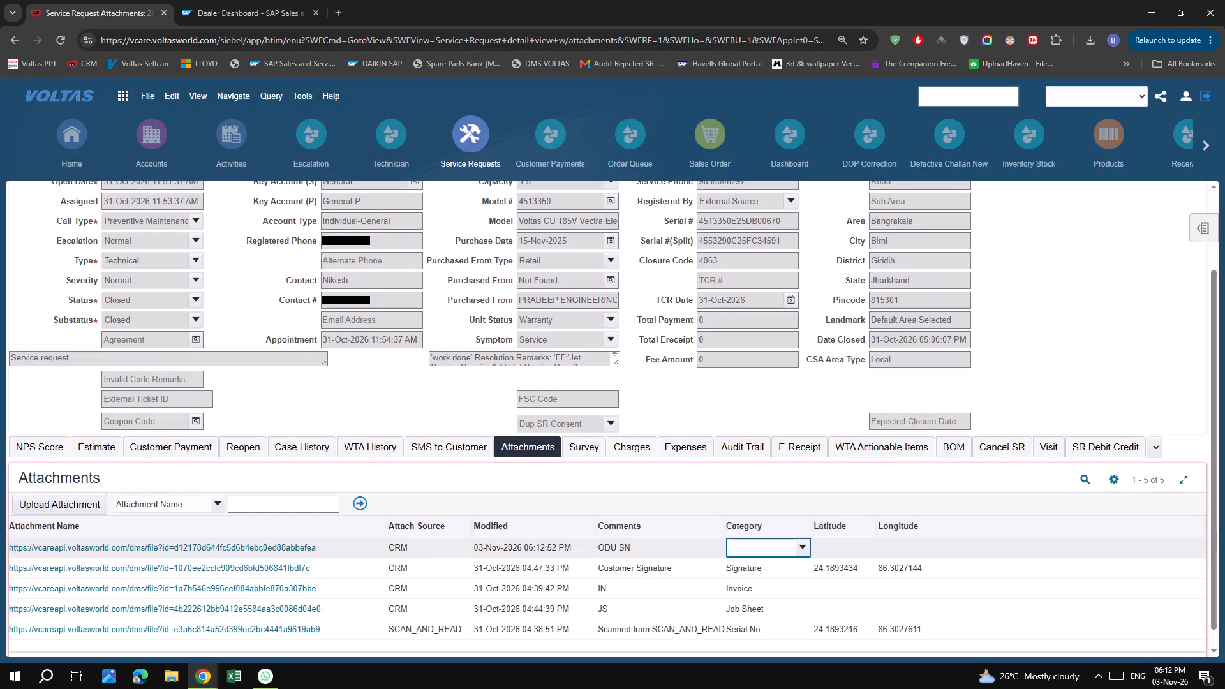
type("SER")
left_click(786, 561)
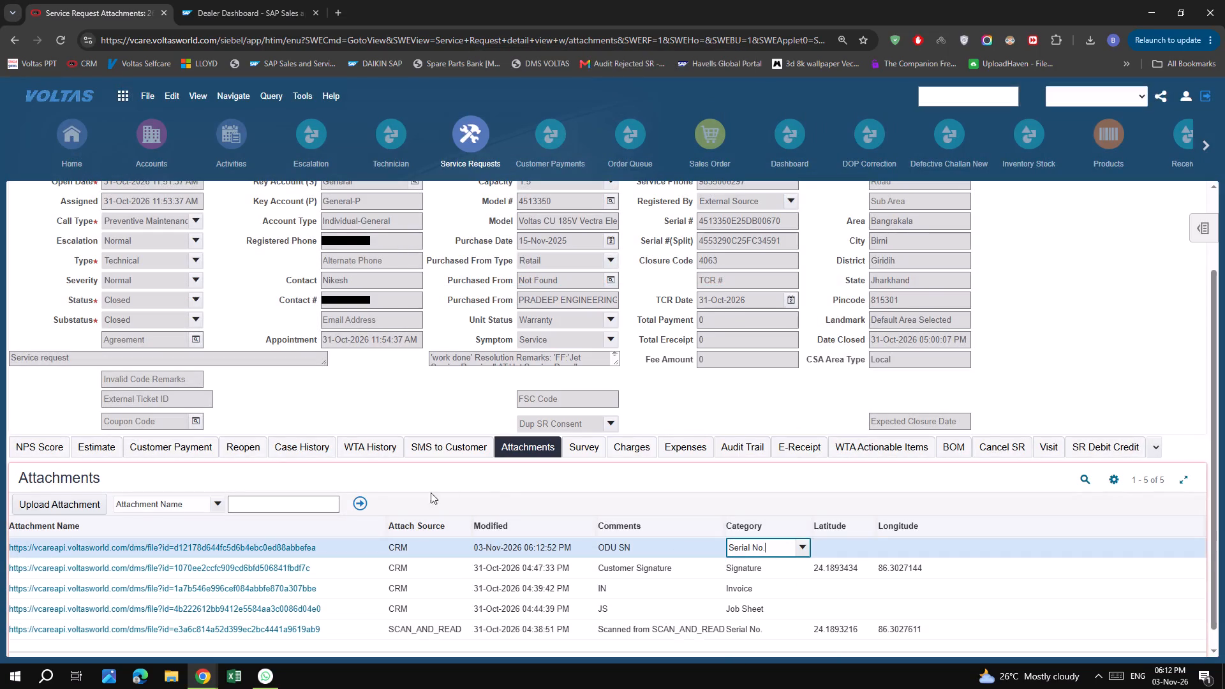
left_click(362, 506)
Open the uploaded ODU SN attachment to check the serial number on the outdoor unit's label.
left_click(290, 611)
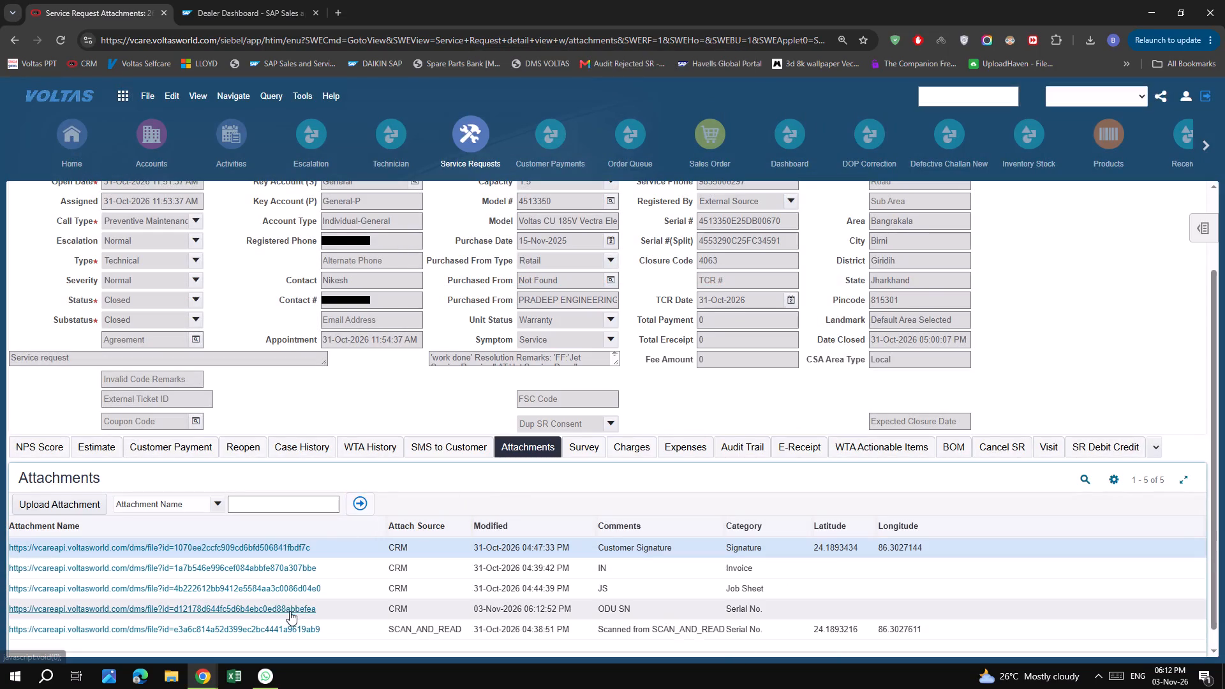
left_click(583, 506)
triple_click(602, 498)
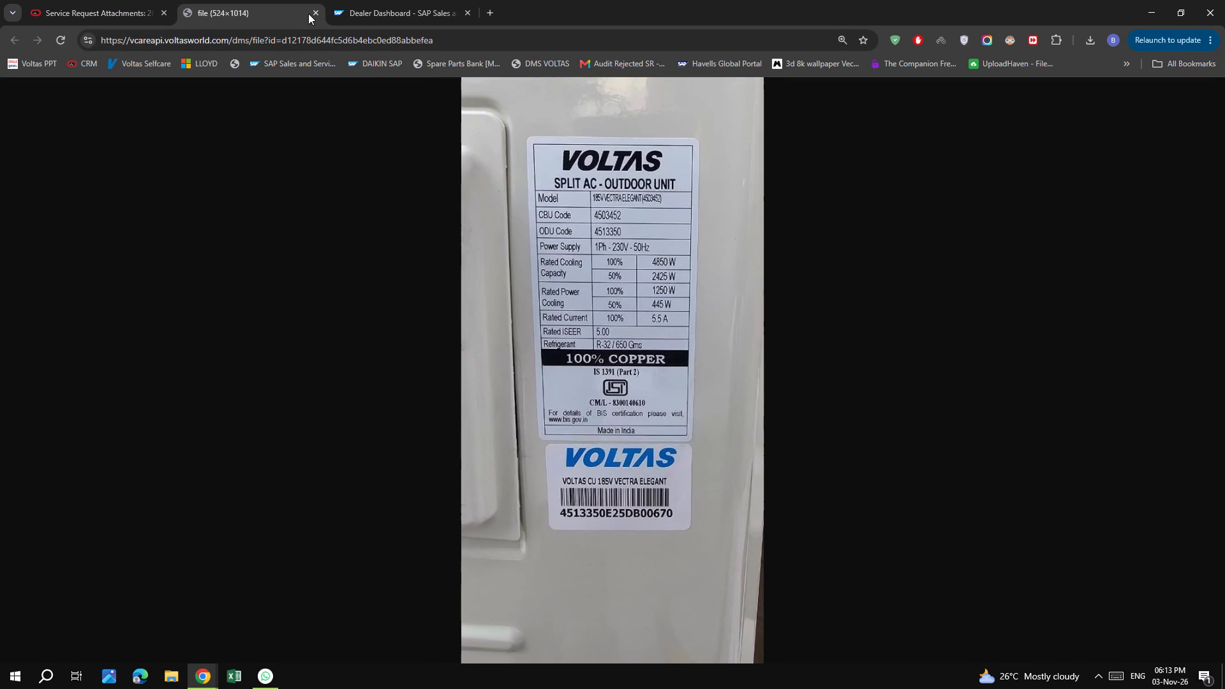
left_click(319, 11)
scroll(724, 337, "up", 7)
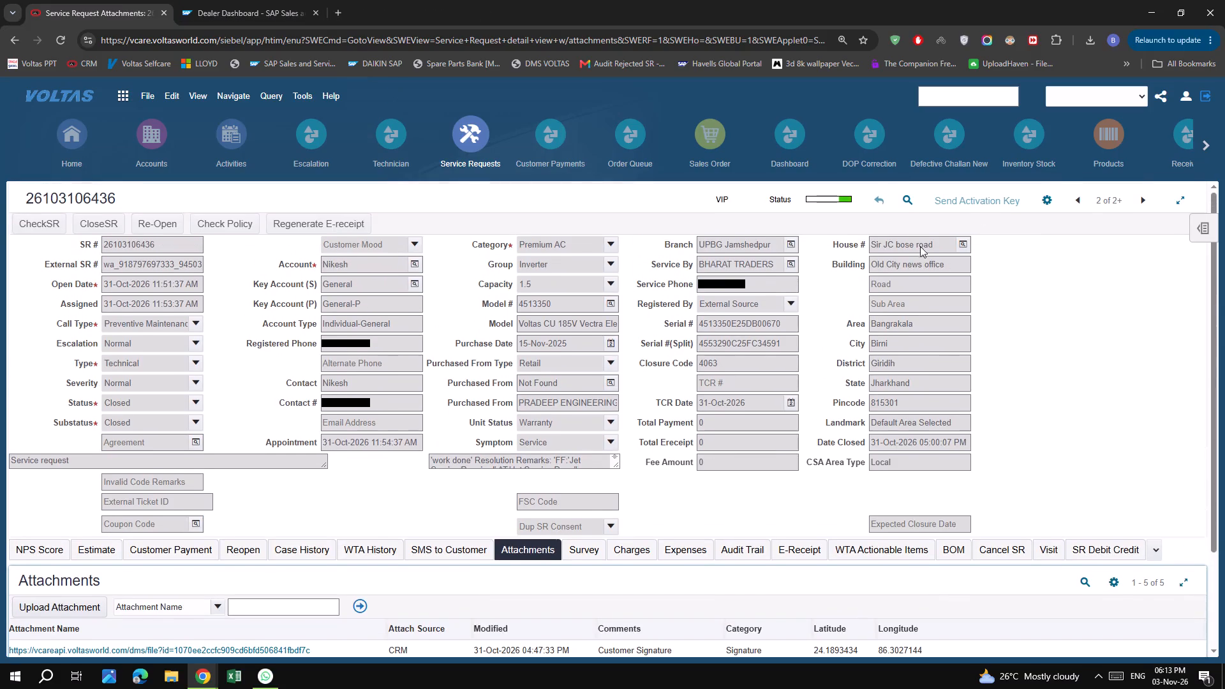
left_click(1073, 203)
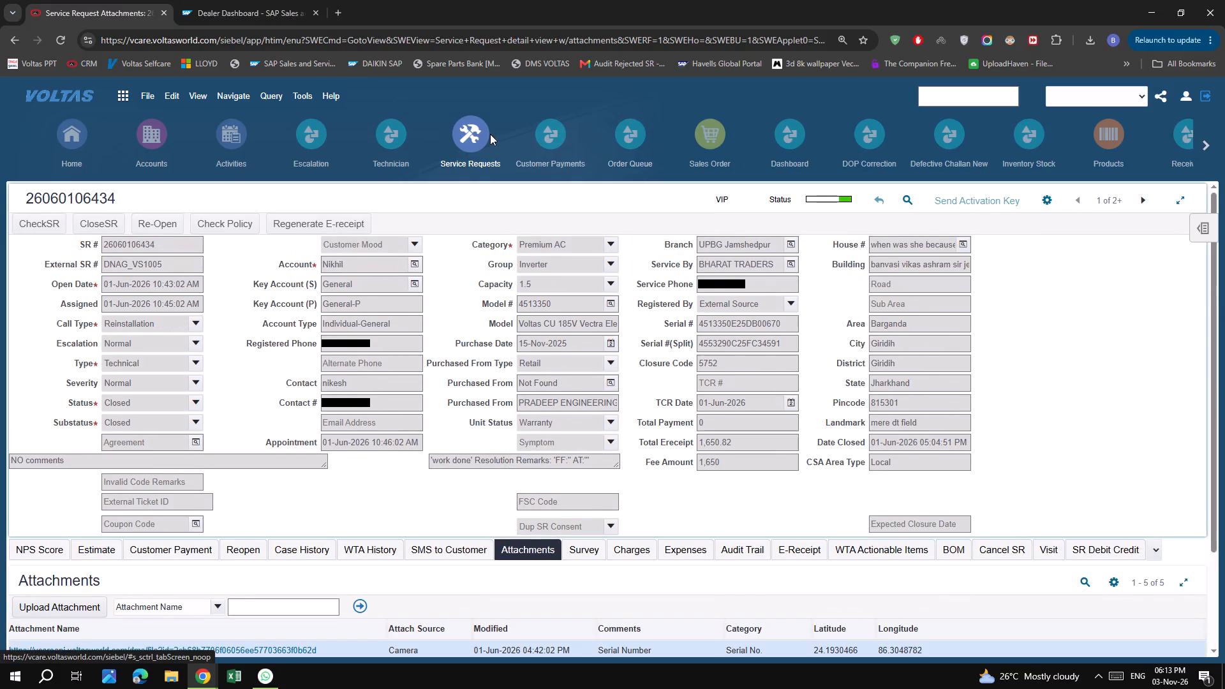
List all service requests with the Open SRs query and sort them by SR number in descending order.
left_click(456, 132)
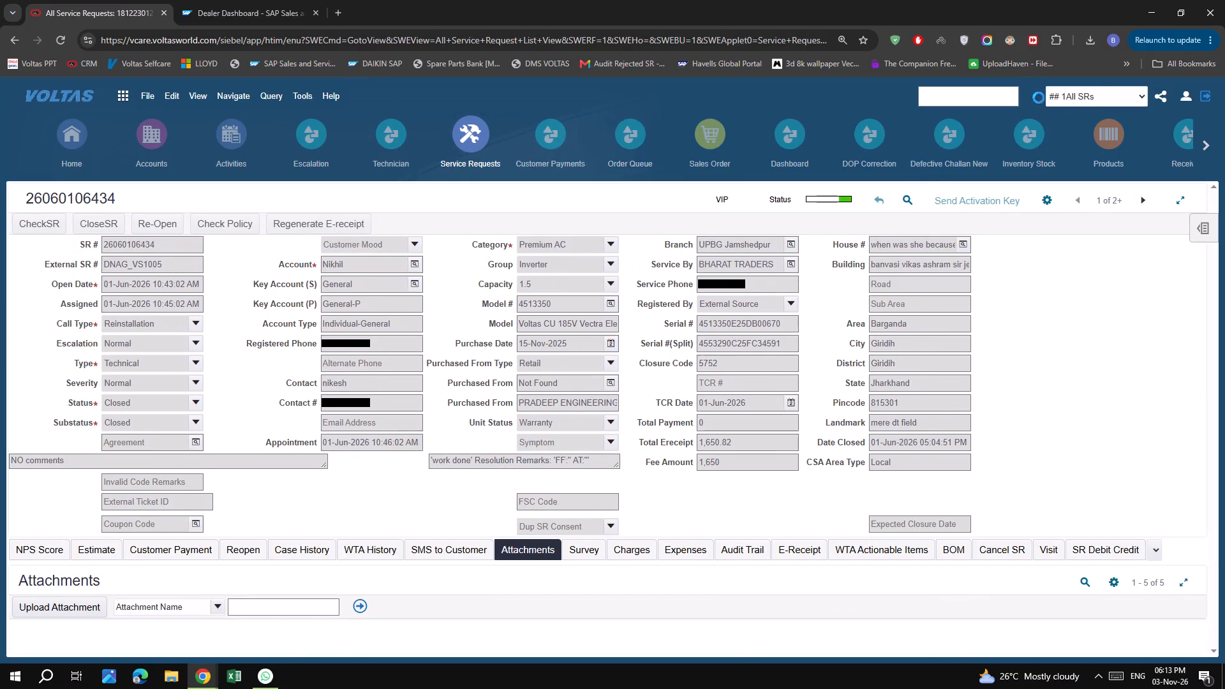
left_click(1100, 96)
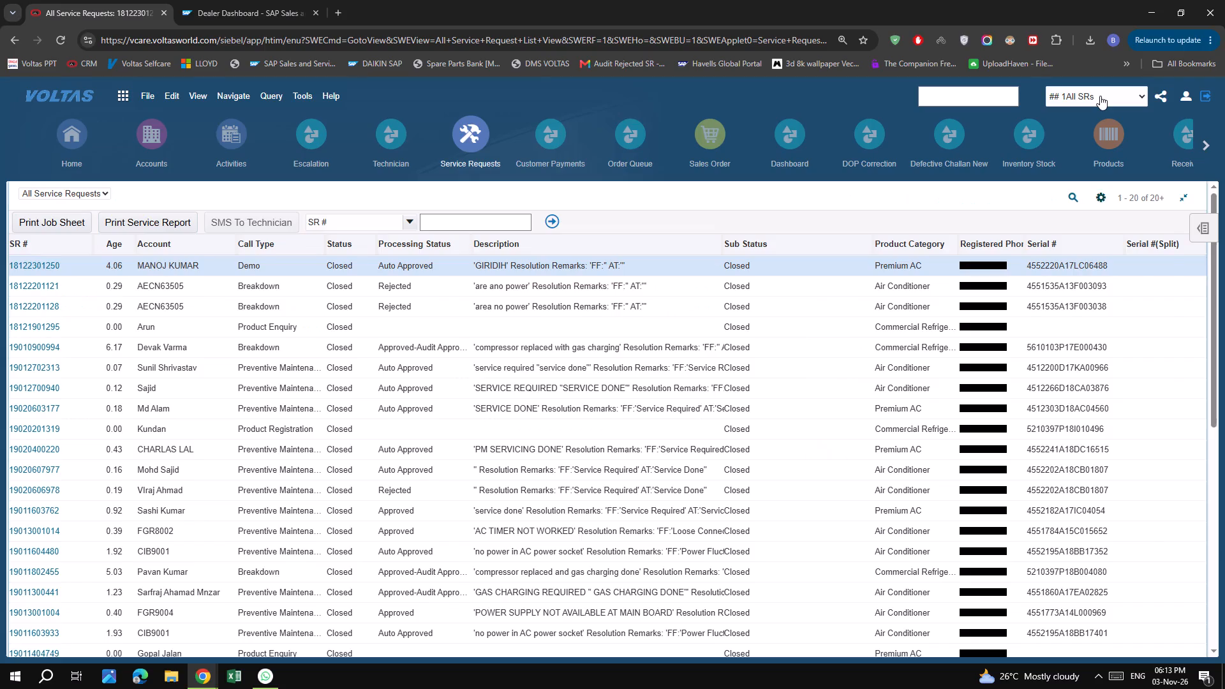
left_click(1100, 96)
left_click(1100, 96)
left_click(1089, 316)
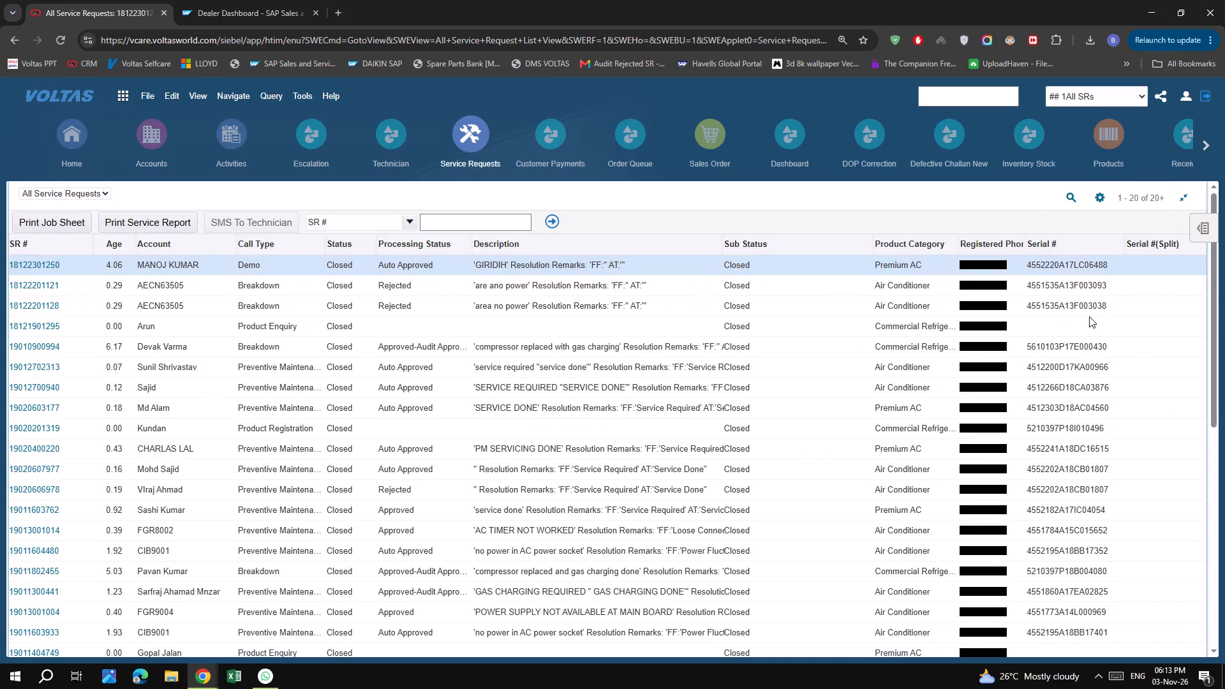
left_click(45, 242)
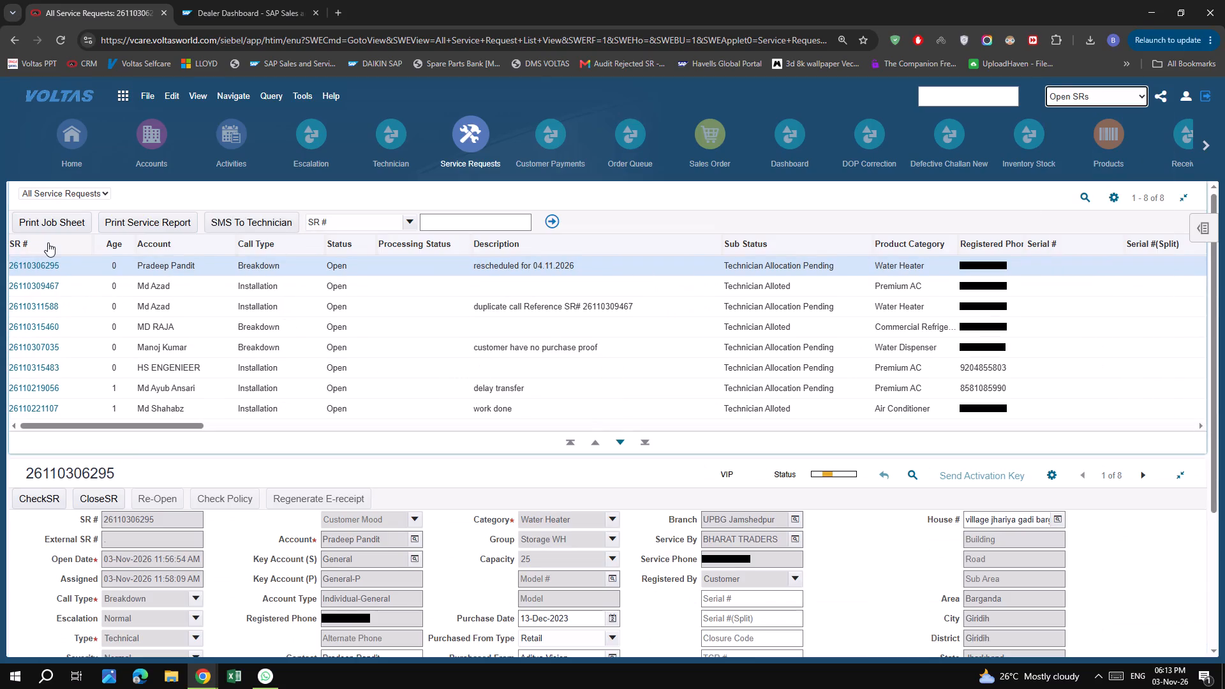
left_click(75, 246)
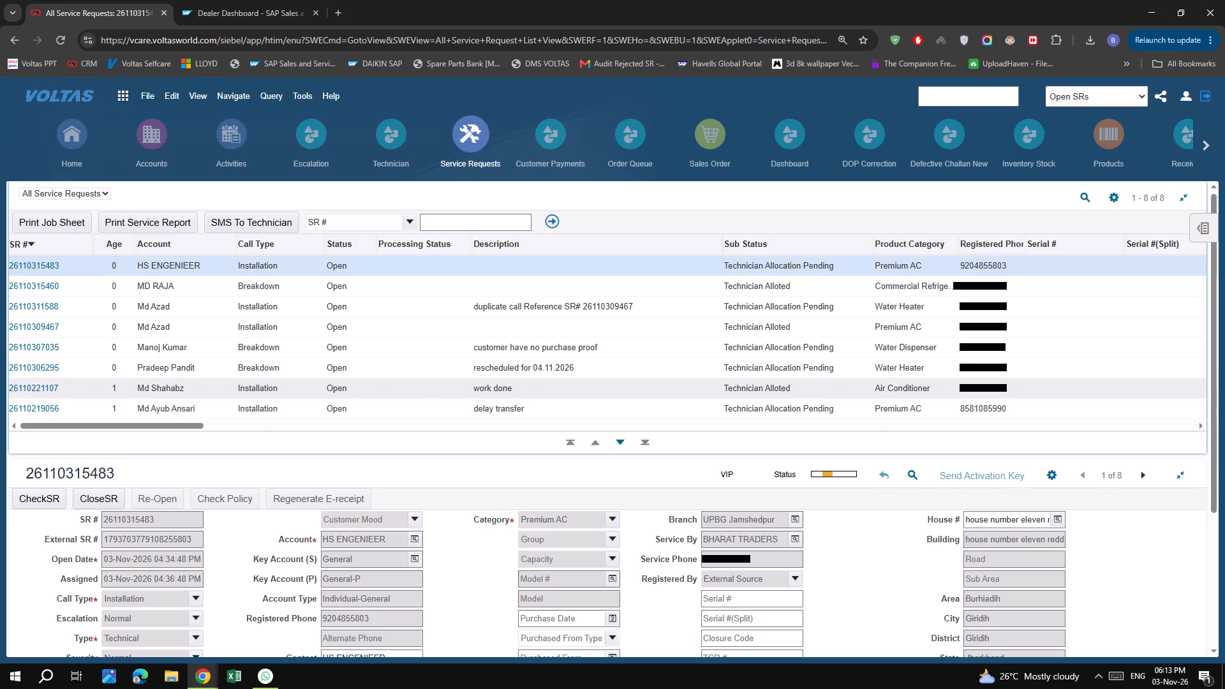
left_click(48, 383)
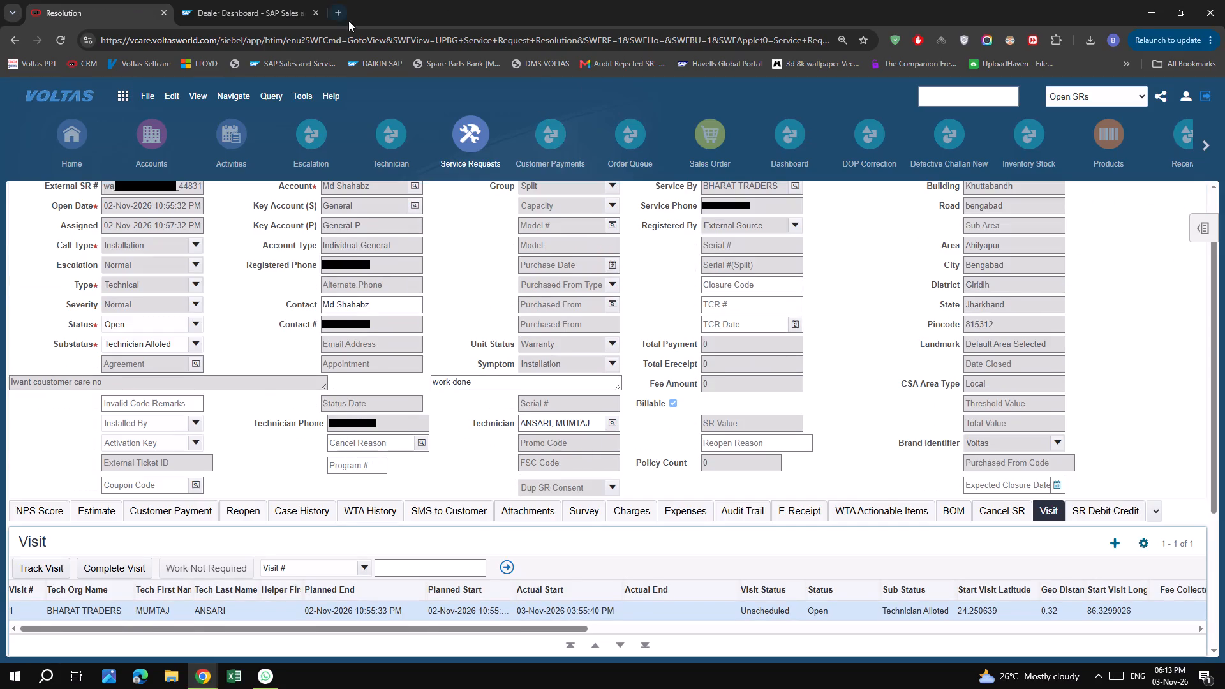
Show the open Chrome windows to choose between them.
left_click(211, 685)
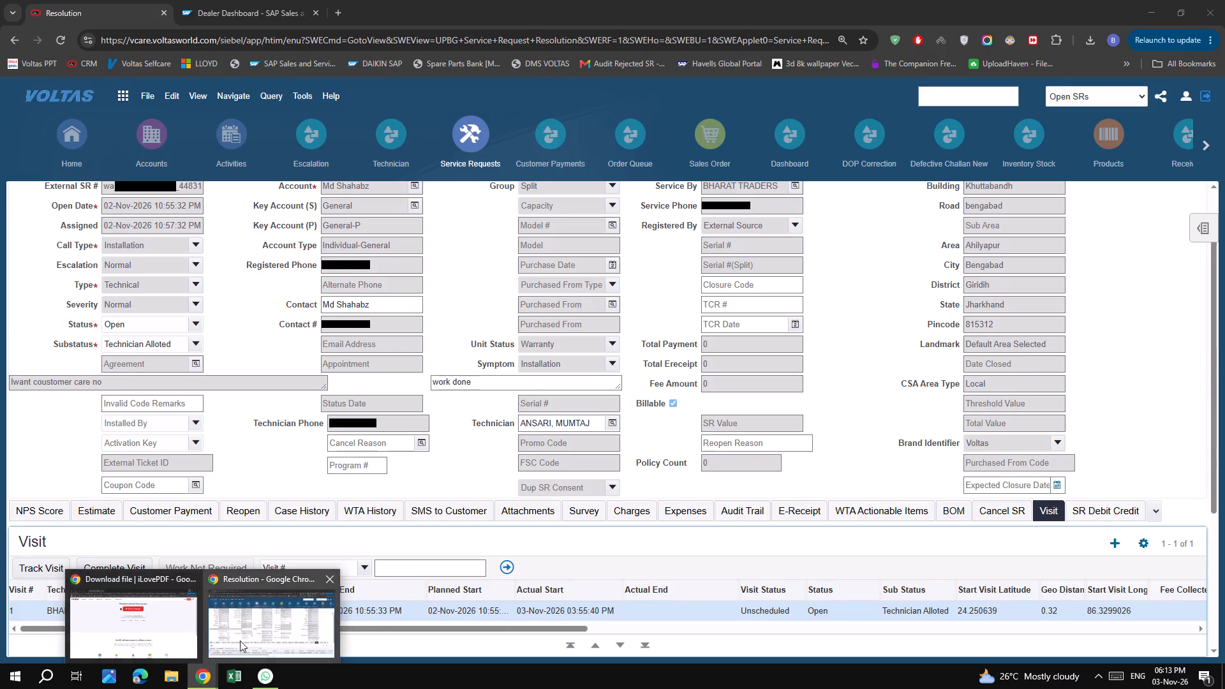
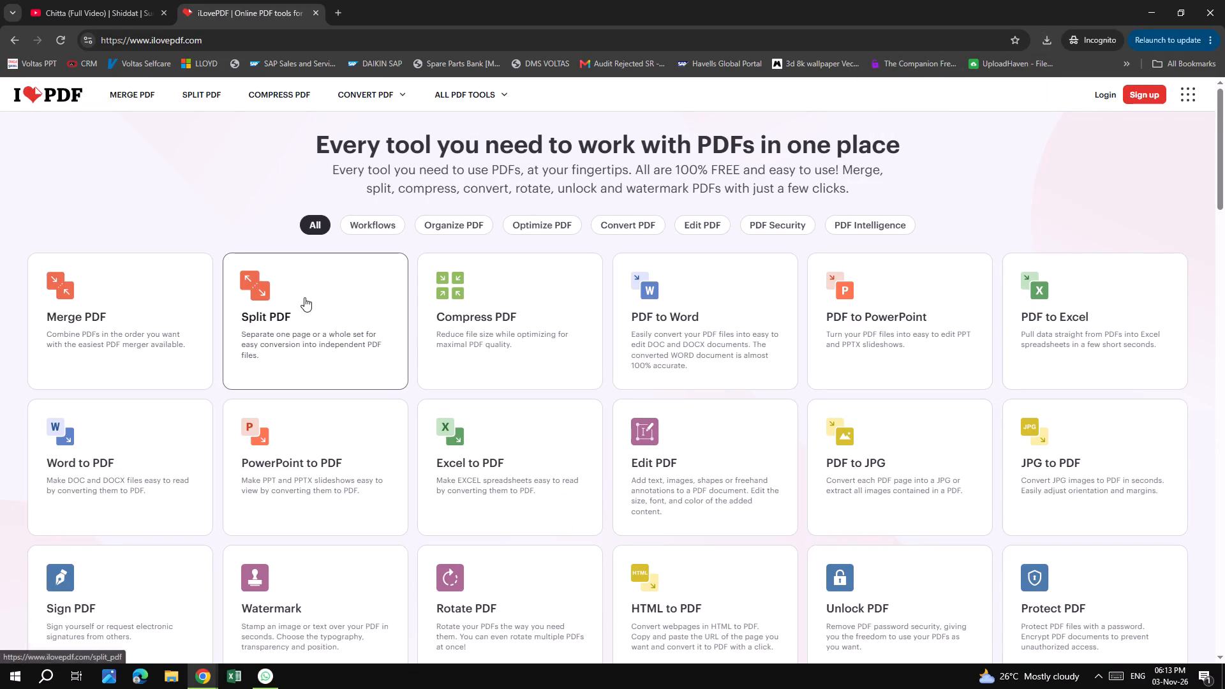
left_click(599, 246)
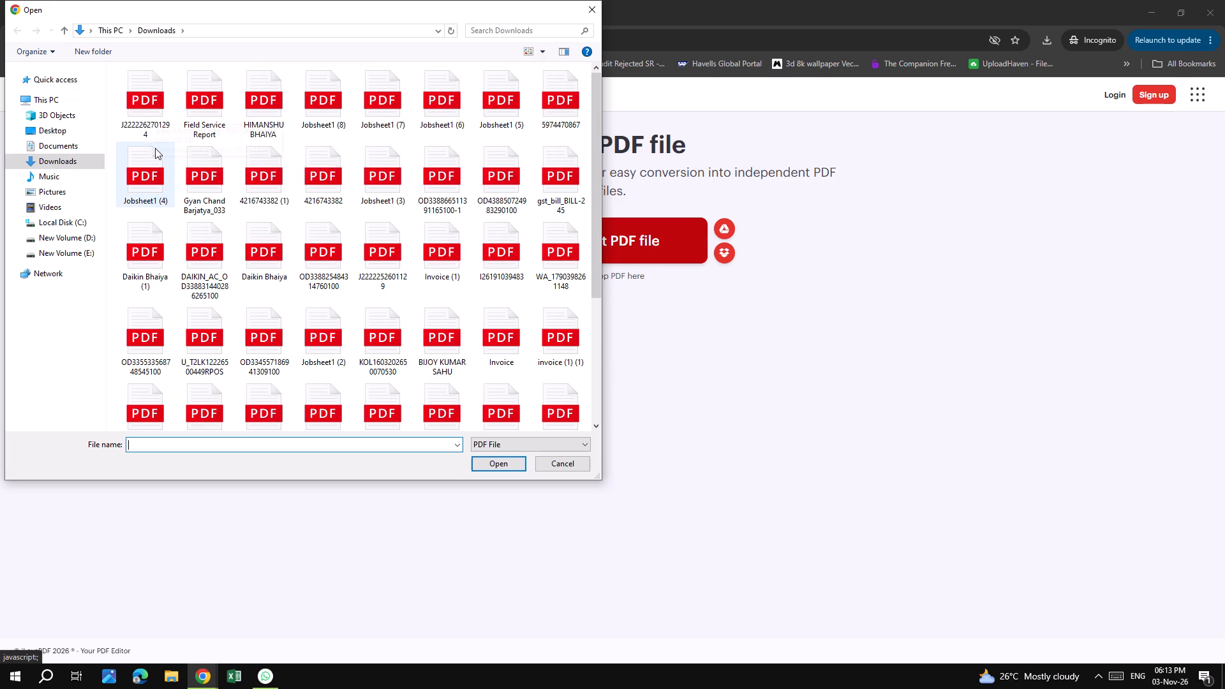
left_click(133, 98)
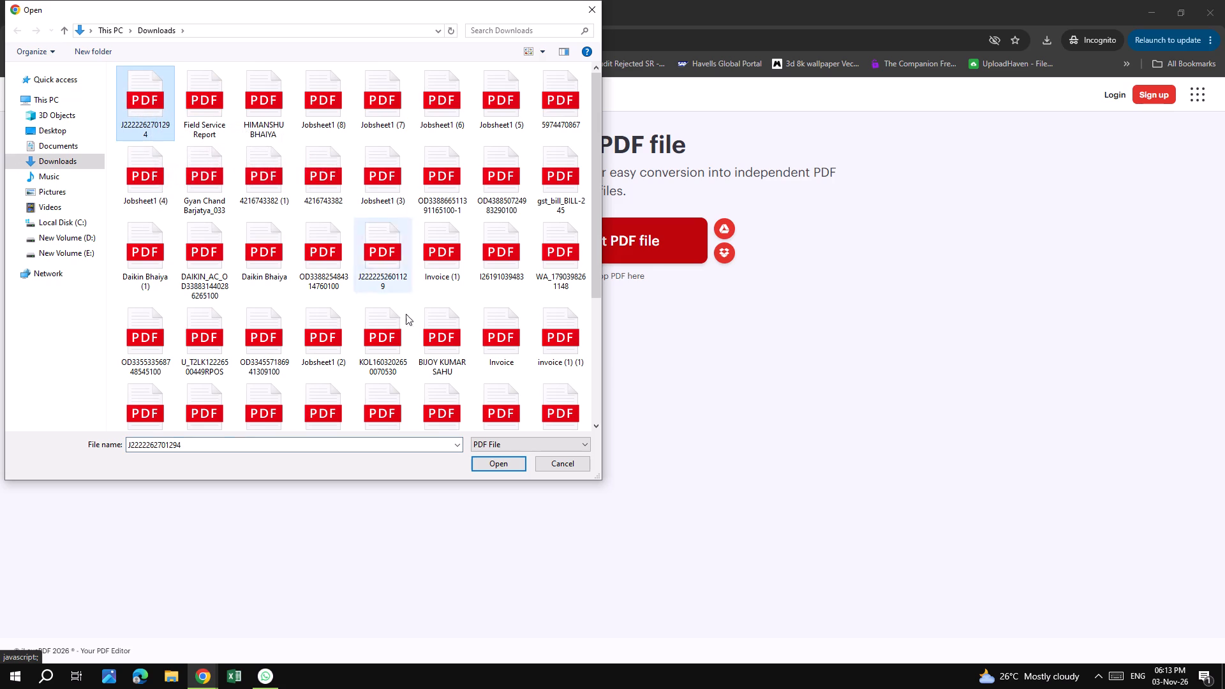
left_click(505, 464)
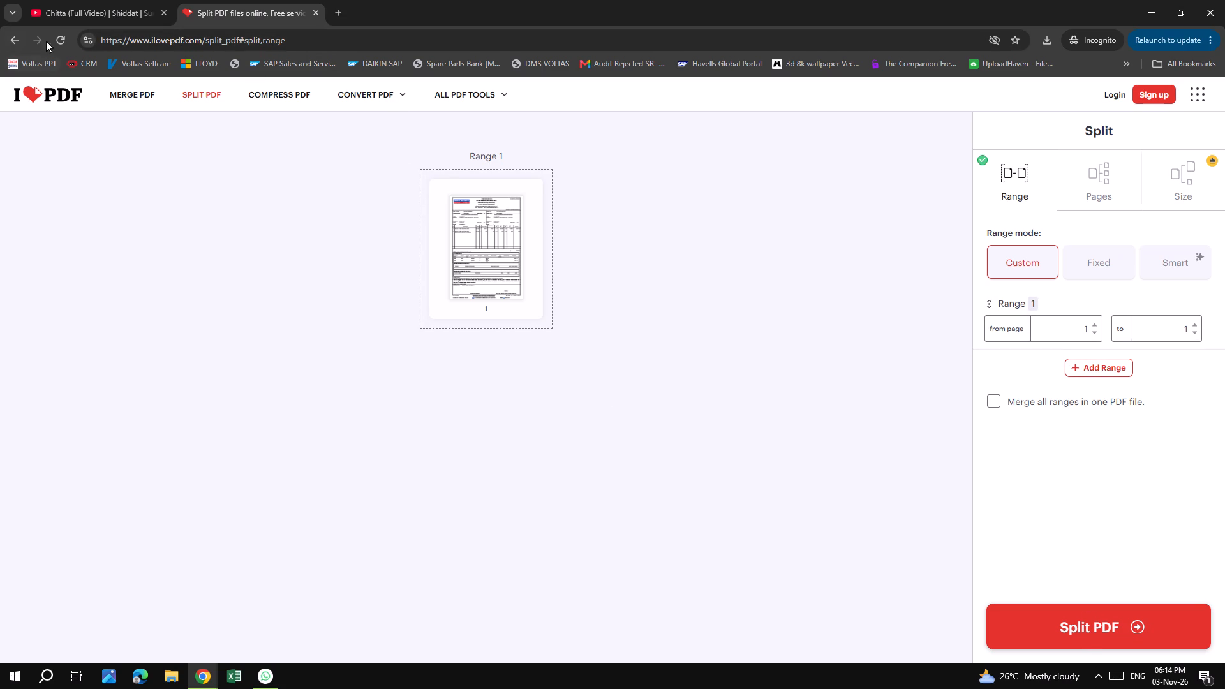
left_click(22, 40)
left_click(402, 98)
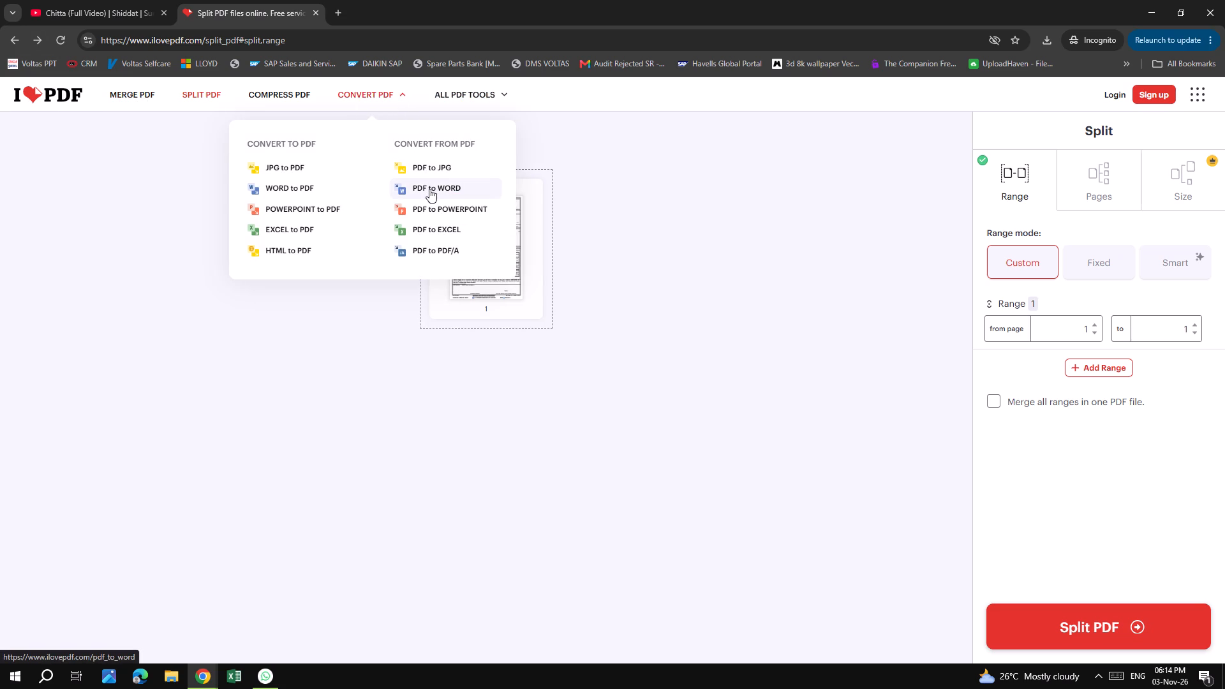
left_click(447, 167)
left_click(634, 218)
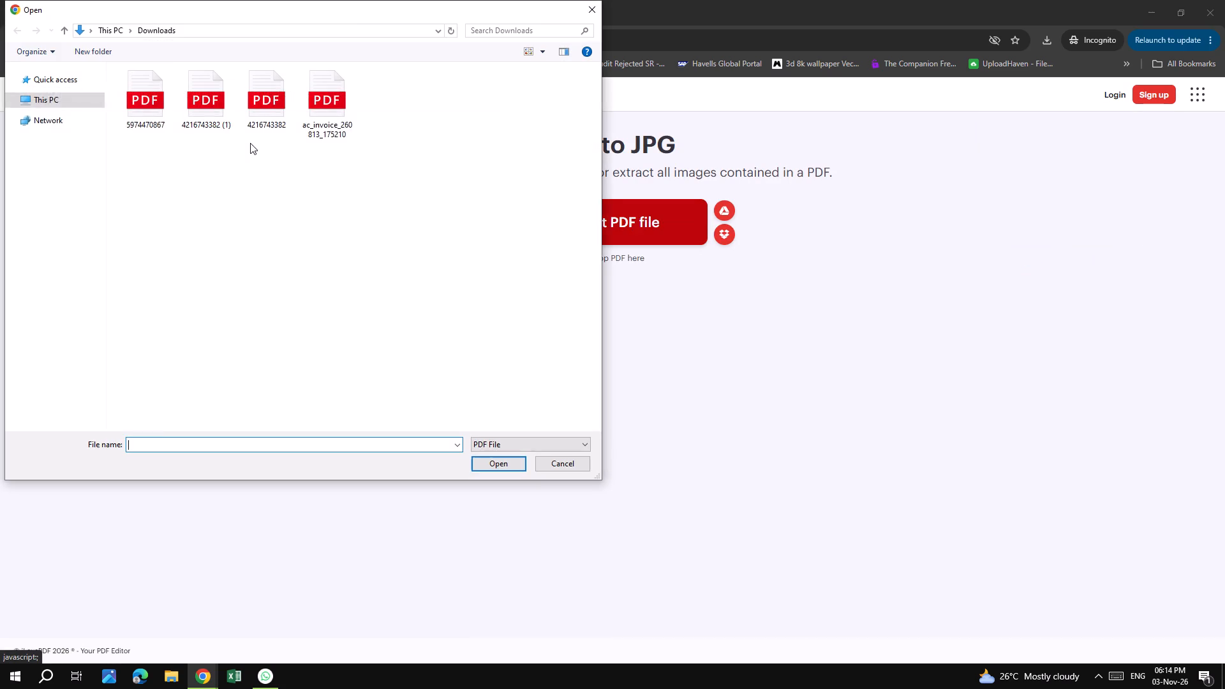
left_click(159, 107)
left_click(509, 461)
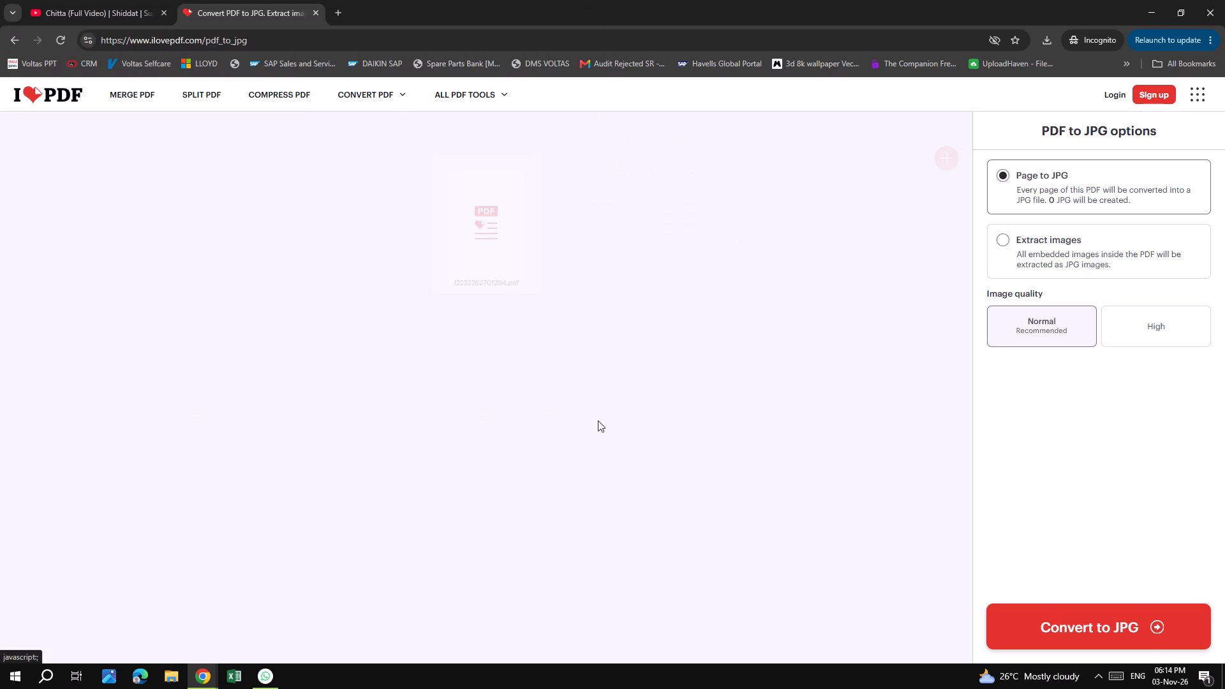
left_click(1164, 327)
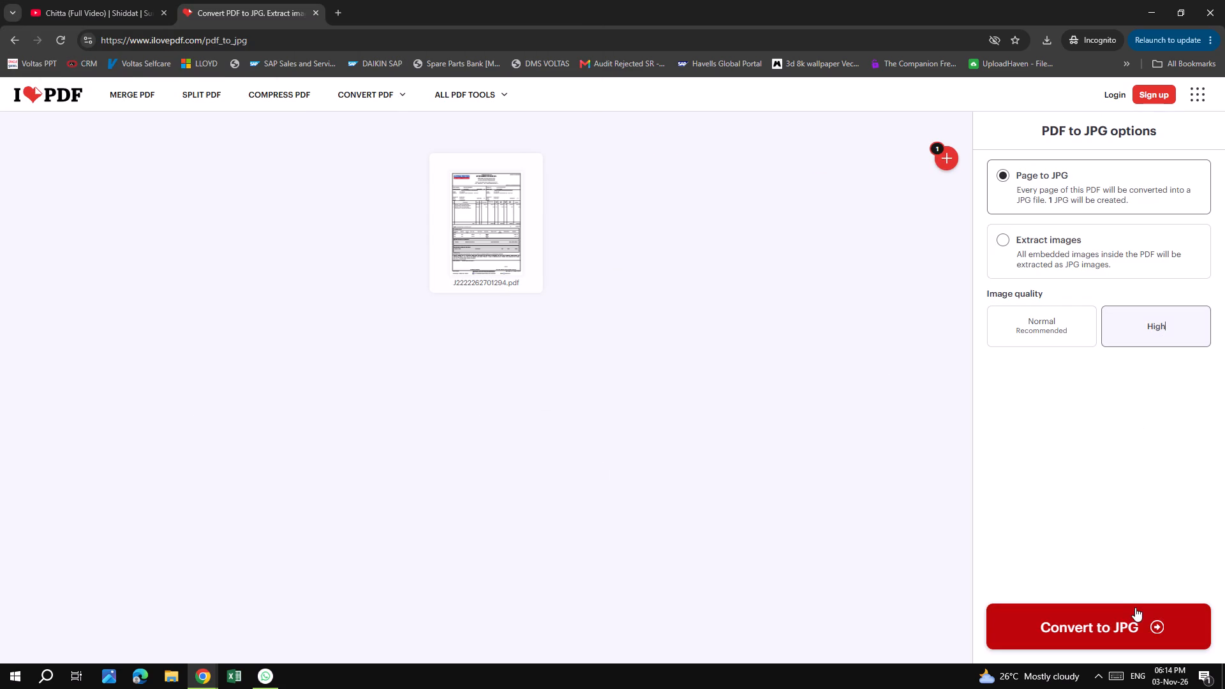
left_click(1132, 616)
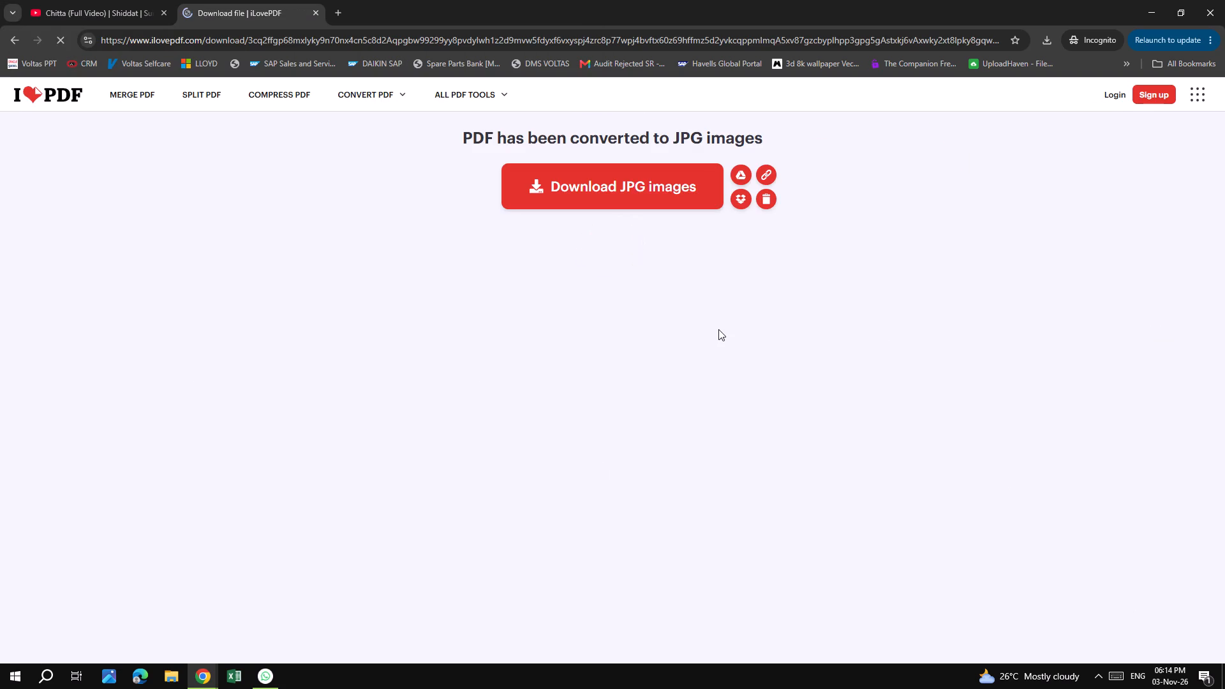
left_click(660, 195)
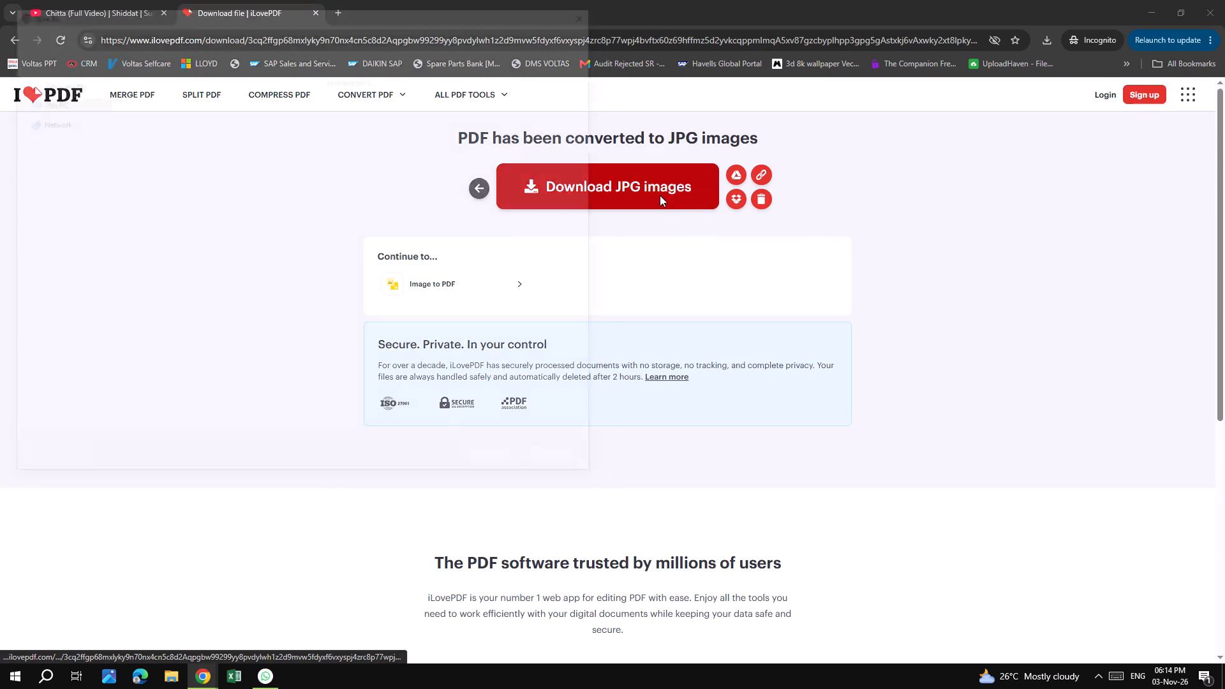
left_click(514, 468)
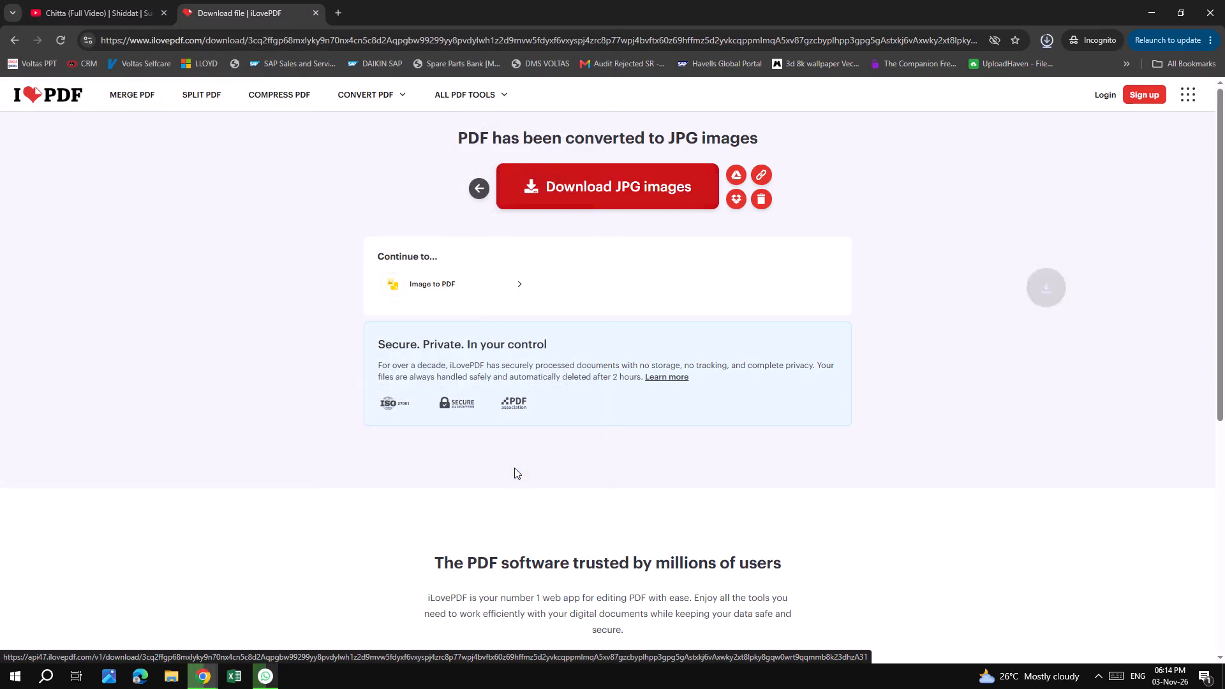
Open the downloaded JPG and examine the order receipt's order details, customer details and item descriptions before closing it.
left_click(973, 109)
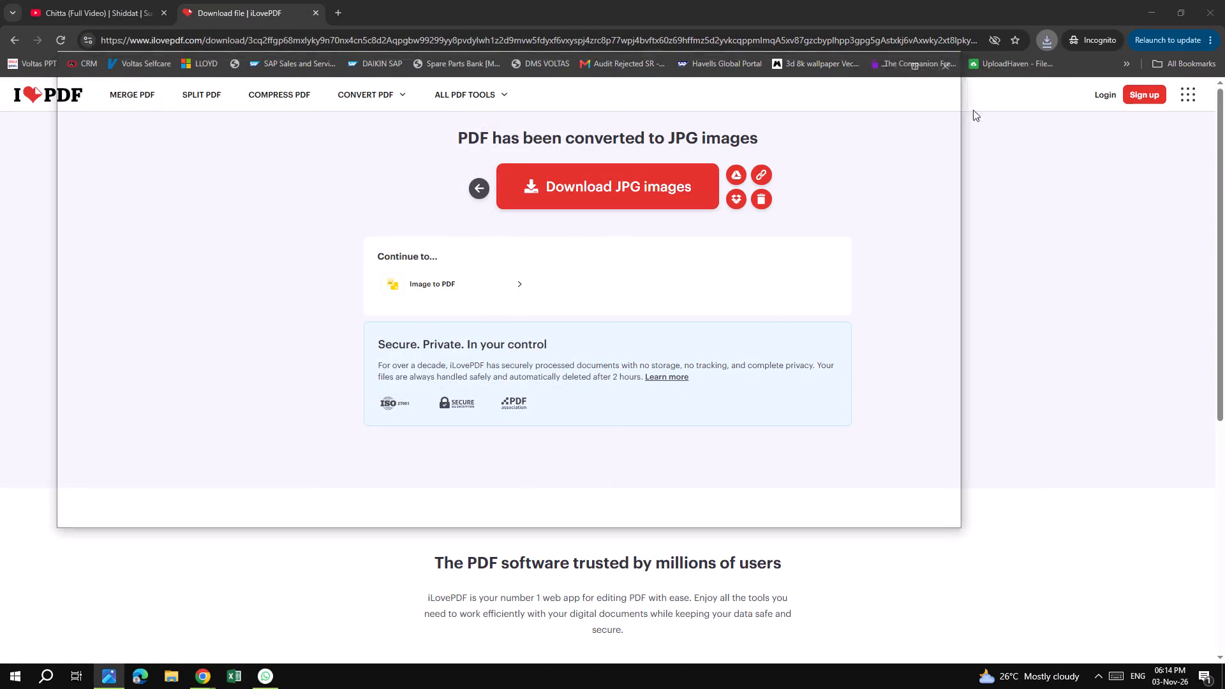
left_click(921, 67)
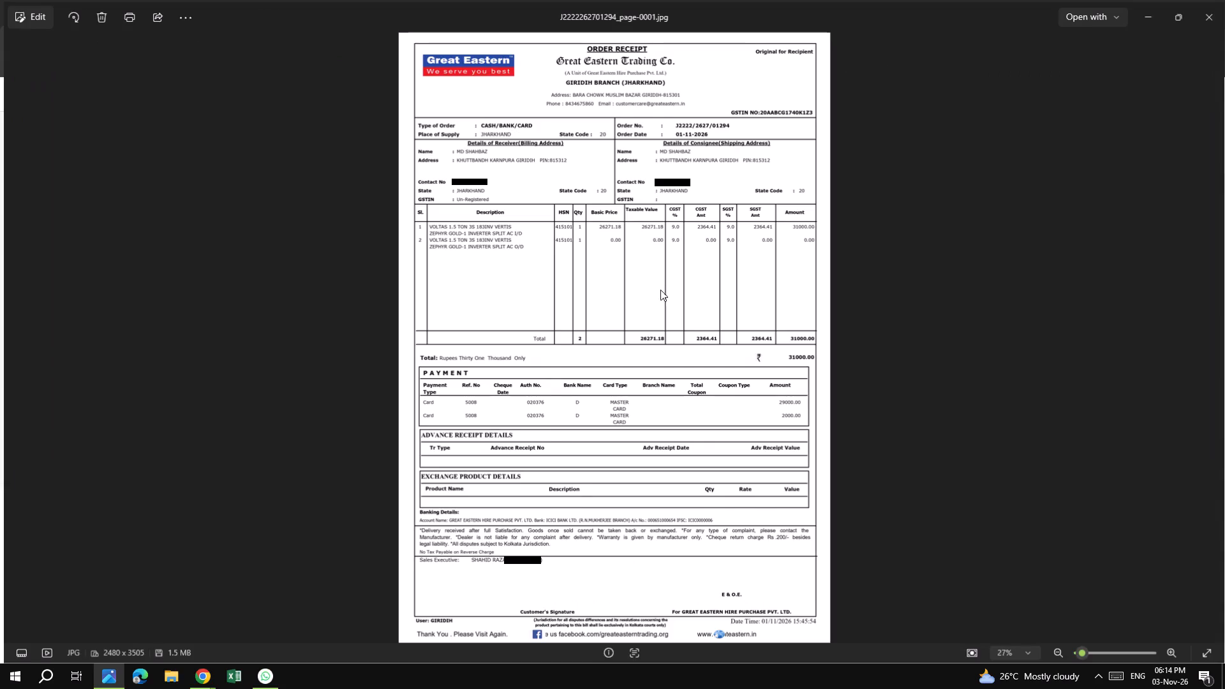
left_click(522, 249)
scroll(491, 248, "up", 7)
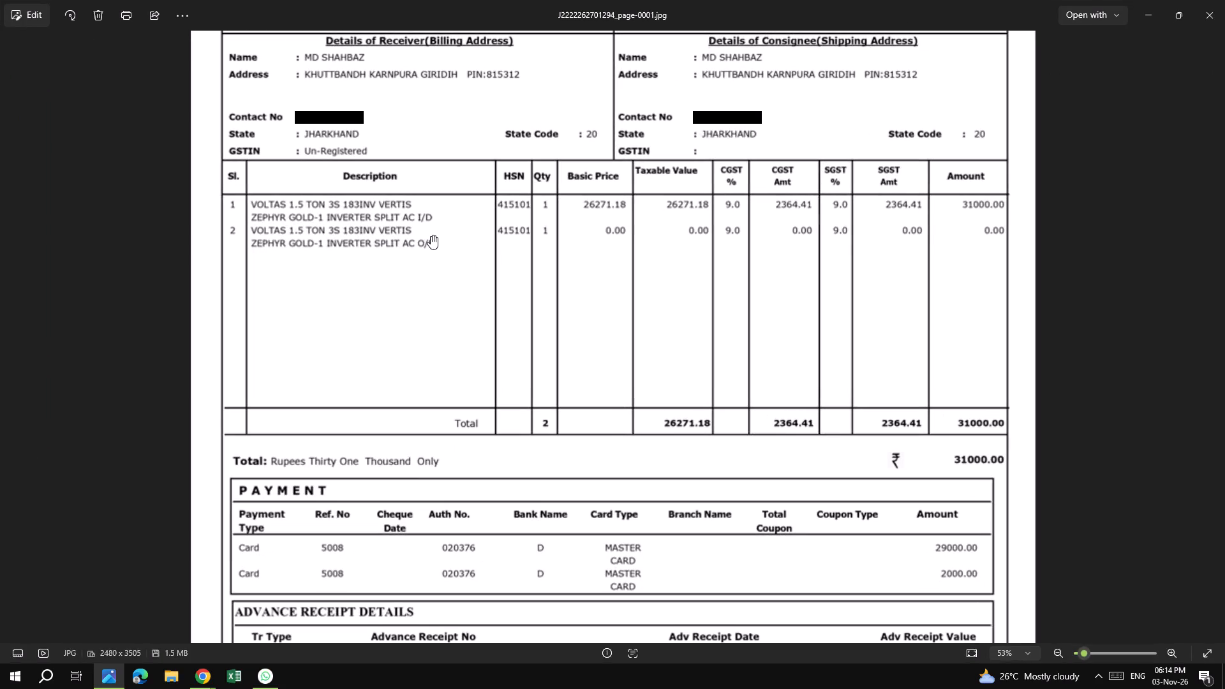
left_click_drag(430, 235, 429, 341)
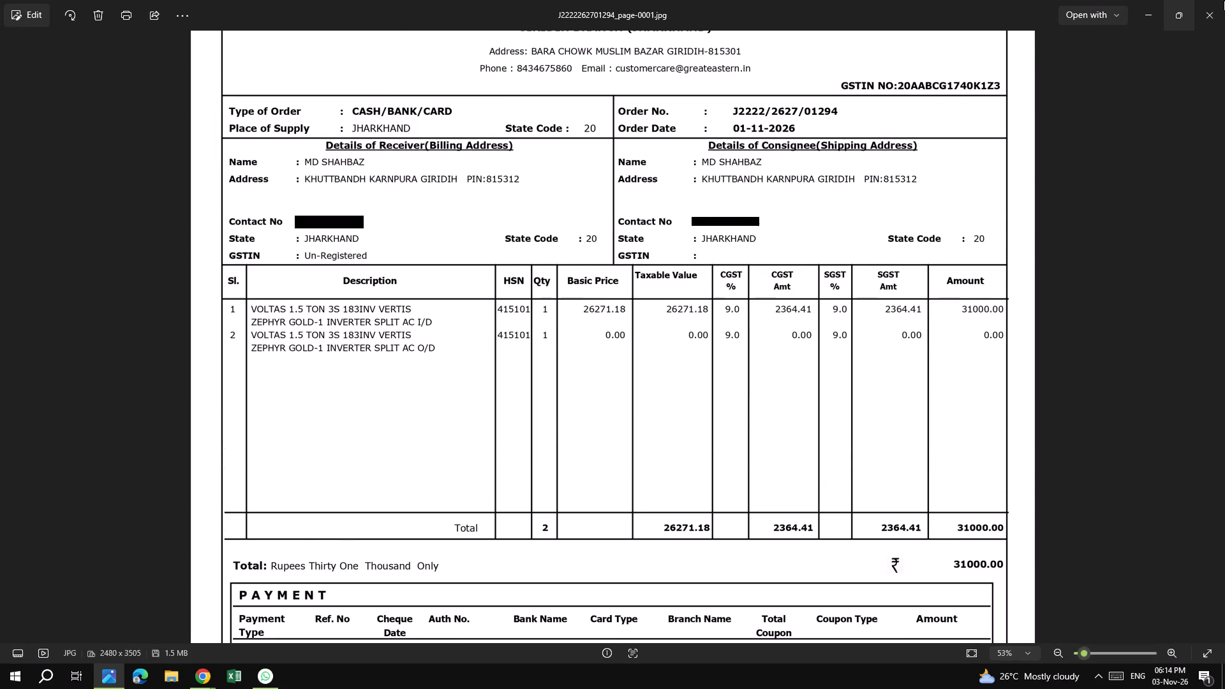
left_click(1212, 13)
left_click(1147, 11)
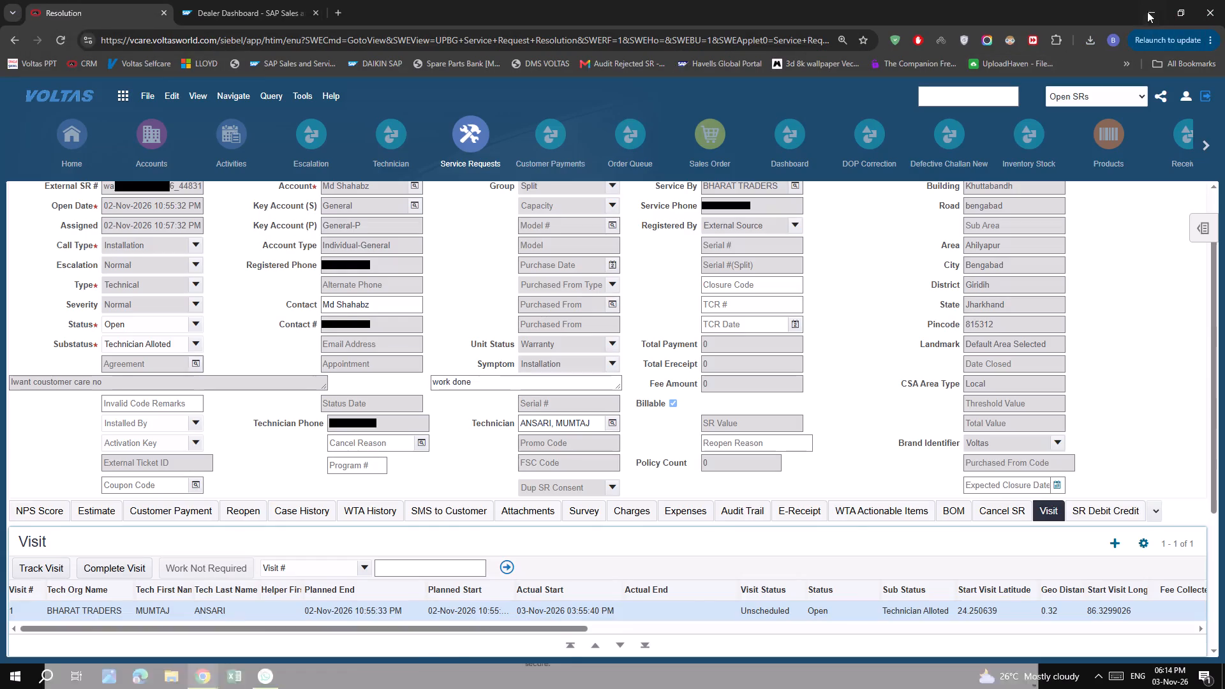
scroll(518, 298, "up", 6)
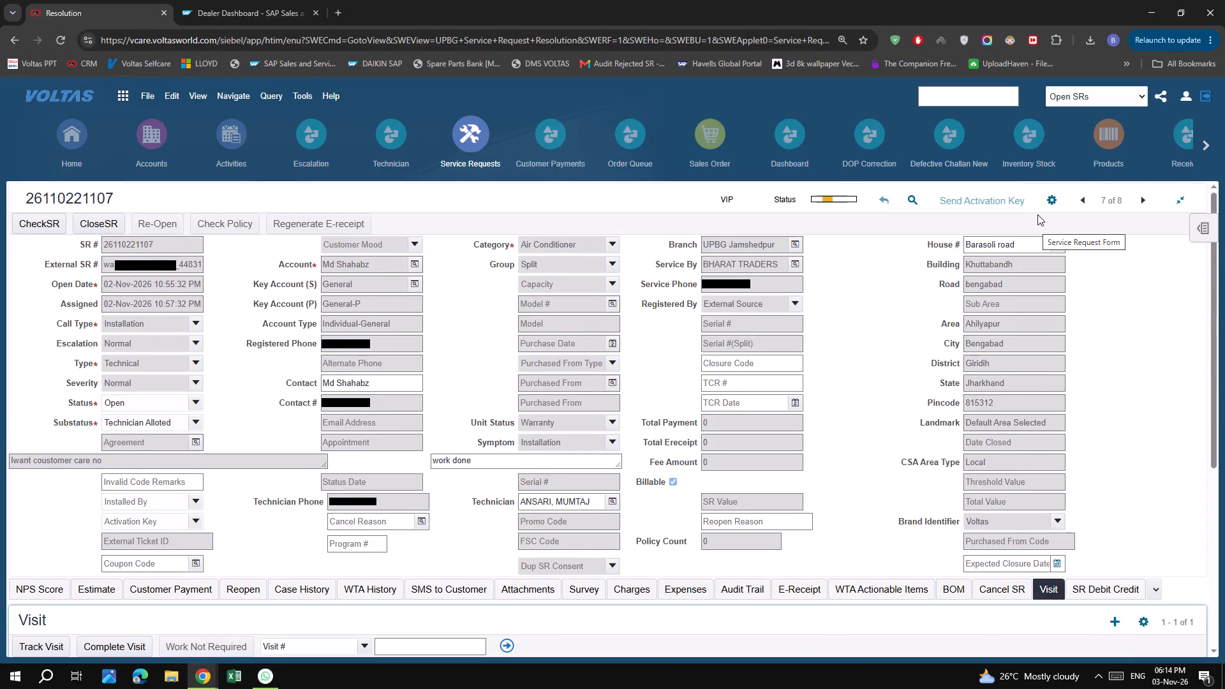
scroll(379, 436, "down", 6)
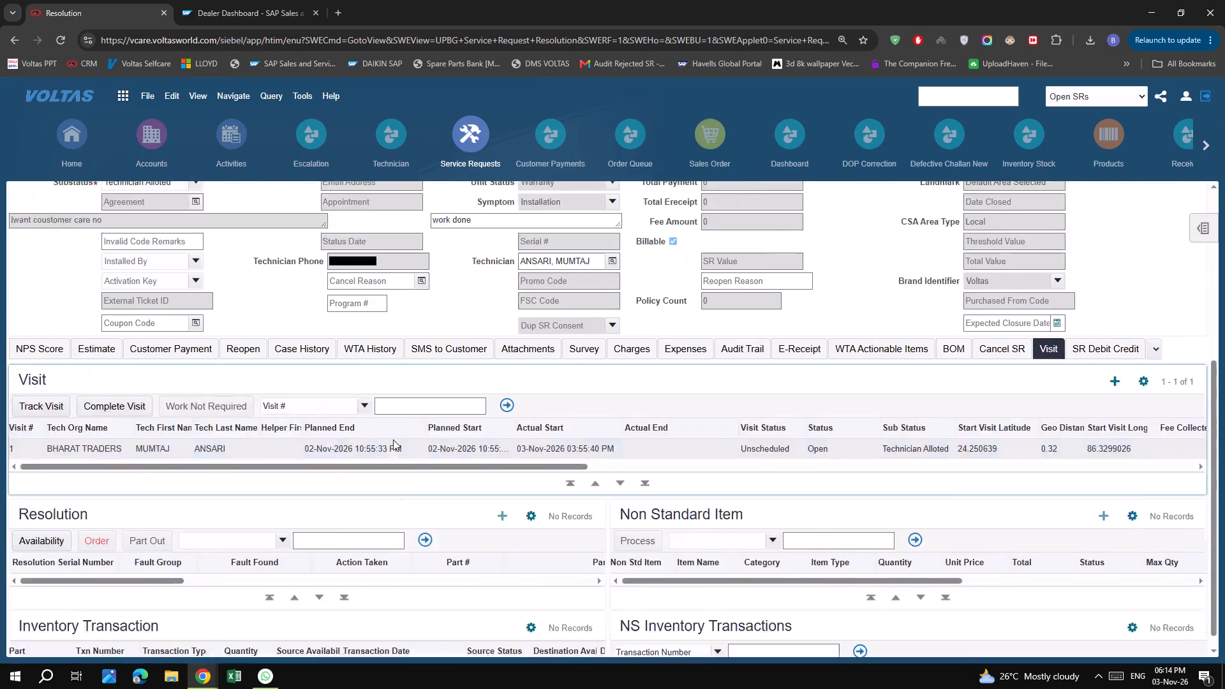
left_click(538, 284)
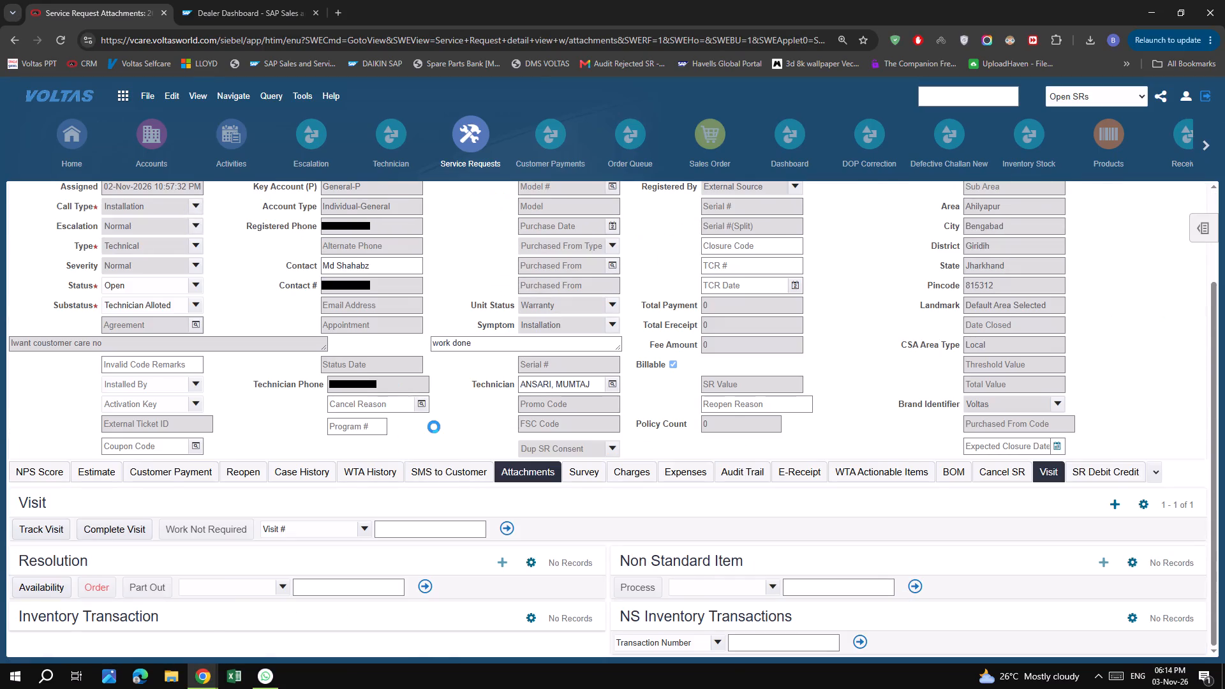
left_click(79, 593)
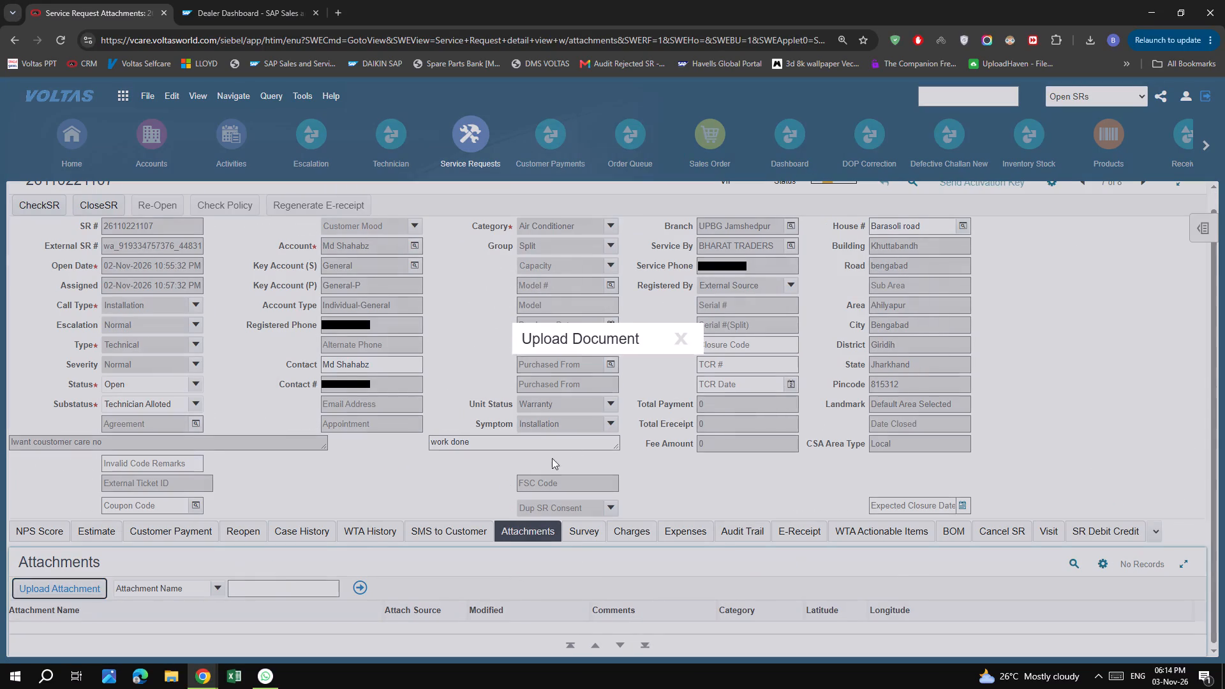
left_click(568, 369)
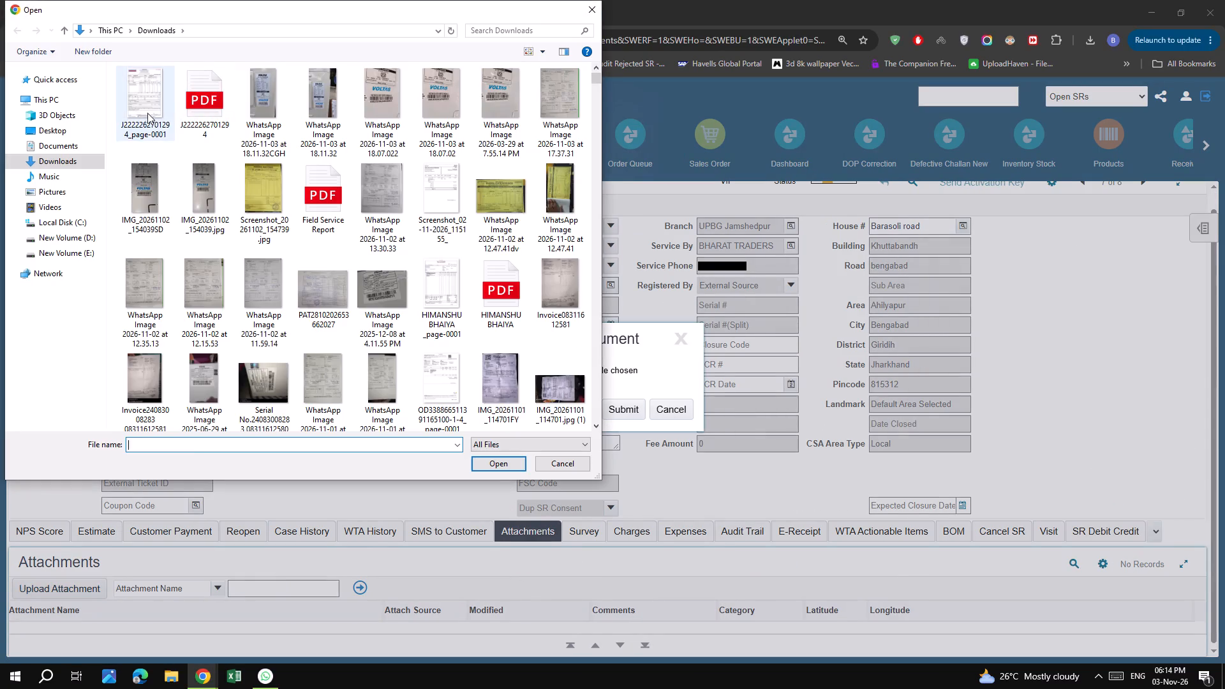
left_click(146, 110)
left_click(514, 468)
left_click(637, 384)
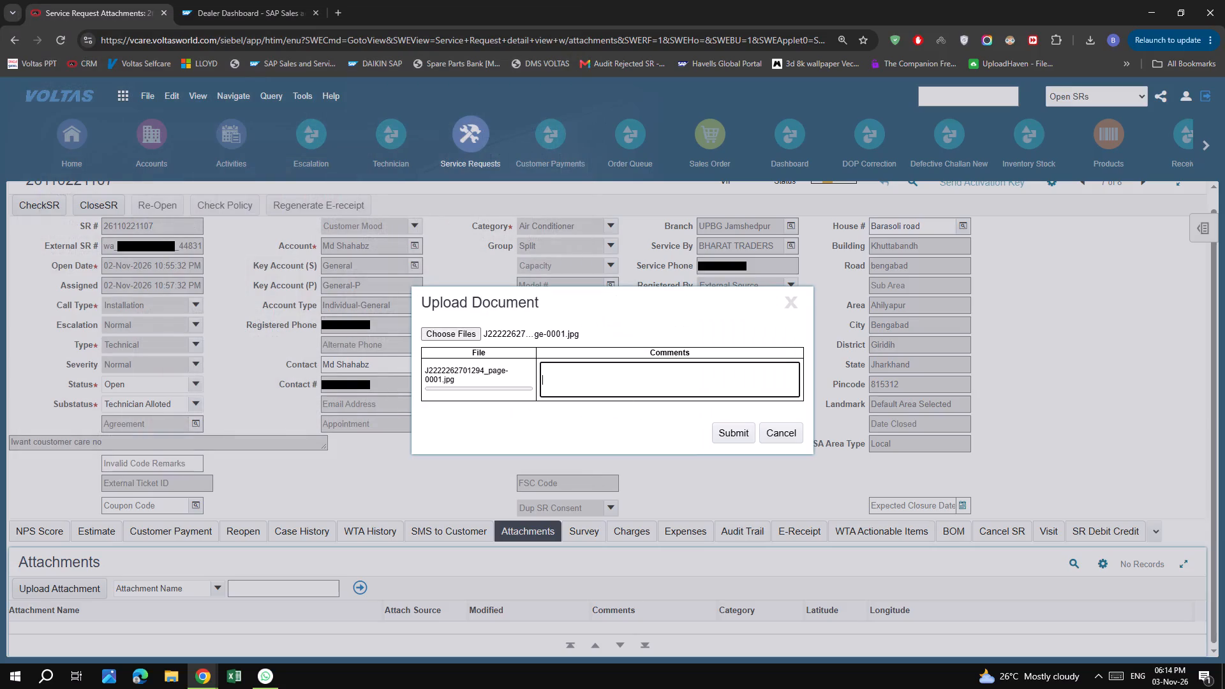
type("in")
key("BackSpace")
key("BackSpace")
left_click(733, 425)
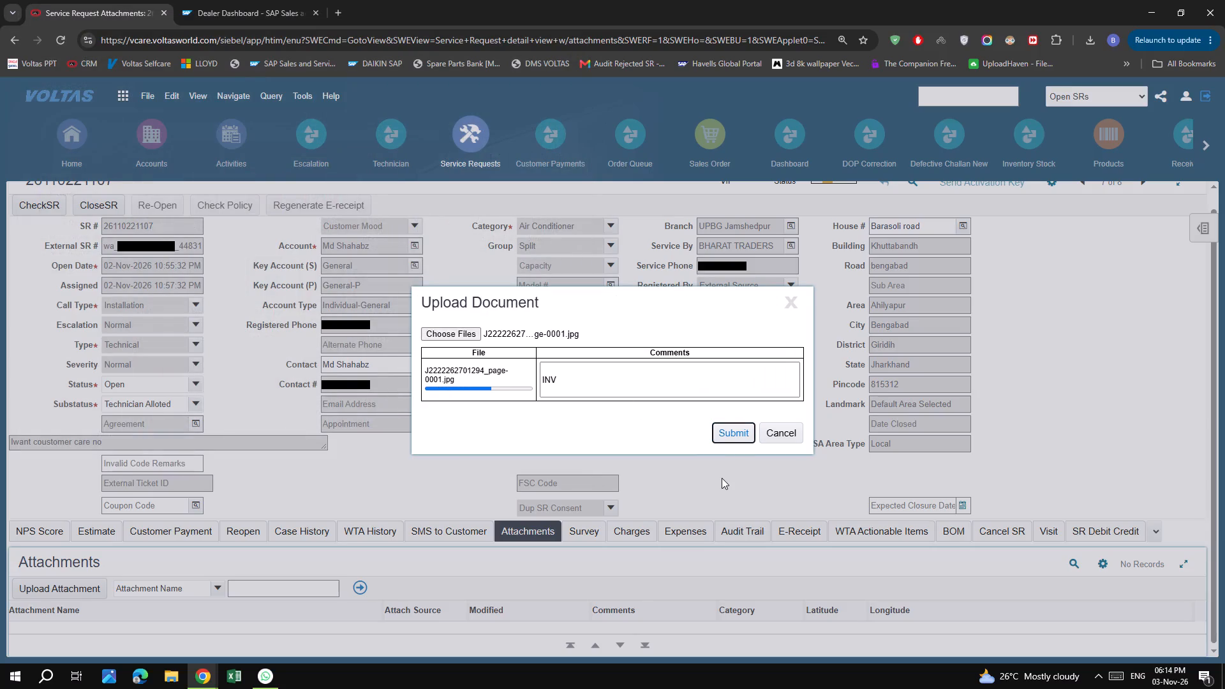
key("space")
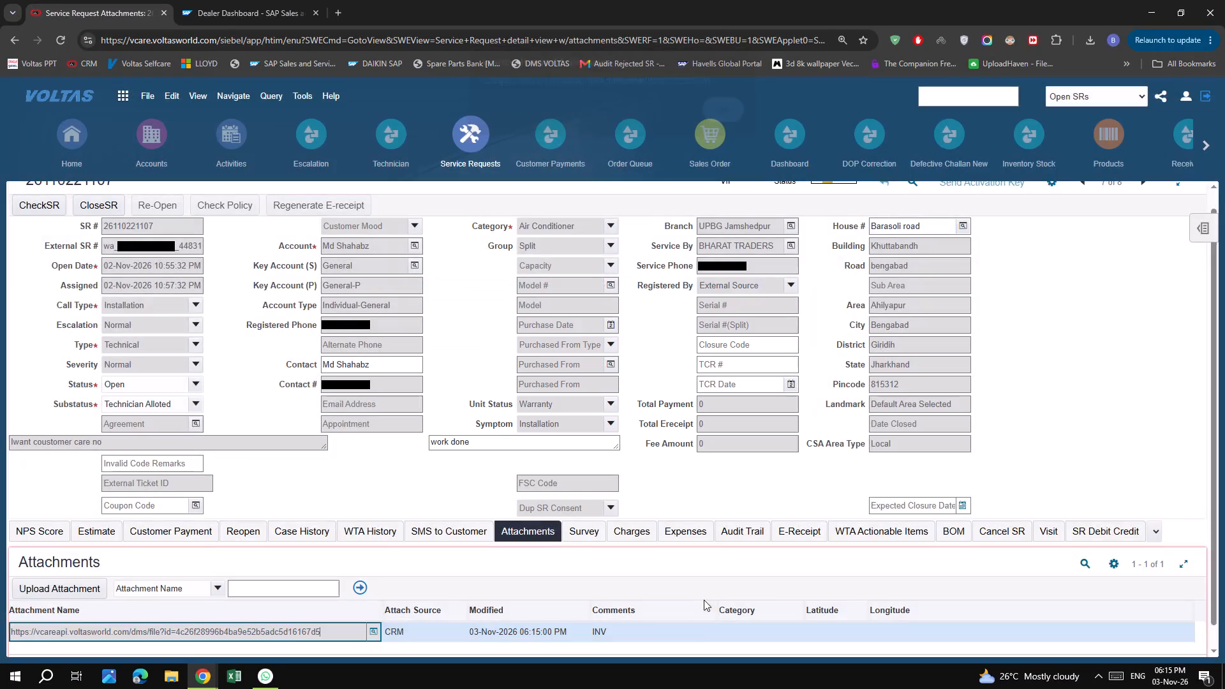
Set the category of the uploaded INV attachment to Invoice.
left_click(752, 633)
key("i")
key("n")
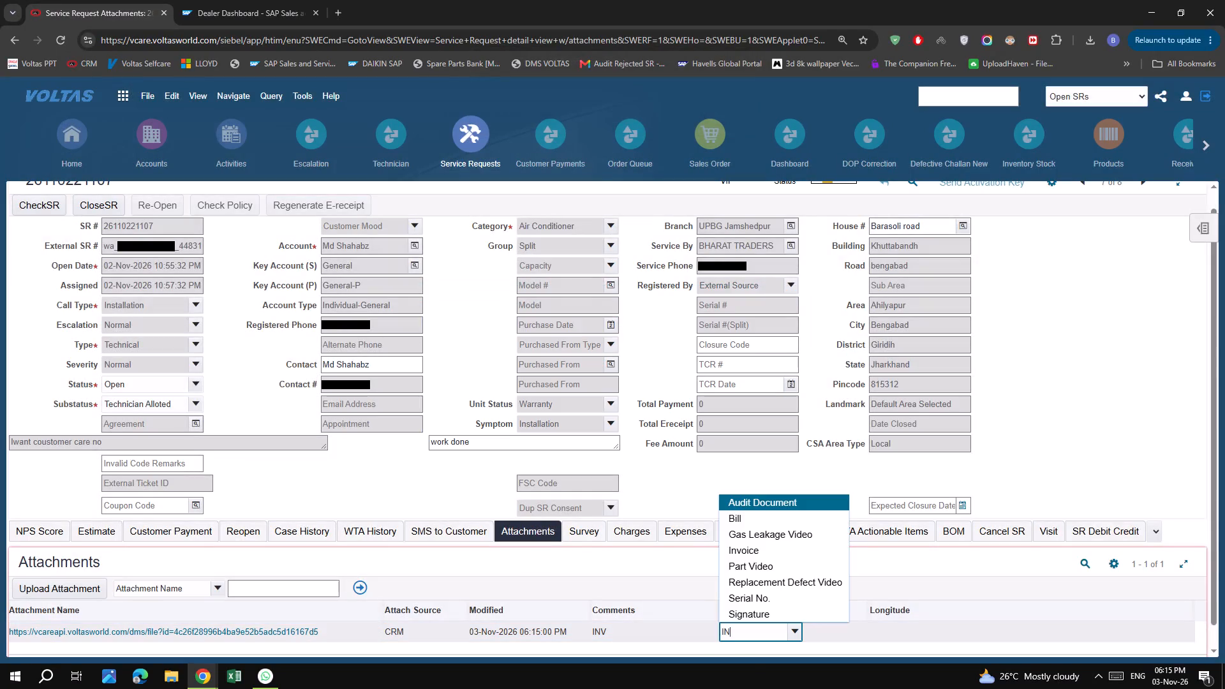
left_click(752, 648)
left_click(354, 588)
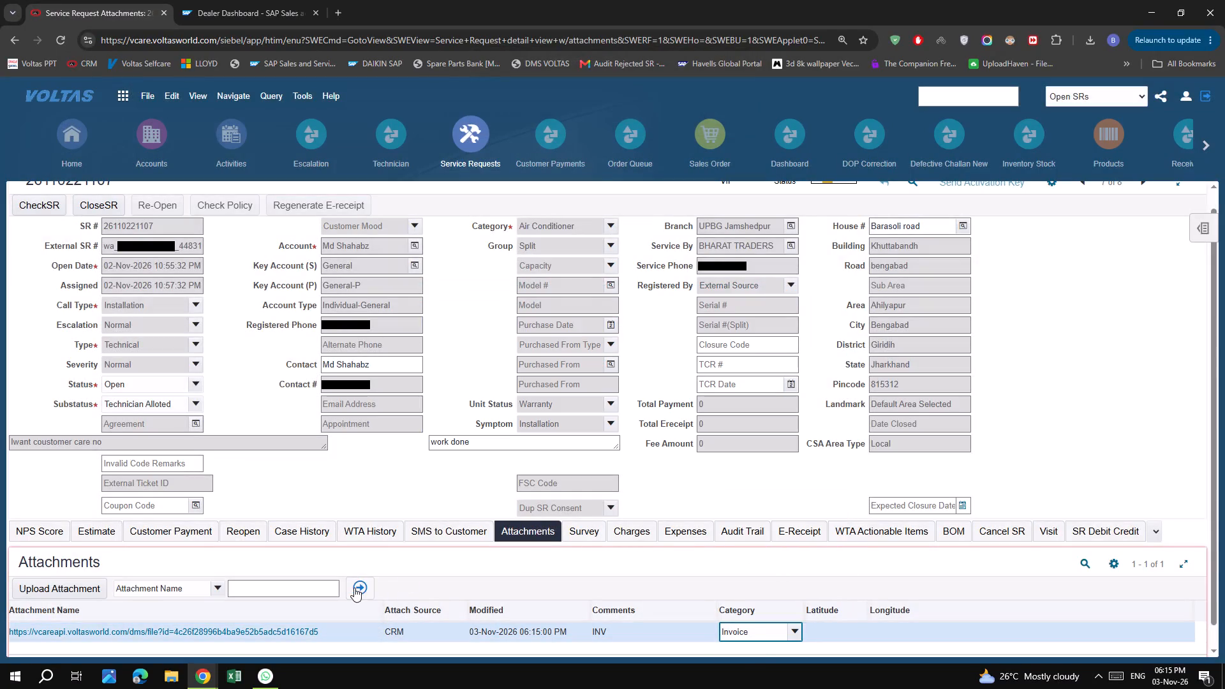
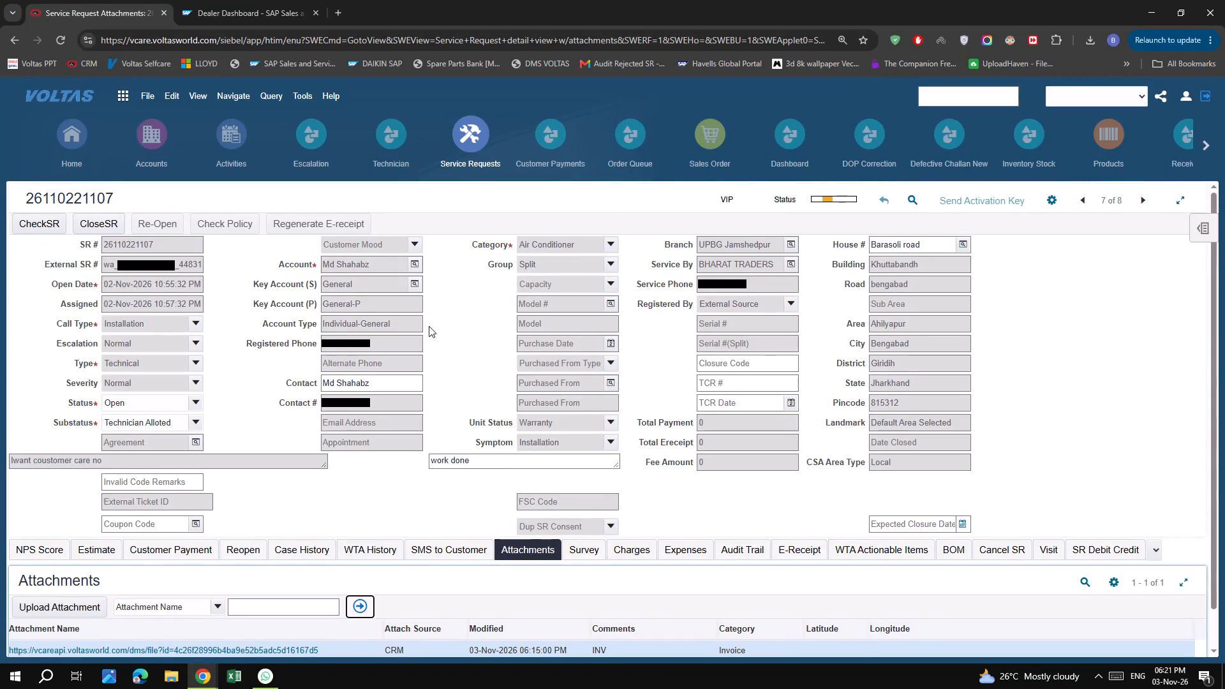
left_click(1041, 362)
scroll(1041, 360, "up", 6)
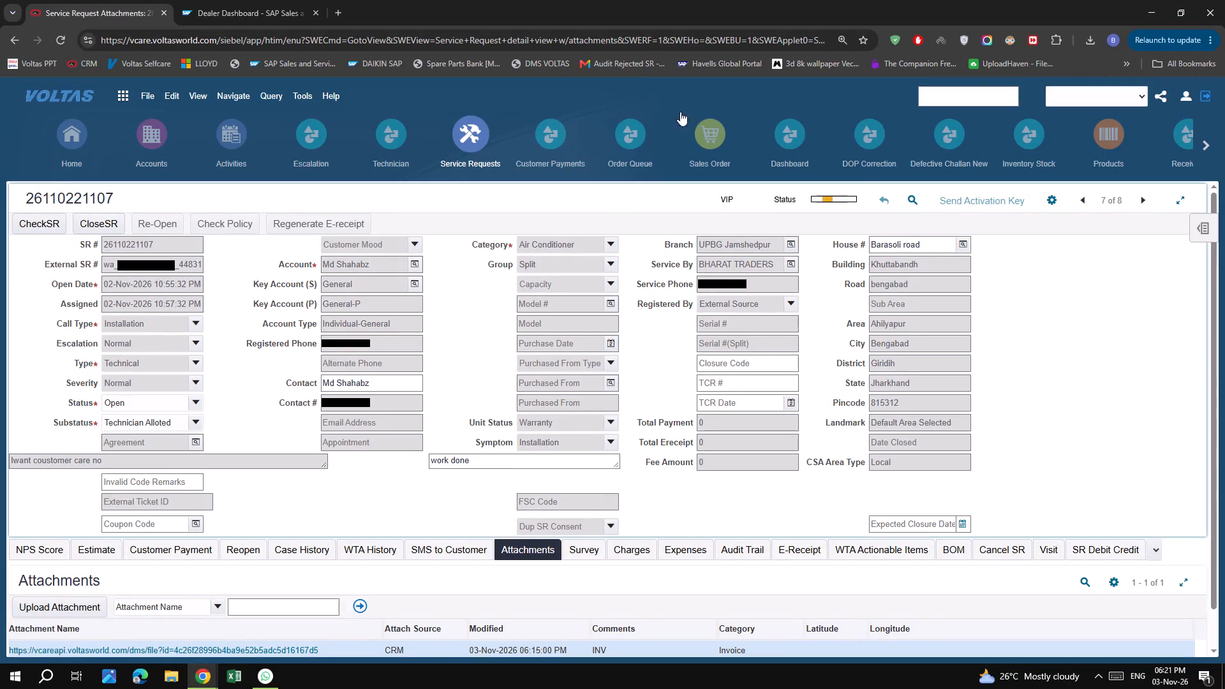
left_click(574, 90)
scroll(580, 475, "down", 8)
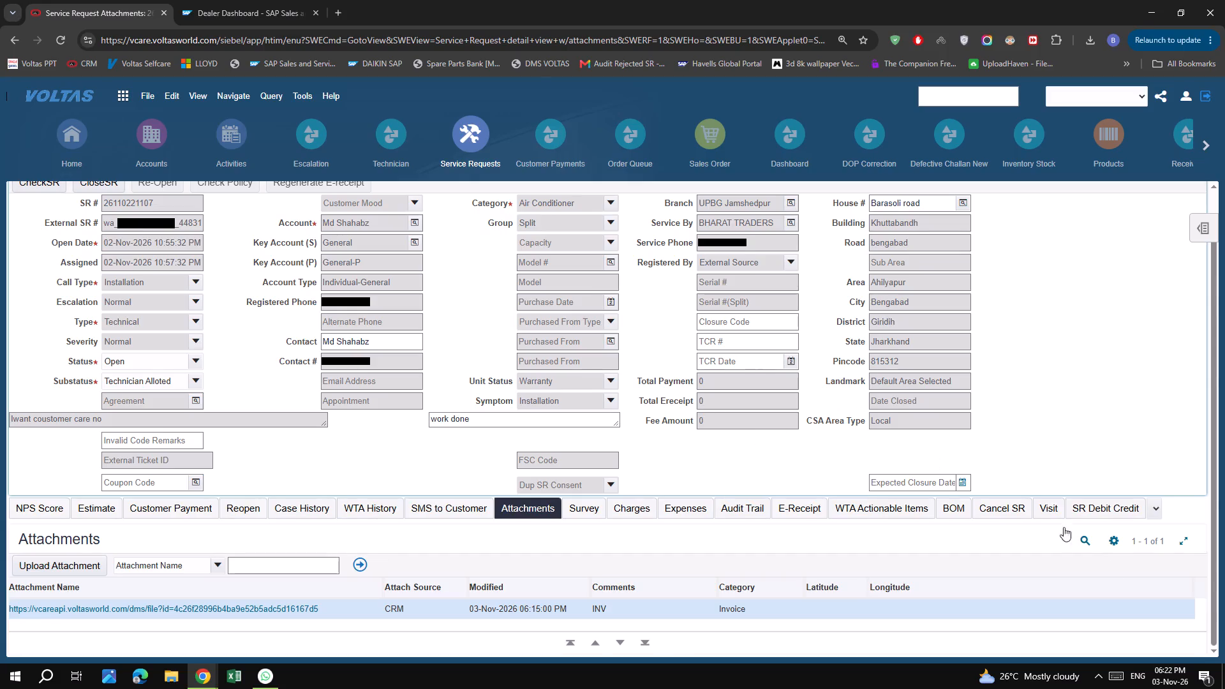
left_click(616, 610)
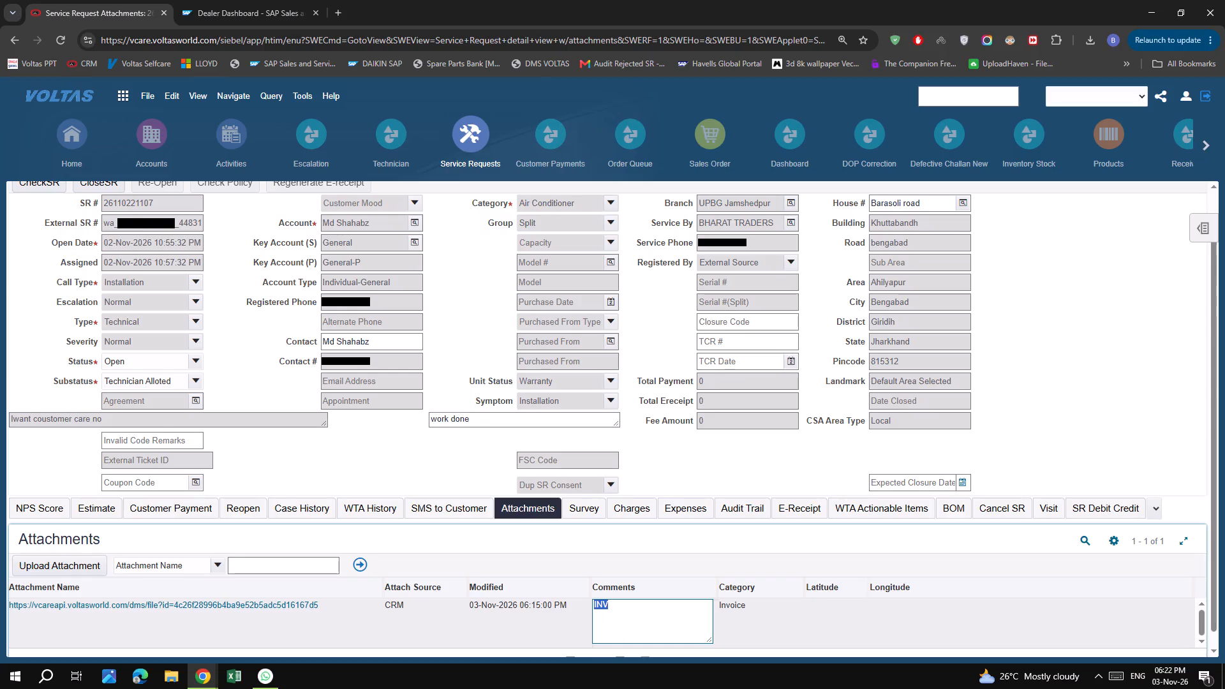
key("Left")
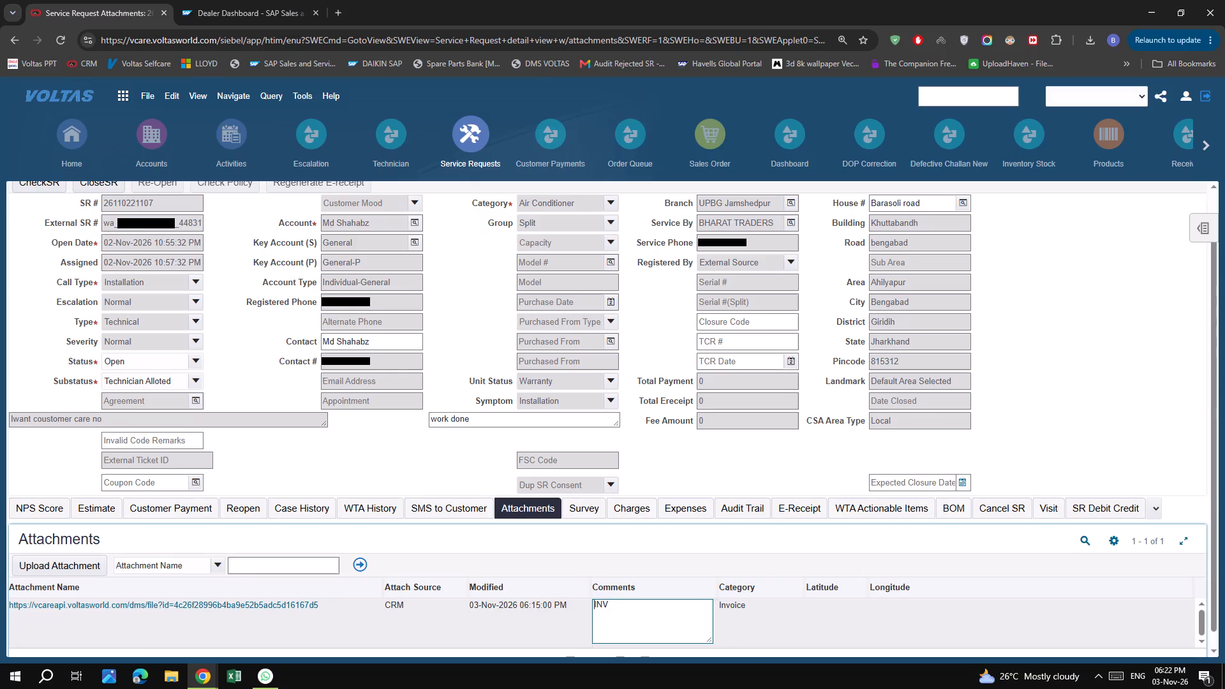
type("TH")
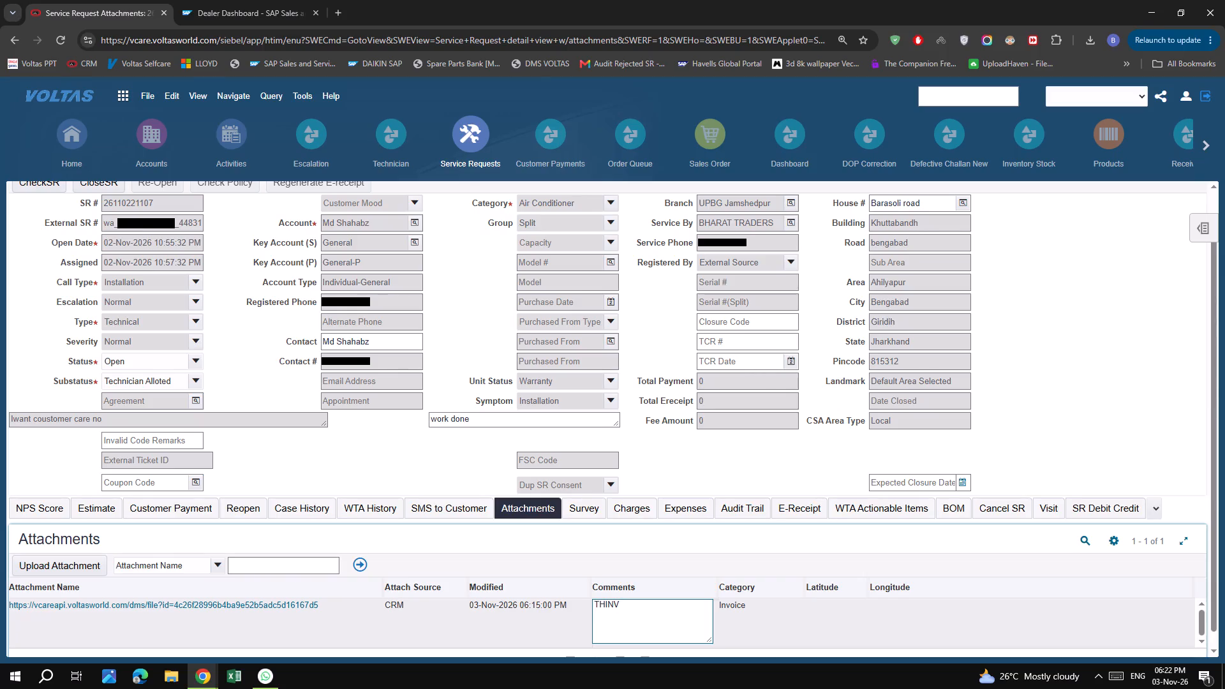
key("BackSpace")
key("BackSpace")
key("BackSpace")
type("WRONG")
key("space")
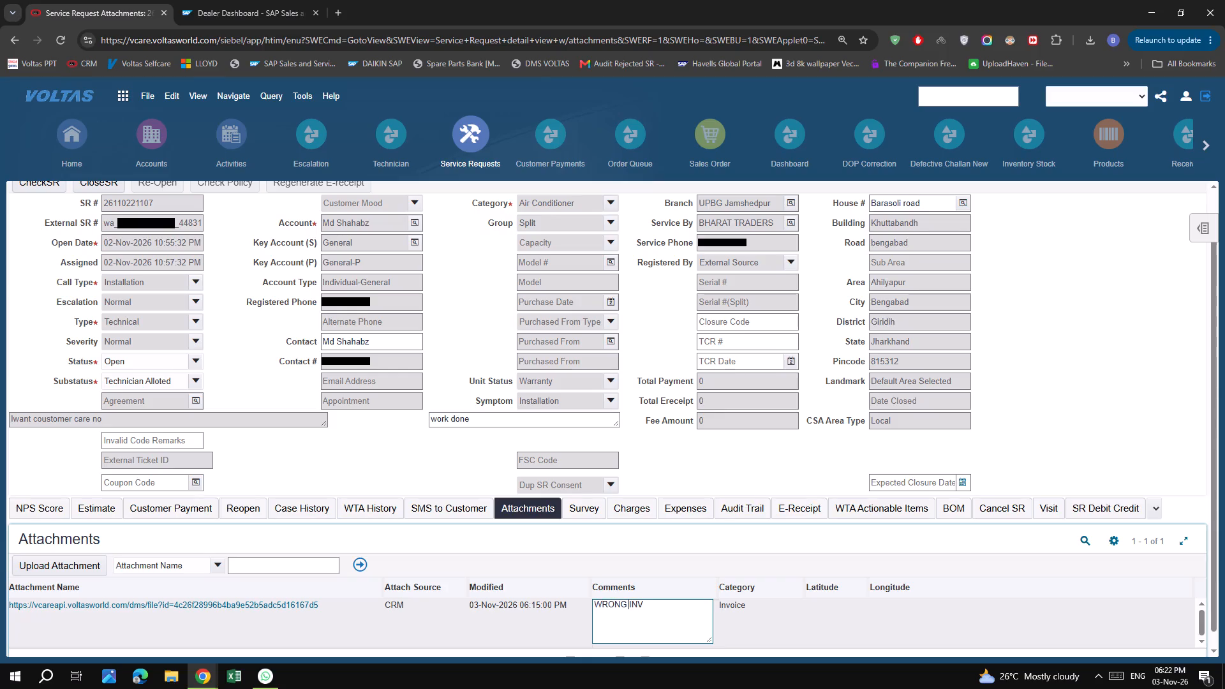
key("BackSpace")
key("BackSpace")
key("BackSpace")
key("BackSpace")
key("BackSpace")
key("BackSpace")
type("wrong")
key("space")
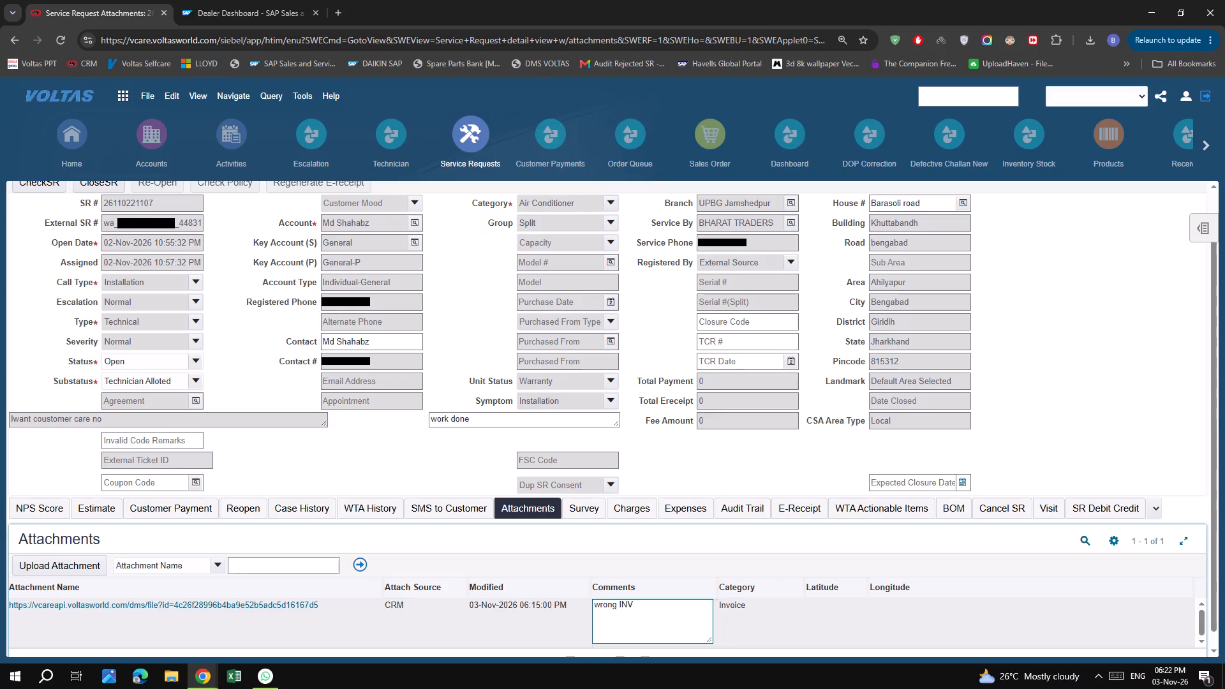
key("Right")
key("Right")
key("Right")
key("Right")
key("BackSpace")
key("BackSpace")
key("BackSpace")
type("invoice")
Reword the attachment's comment to "not invoice" and save the record.
key("Left")
key("Left")
key("Left")
key("Left")
key("Left")
key("Left")
key("Left")
key("Left")
key("BackSpace")
key("BackSpace")
key("BackSpace")
key("BackSpace")
key("BackSpace")
key("BackSpace")
key("BackSpace")
key("BackSpace")
key("BackSpace")
key("BackSpace")
key("BackSpace")
key("BackSpace")
key("BackSpace")
key("BackSpace")
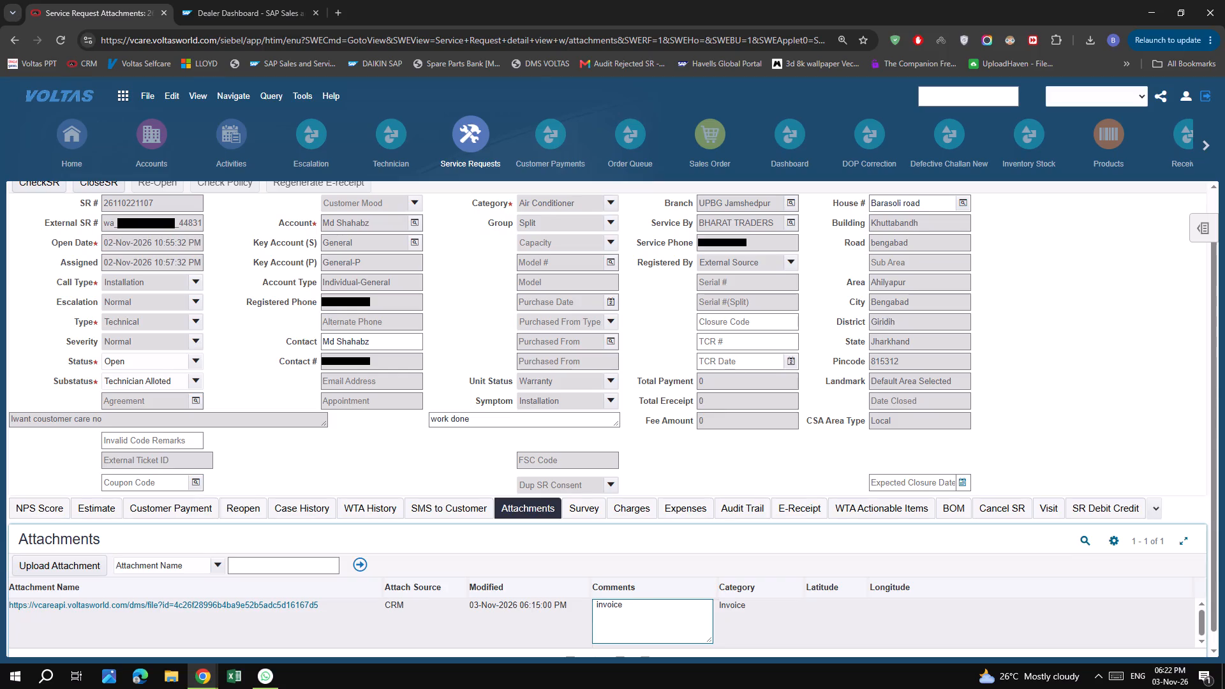
type("not")
key("ctrl+s")
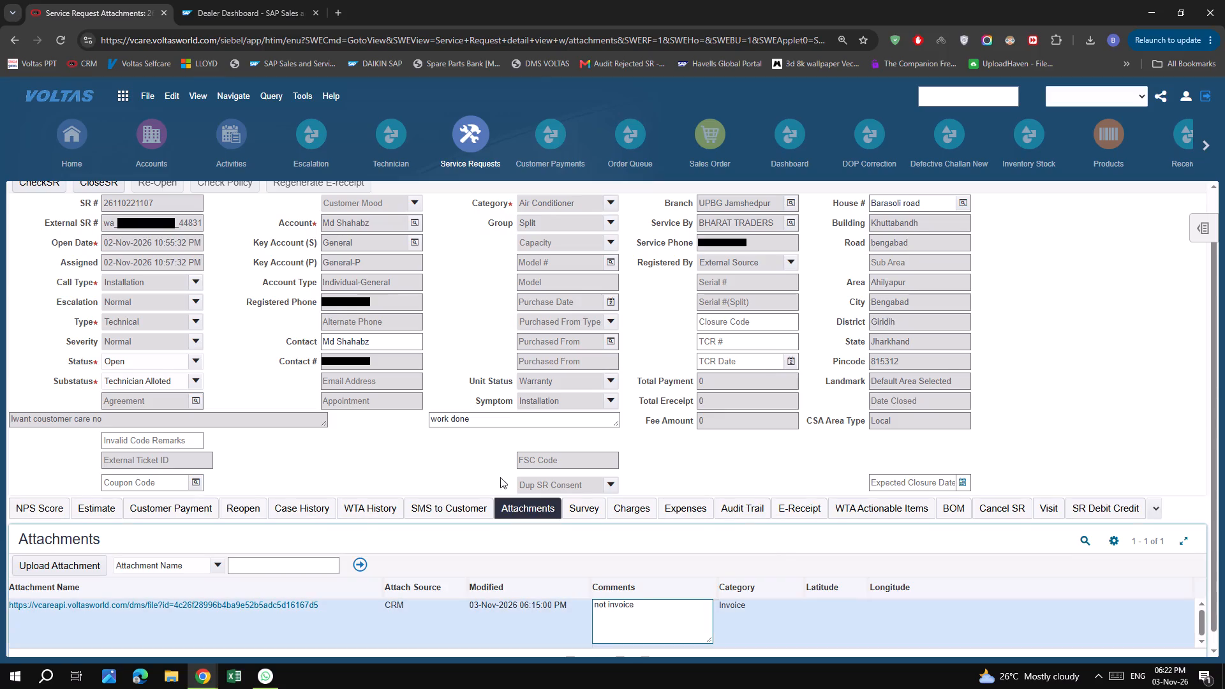
Expand the attachment's comment to read "This is not a invoice" and save the record.
left_click(604, 605)
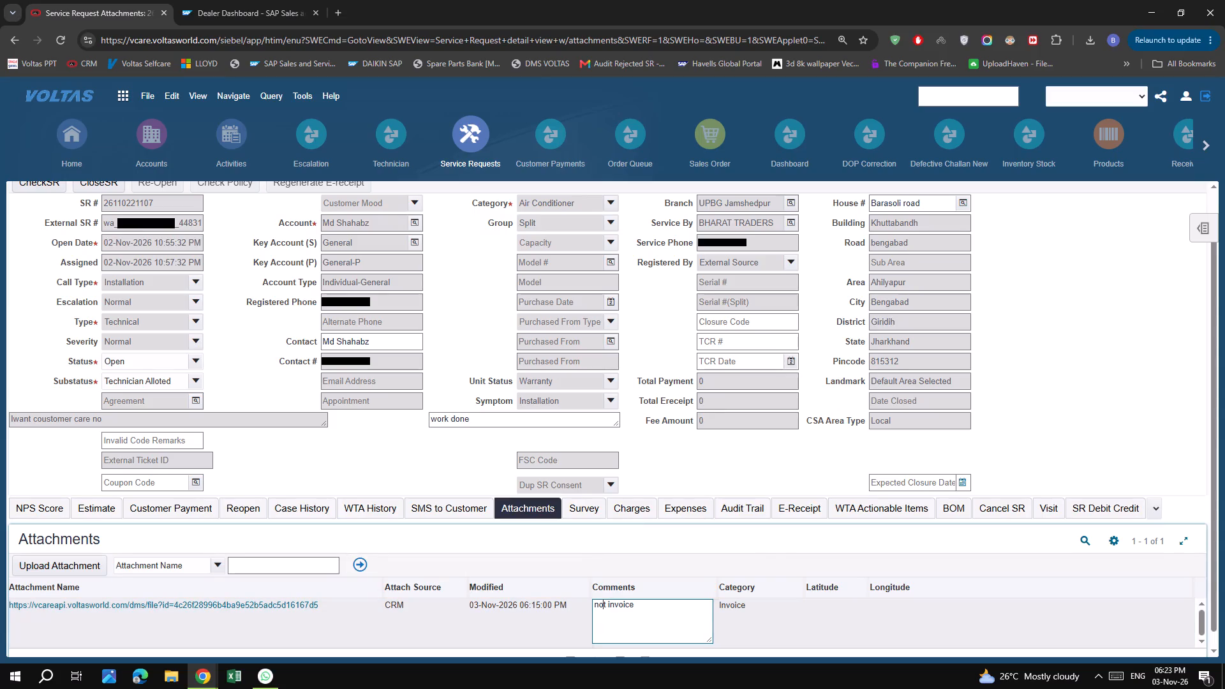
key("Right")
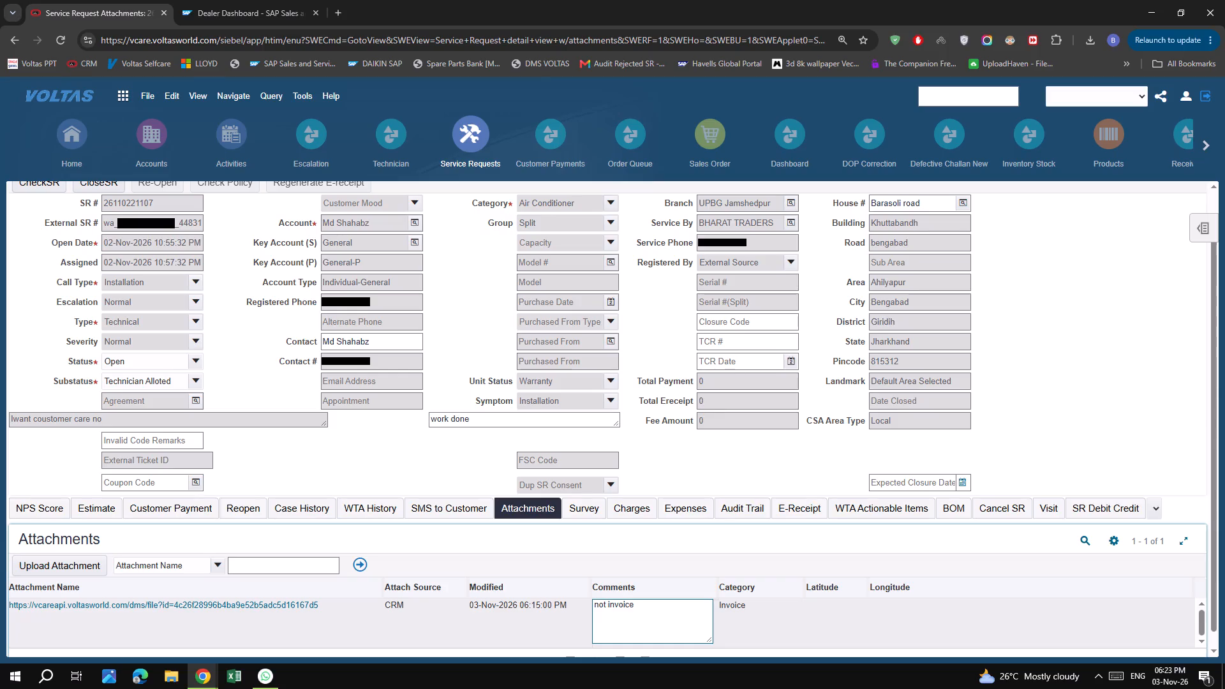
key("space")
type("a")
key("Left")
key("Left")
key("Left")
key("Left")
key("Left")
key("Left")
key("Left")
key("Left")
key("Left")
key("Left")
key("Left")
key("y")
key("BackSpace")
key("BackSpace")
key("BackSpace")
key("j")
key("BackSpace")
type("his is")
key("space")
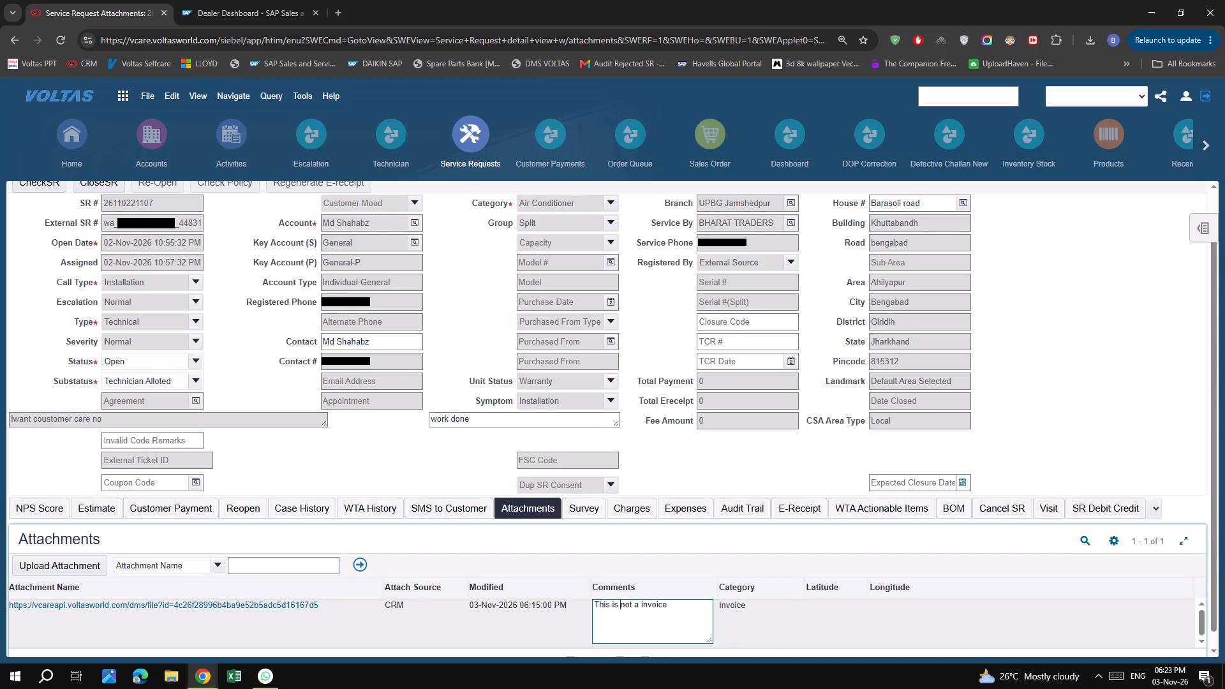
key("ctrl+s")
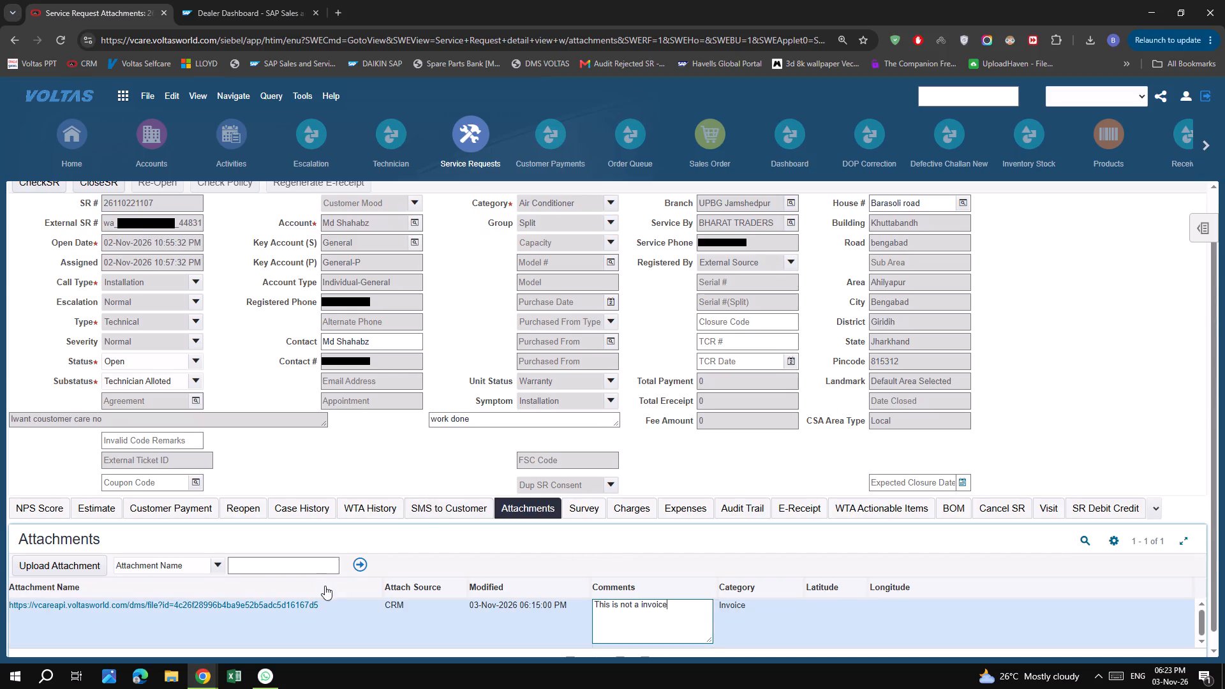
left_click(357, 563)
Open the attached file from its link and examine the Great Eastern order receipt.
left_click(304, 605)
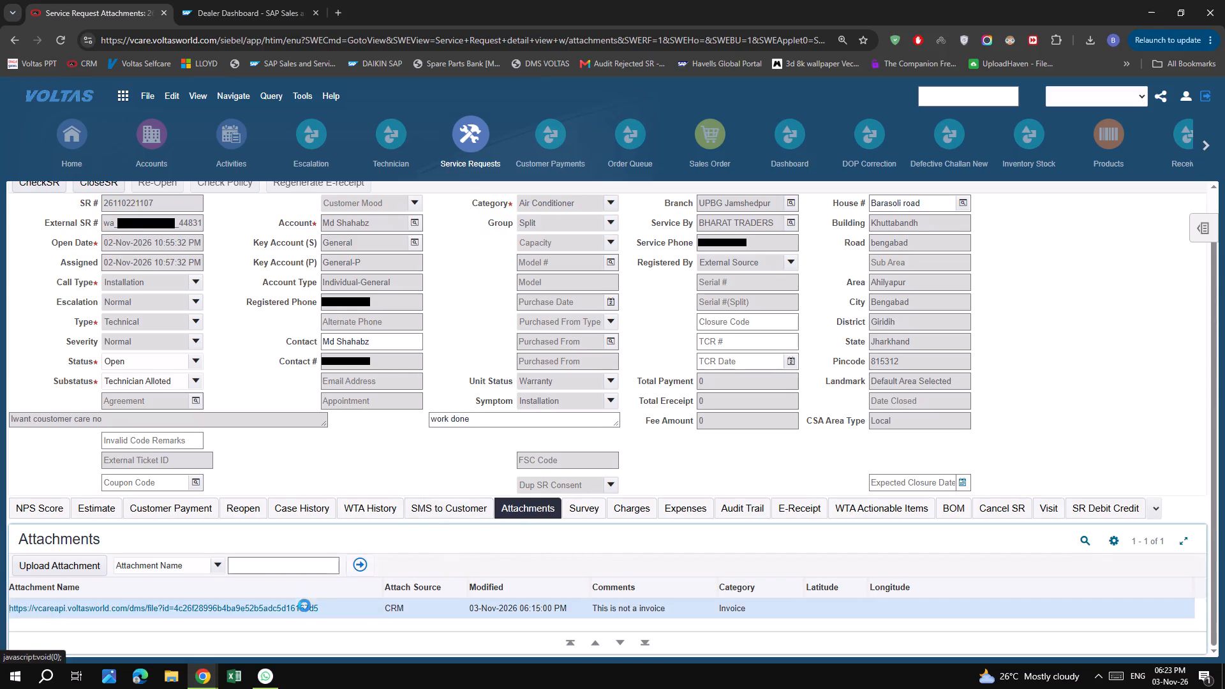
left_click(588, 350)
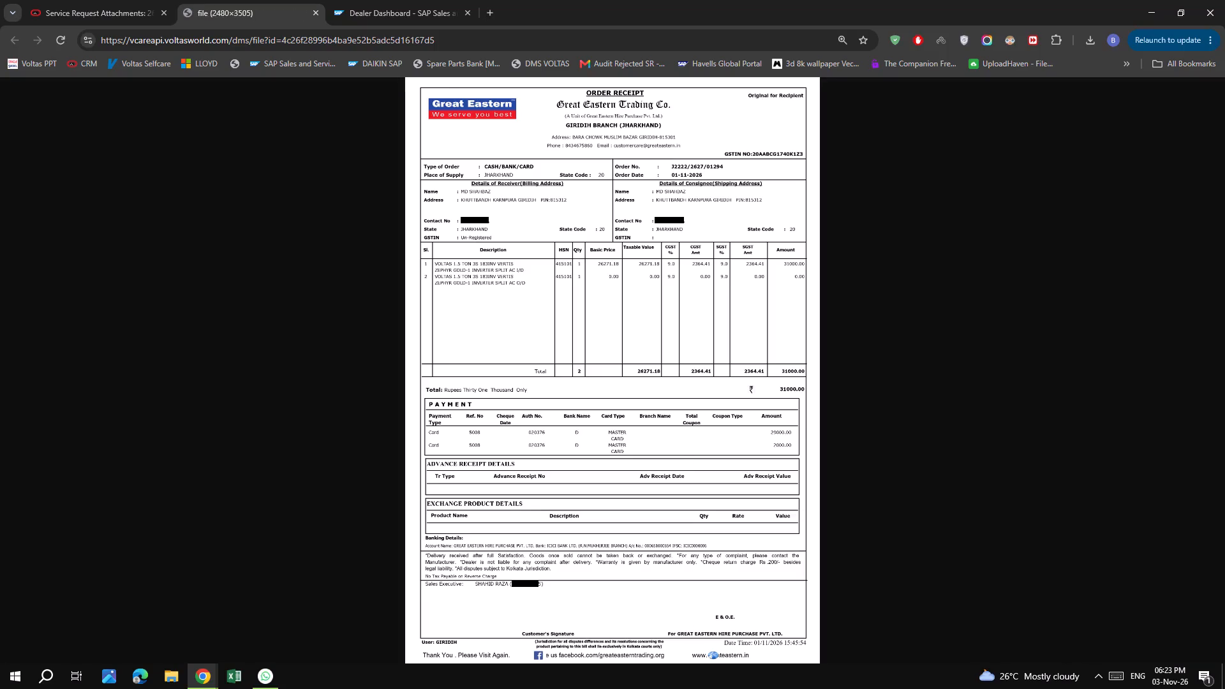
scroll(588, 350, "up", 11)
left_click(588, 350)
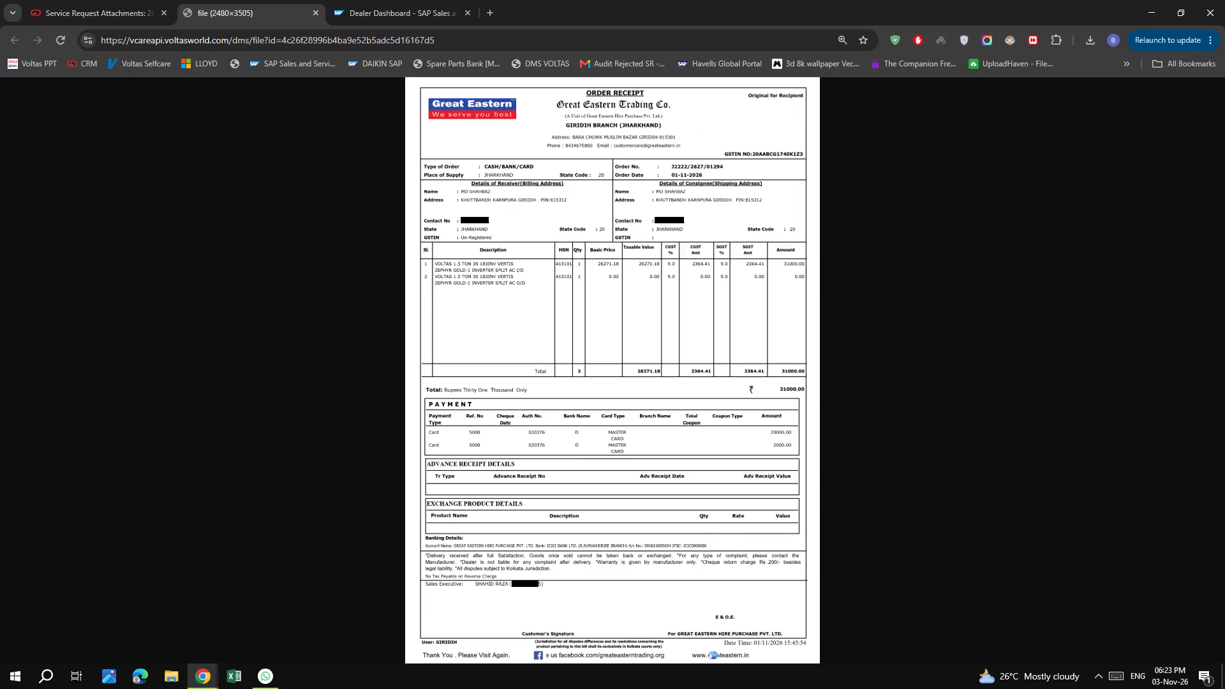
left_click(588, 350)
left_click(588, 350)
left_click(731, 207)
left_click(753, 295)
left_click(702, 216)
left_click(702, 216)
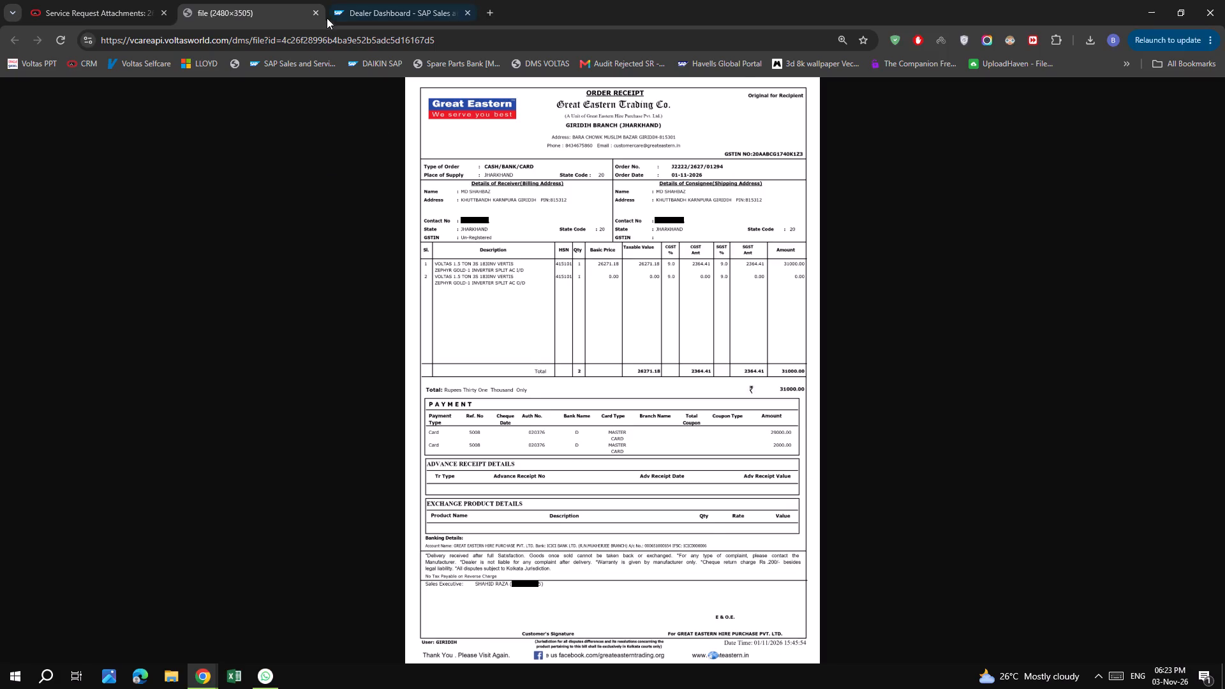
Close the opened order receipt file and return to the service request's attachments.
left_click(318, 15)
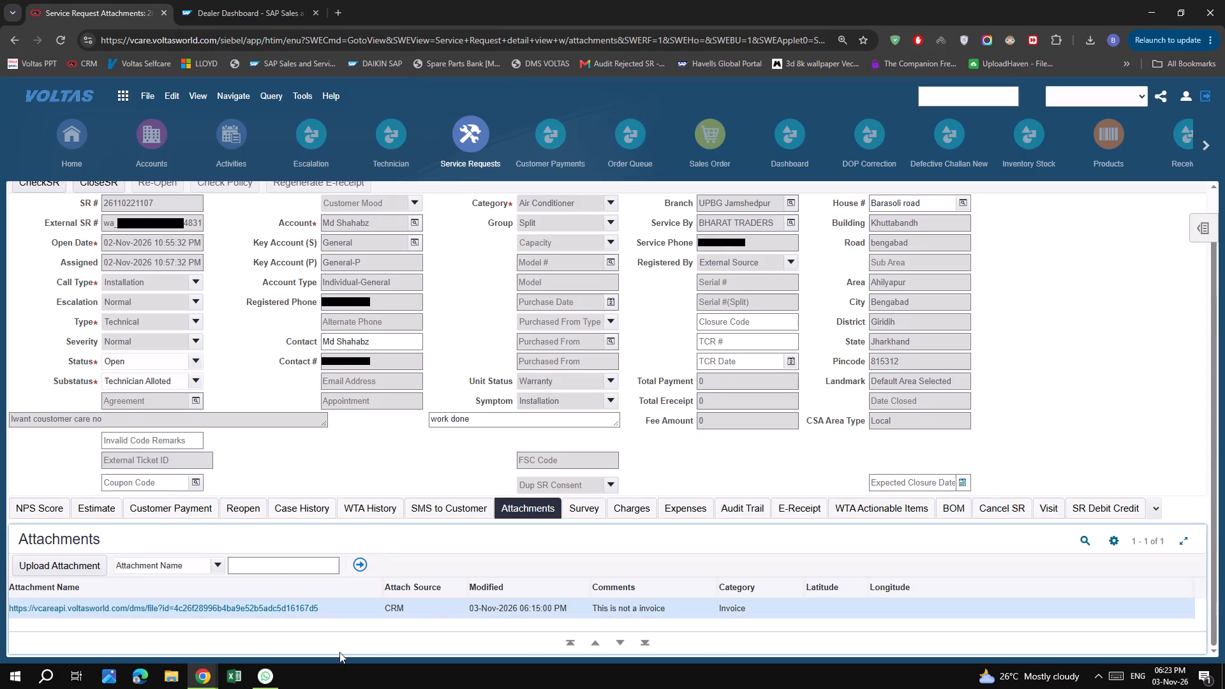
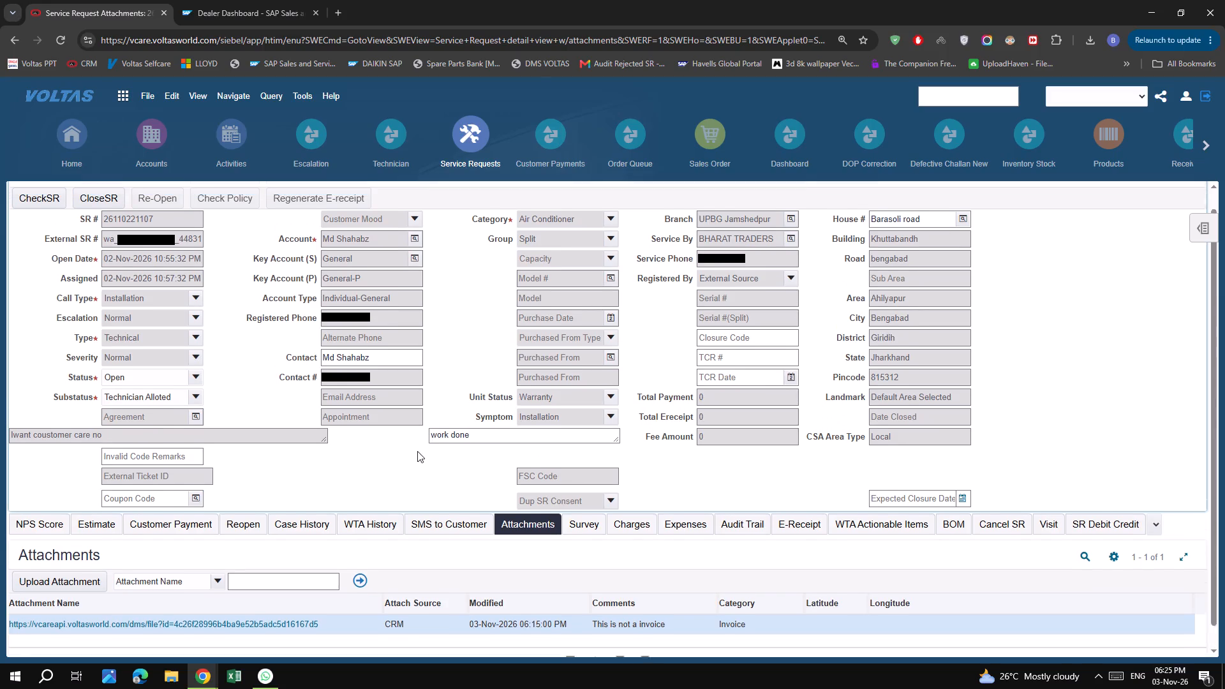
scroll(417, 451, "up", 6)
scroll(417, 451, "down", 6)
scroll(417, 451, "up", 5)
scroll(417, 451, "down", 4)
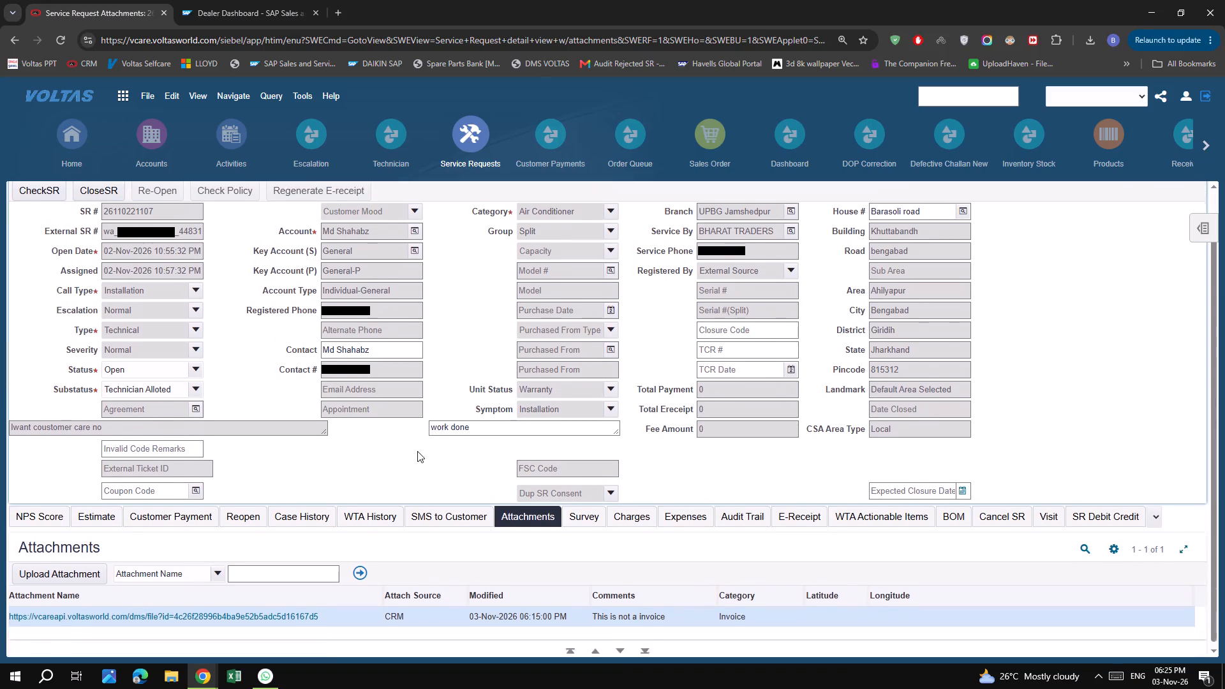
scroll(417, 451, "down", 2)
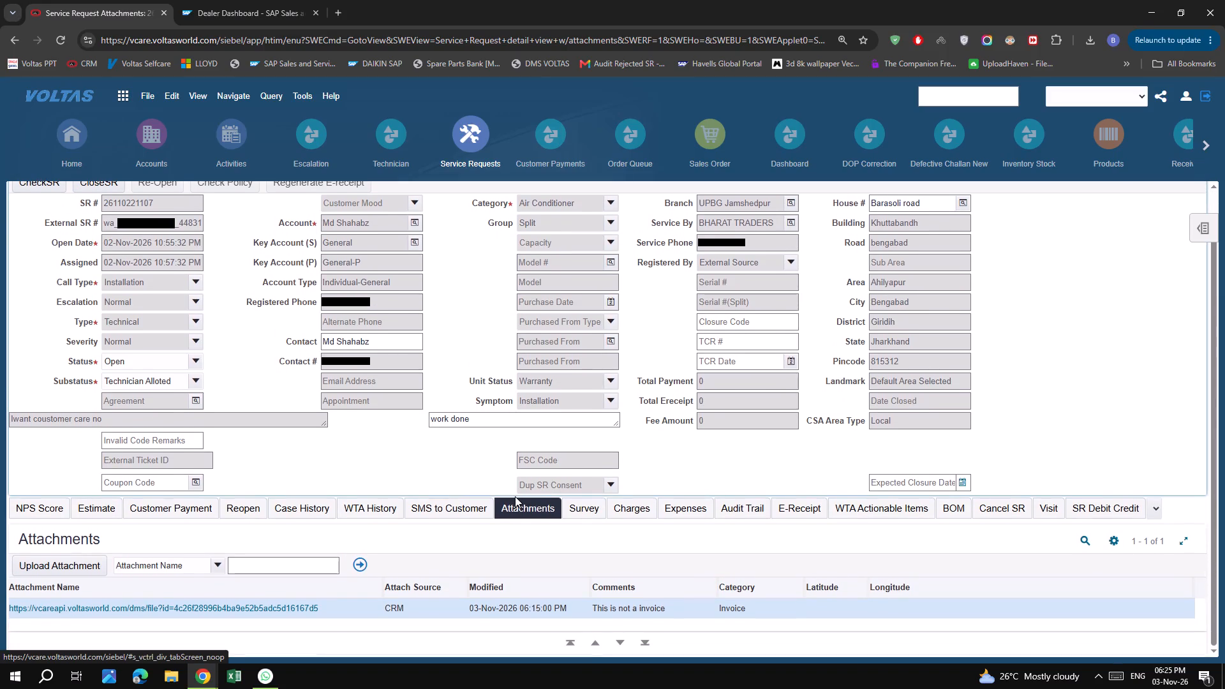
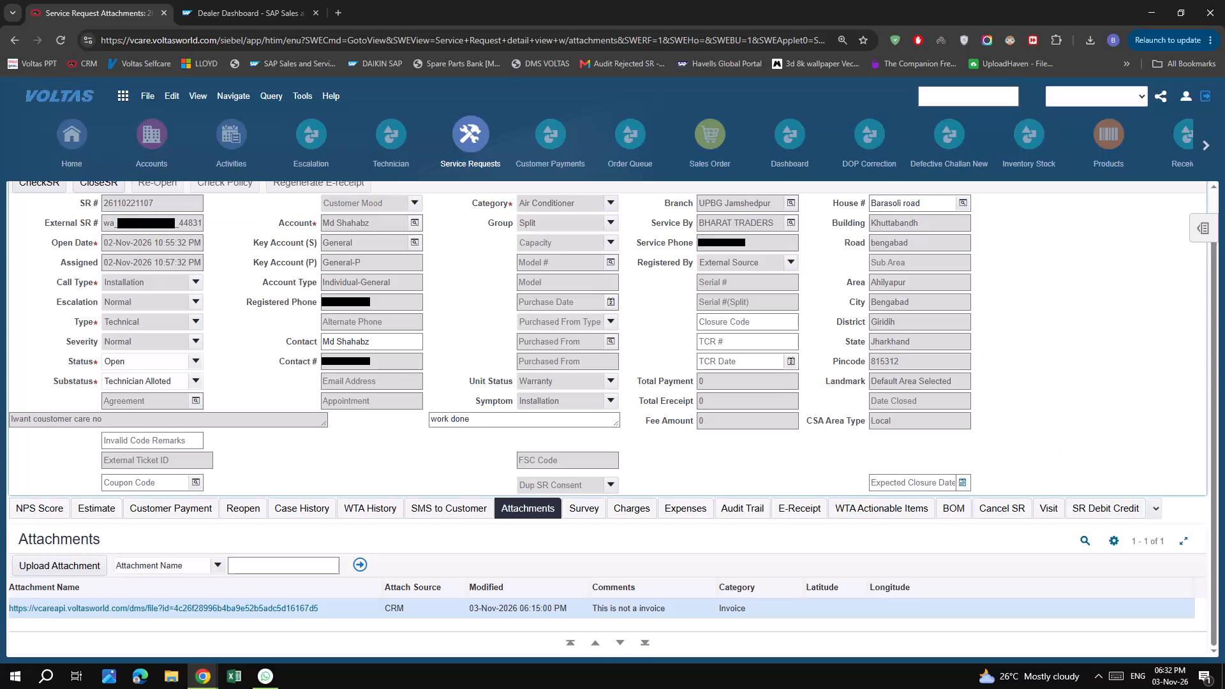
scroll(505, 422, "up", 6)
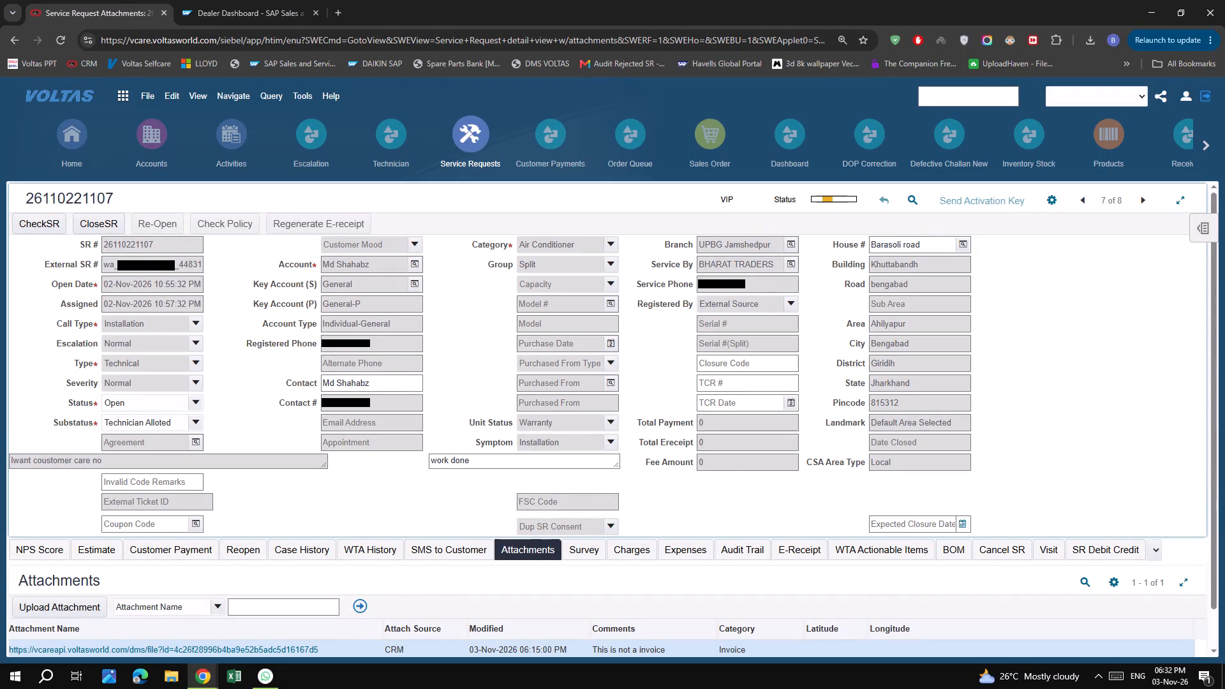
scroll(463, 398, "down", 6)
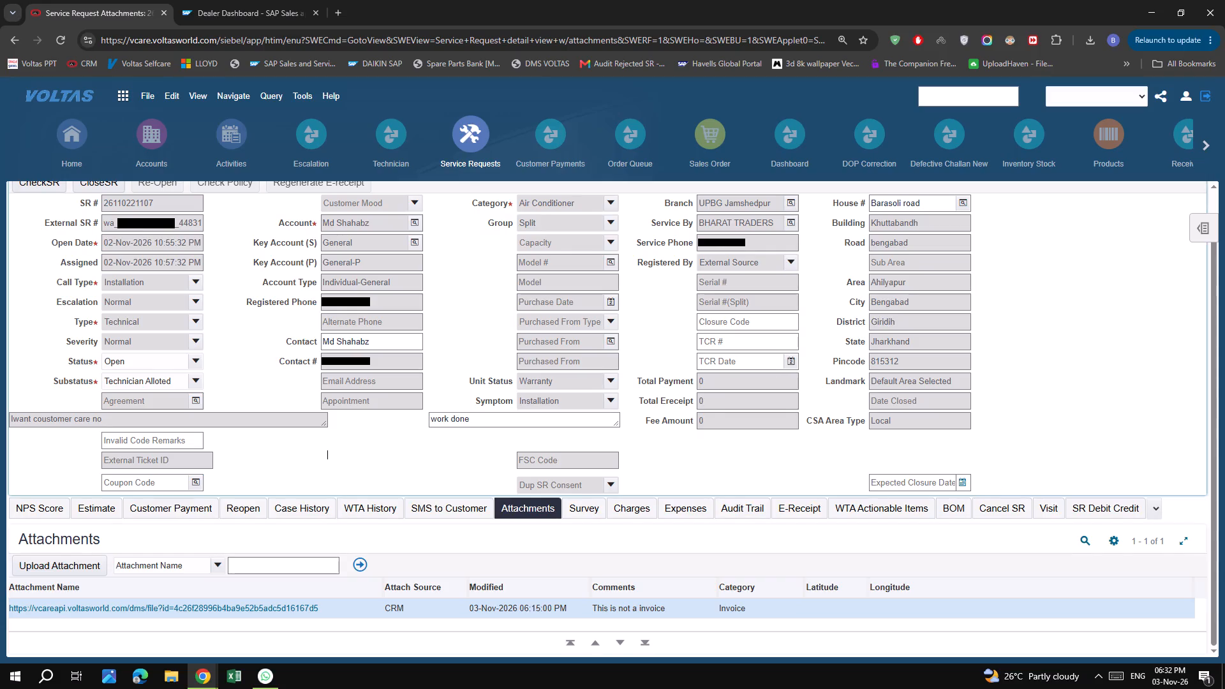
left_click_drag(919, 485, 1008, 485)
left_click(1053, 430)
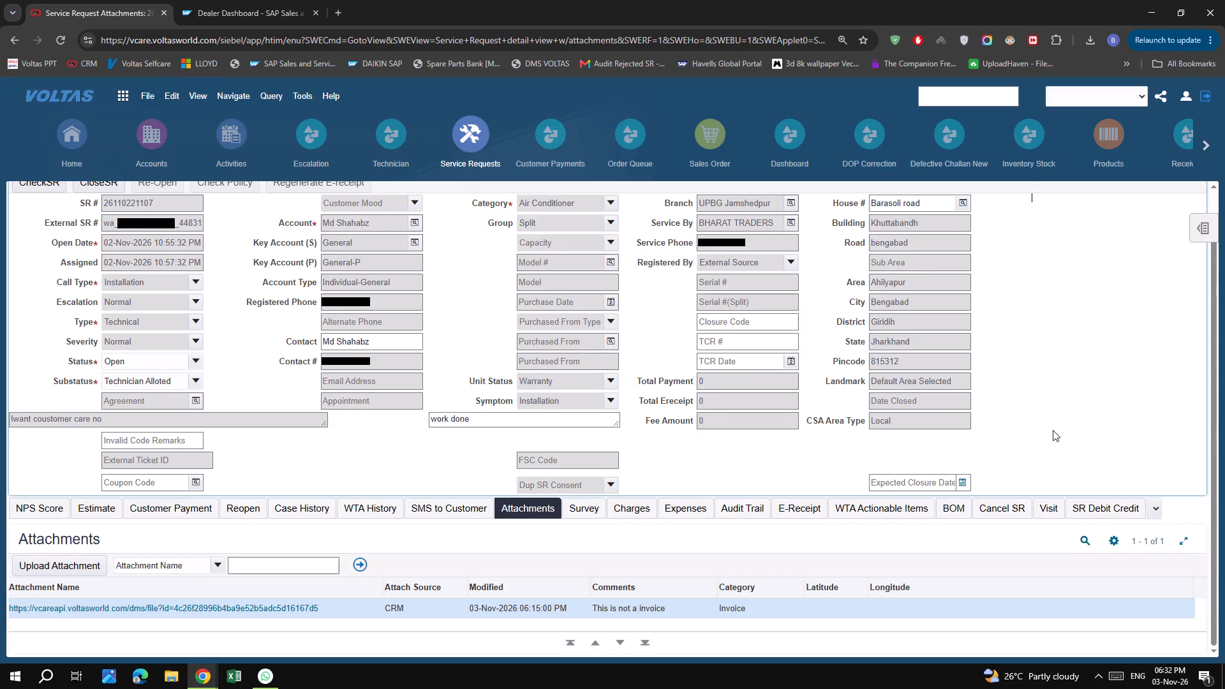
triple_click(910, 379)
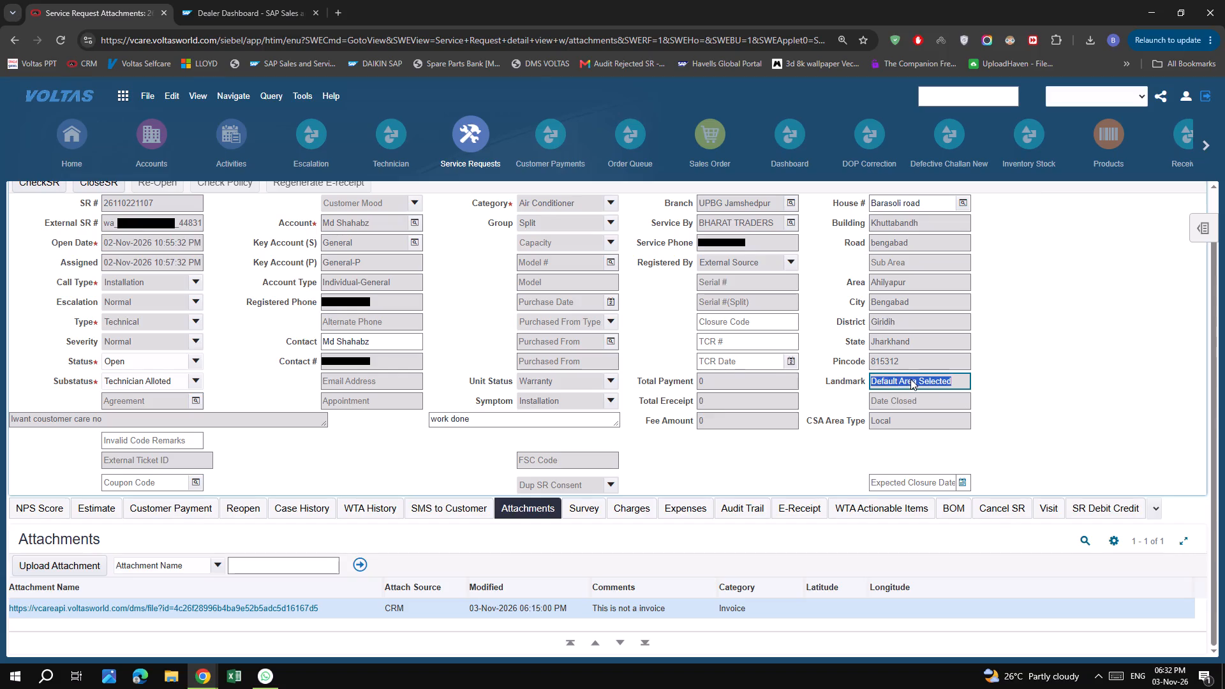
left_click(1071, 404)
left_click_drag(958, 385, 833, 392)
left_click(1044, 390)
left_click_drag(926, 396, 808, 403)
left_click(805, 439)
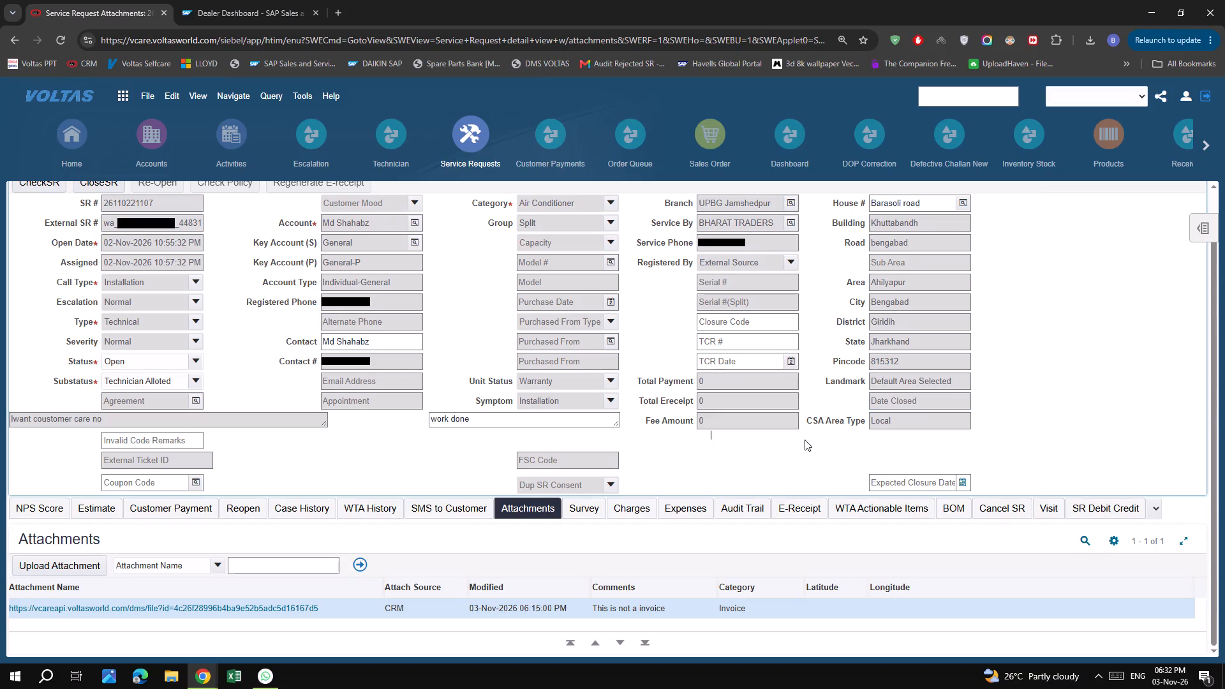
scroll(584, 283, "up", 6)
scroll(469, 307, "up", 5)
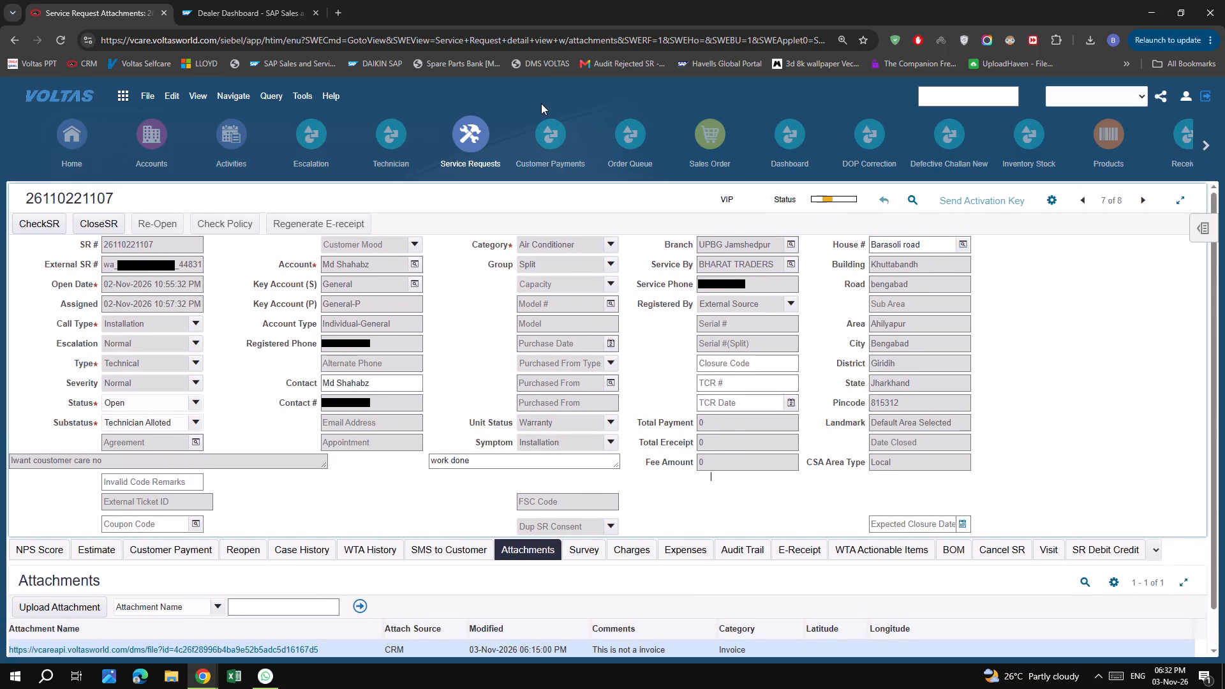
left_click(522, 91)
scroll(521, 442, "down", 6)
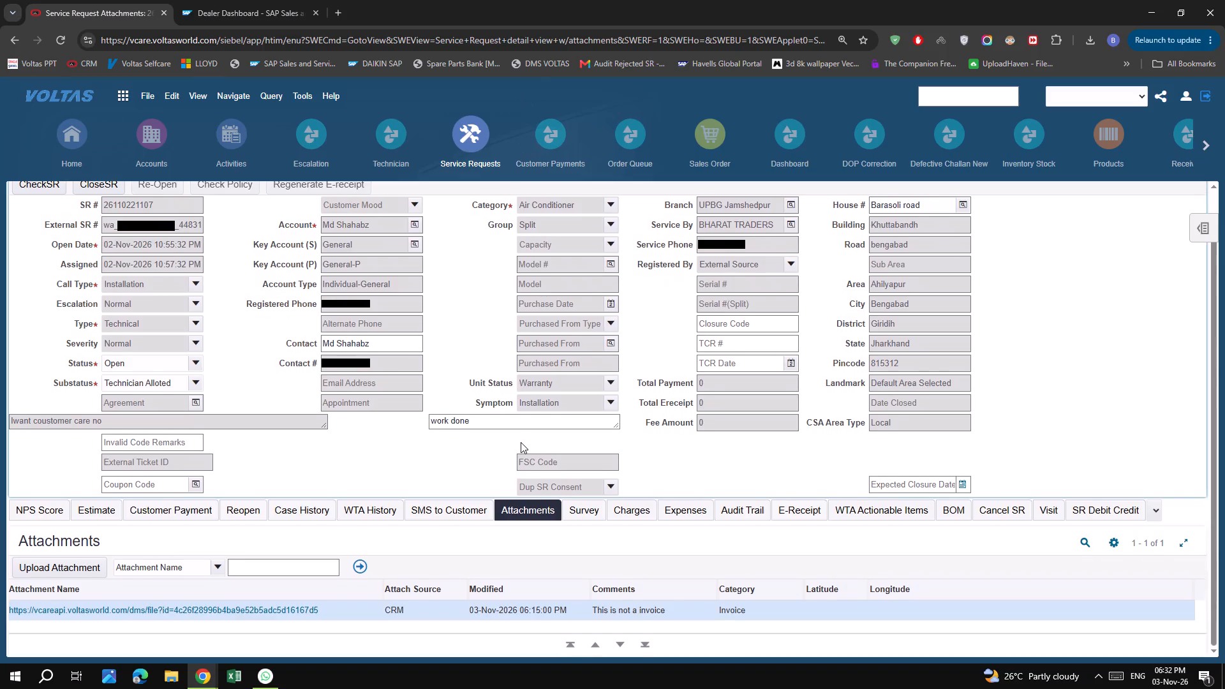
scroll(521, 442, "up", 5)
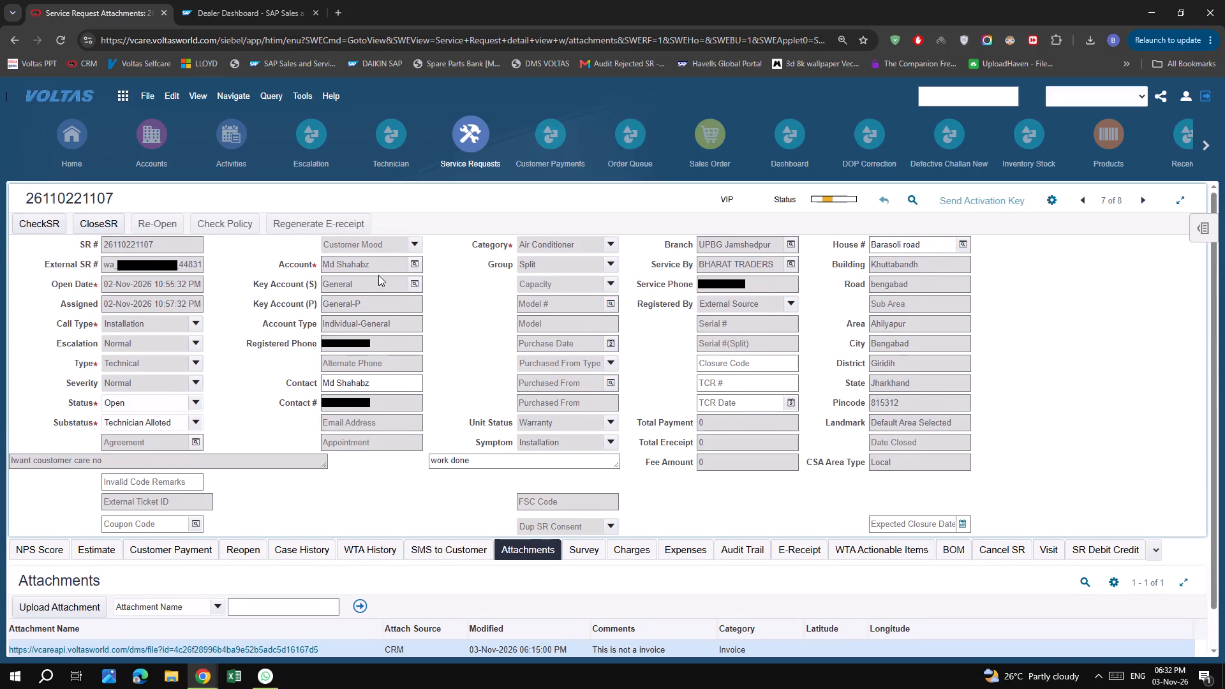
left_click_drag(383, 266, 295, 270)
left_click(487, 317)
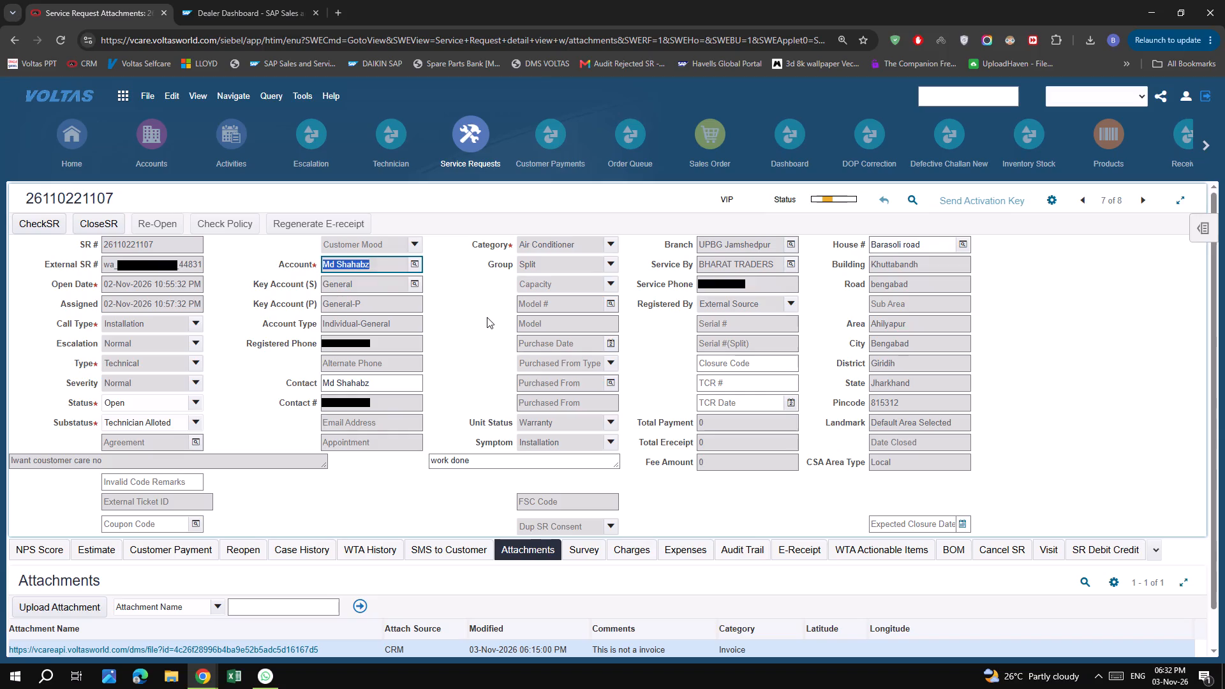
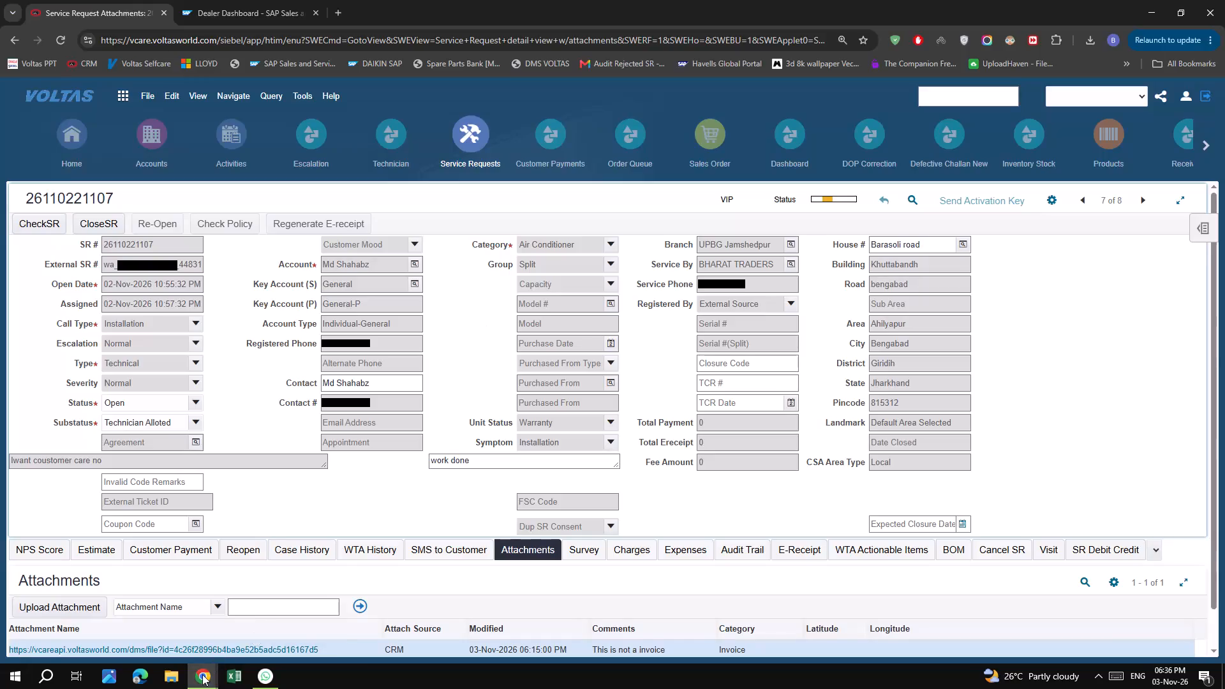
Switch to the iLovePDF window and bring up the PDF to JPG converter.
left_click(130, 607)
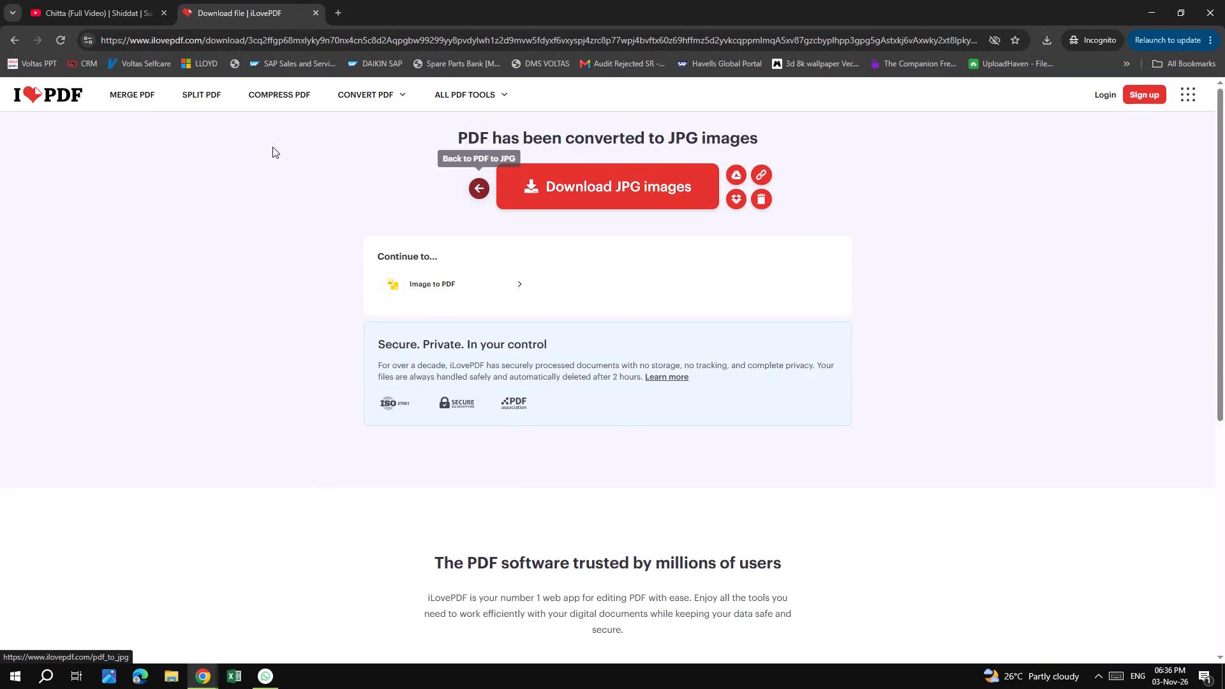
left_click(373, 96)
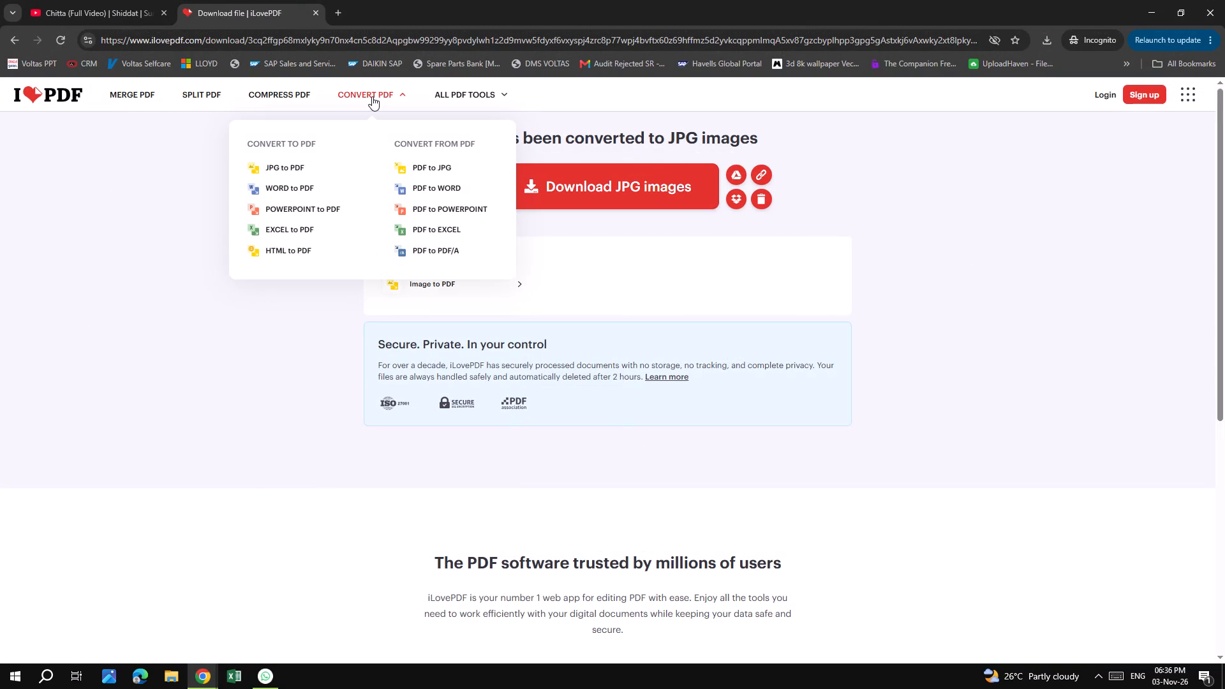
left_click(318, 173)
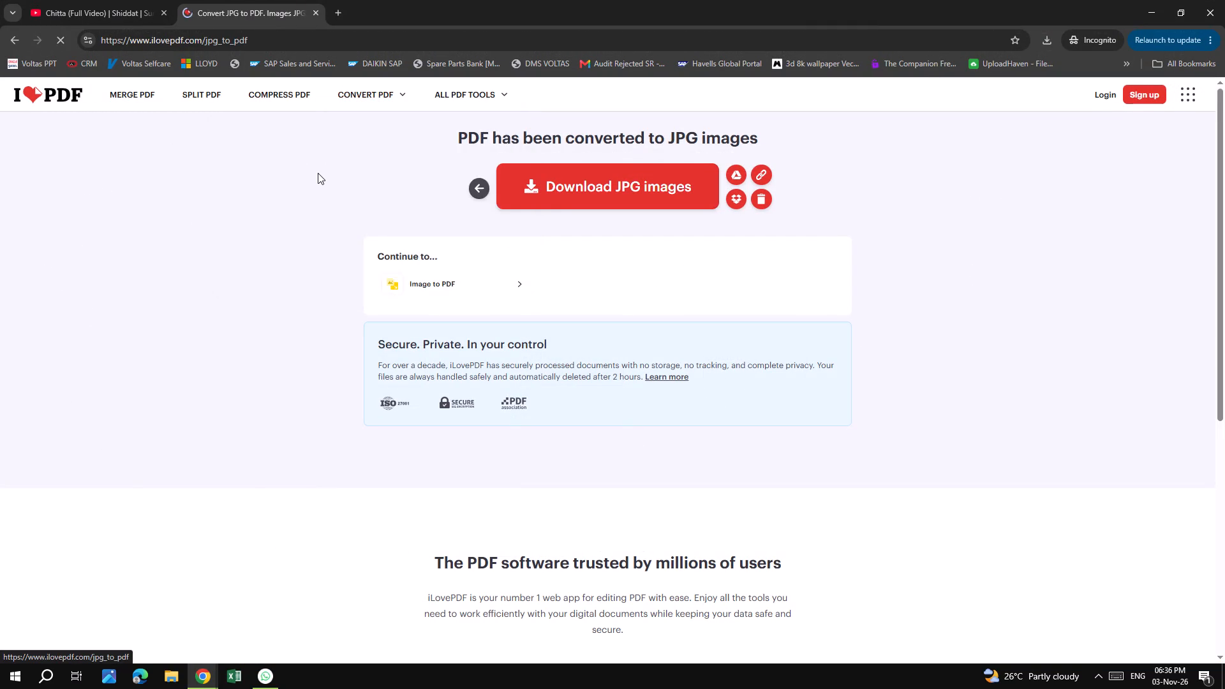
left_click(373, 99)
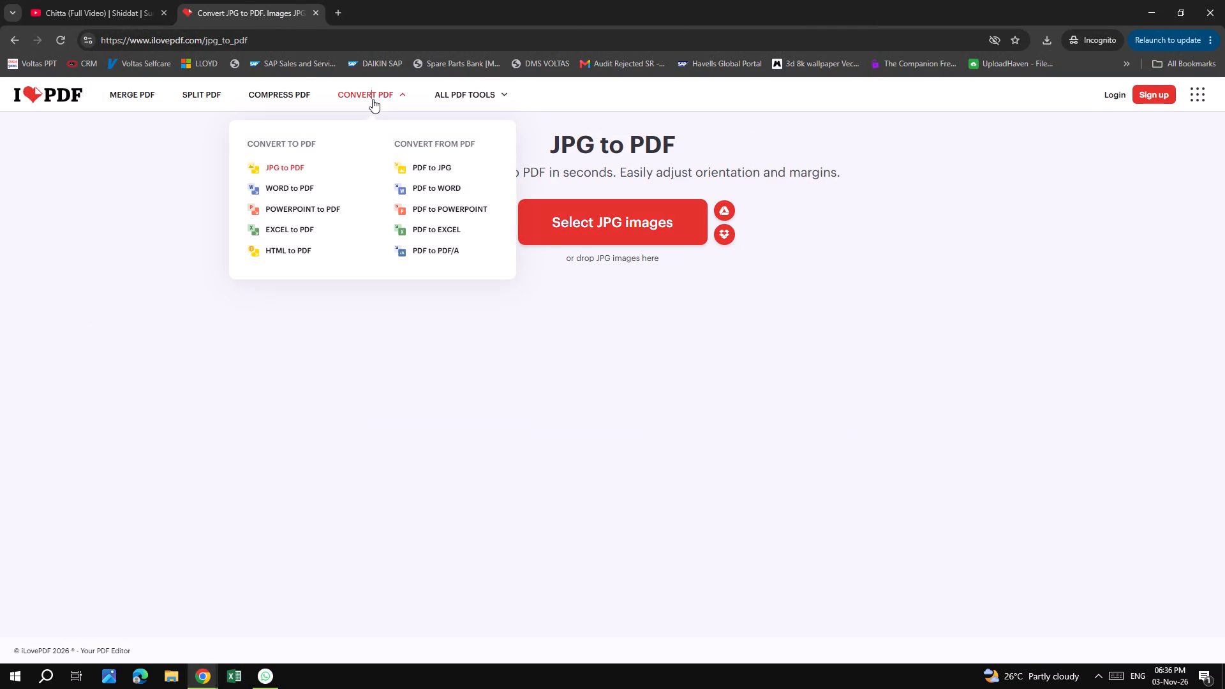
left_click(439, 166)
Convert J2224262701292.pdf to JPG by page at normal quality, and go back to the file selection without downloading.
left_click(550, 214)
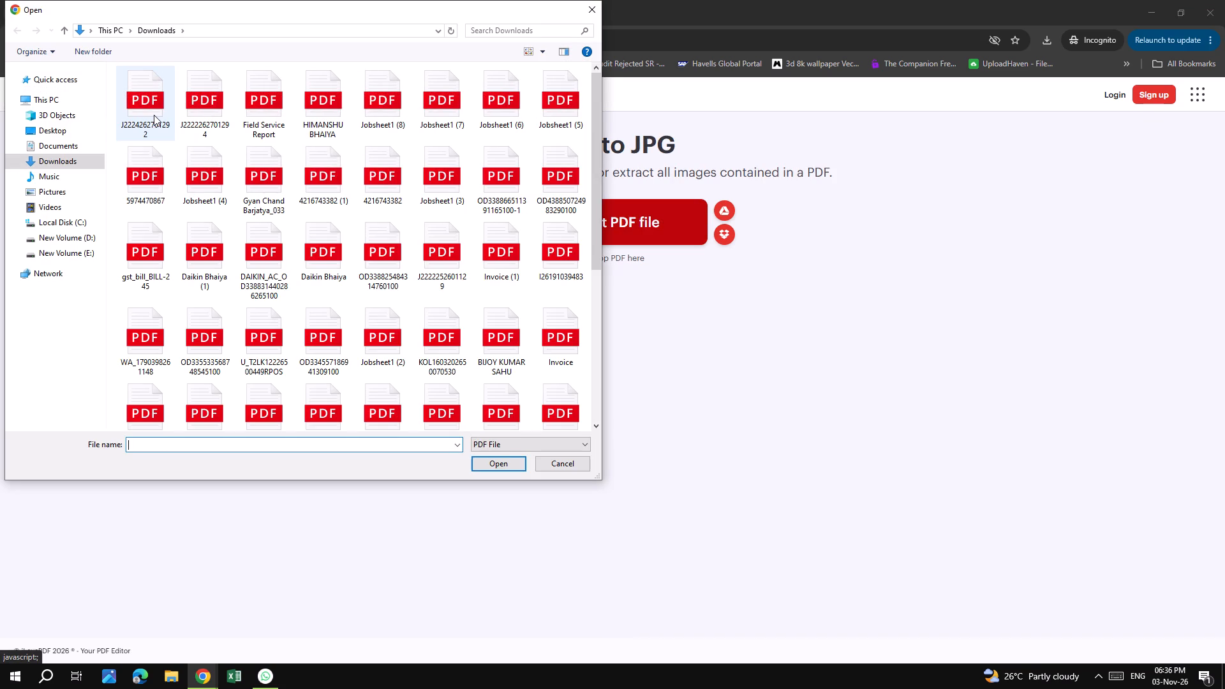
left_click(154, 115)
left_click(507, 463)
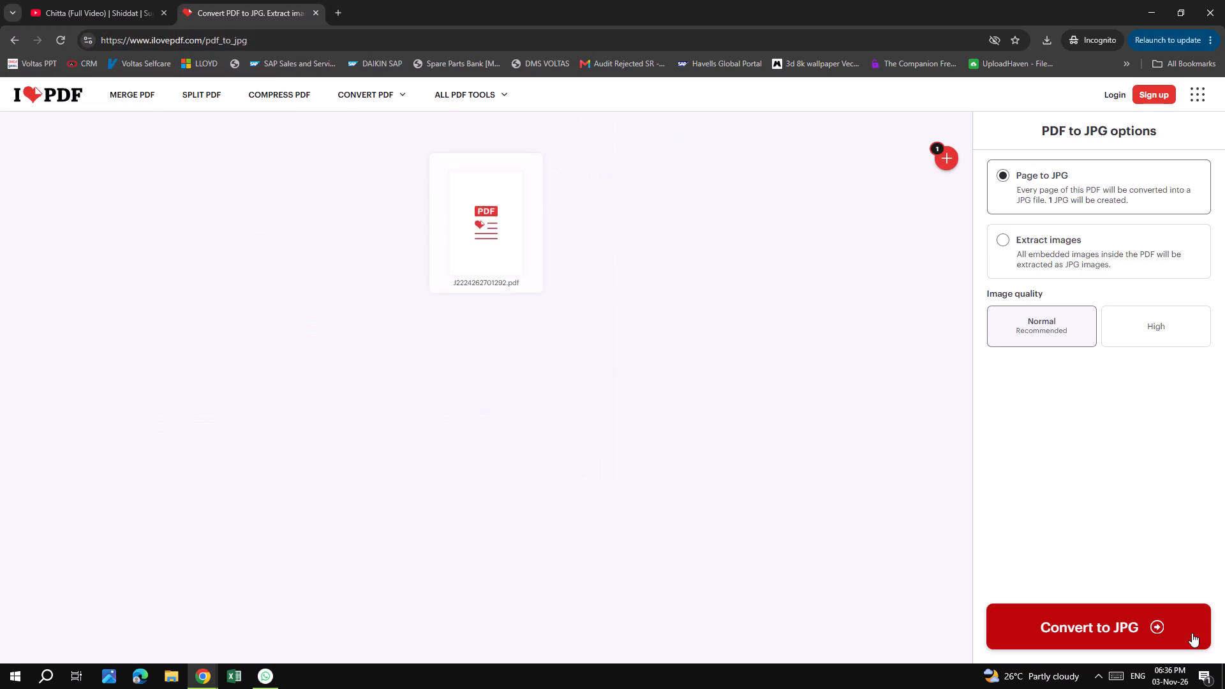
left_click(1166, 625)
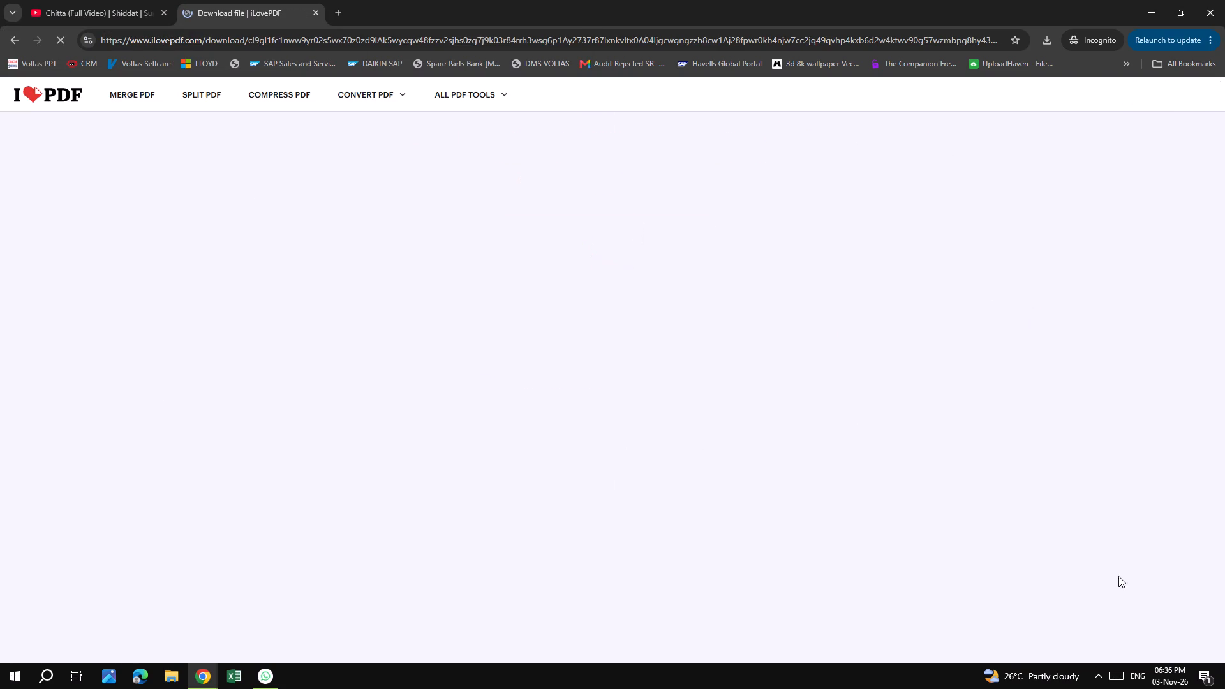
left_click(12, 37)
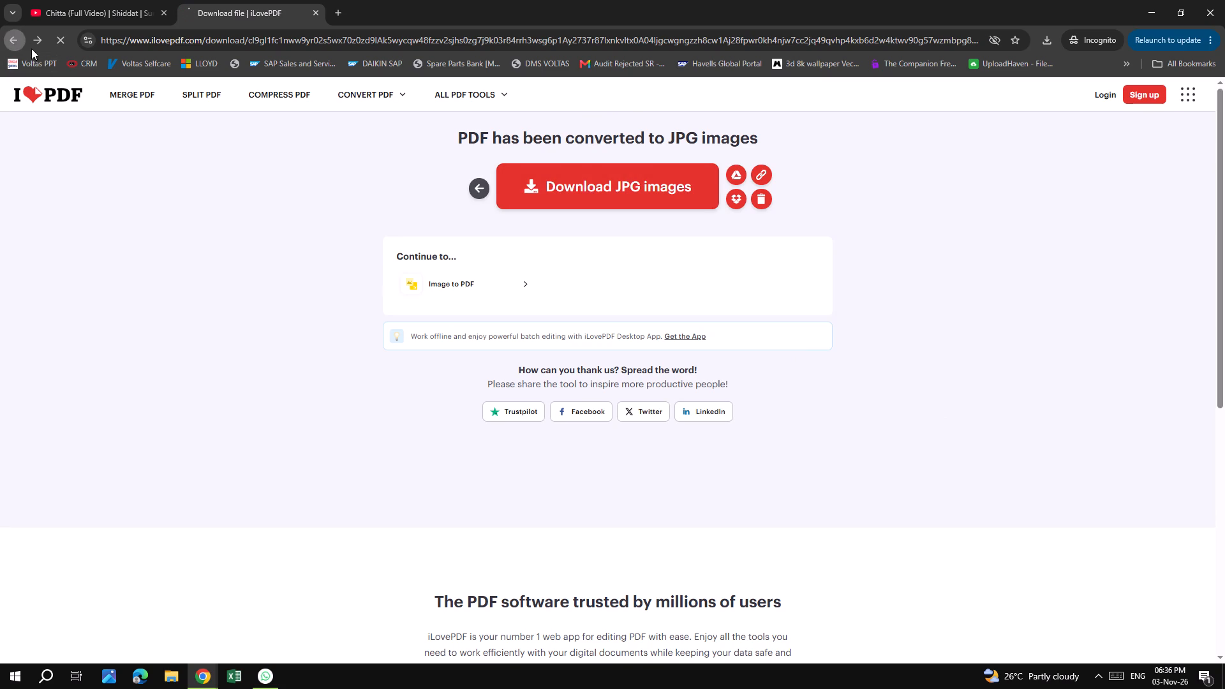
Convert J2224262701292.pdf with Page to JPG at high image quality and download the resulting image.
left_click(642, 248)
left_click(650, 225)
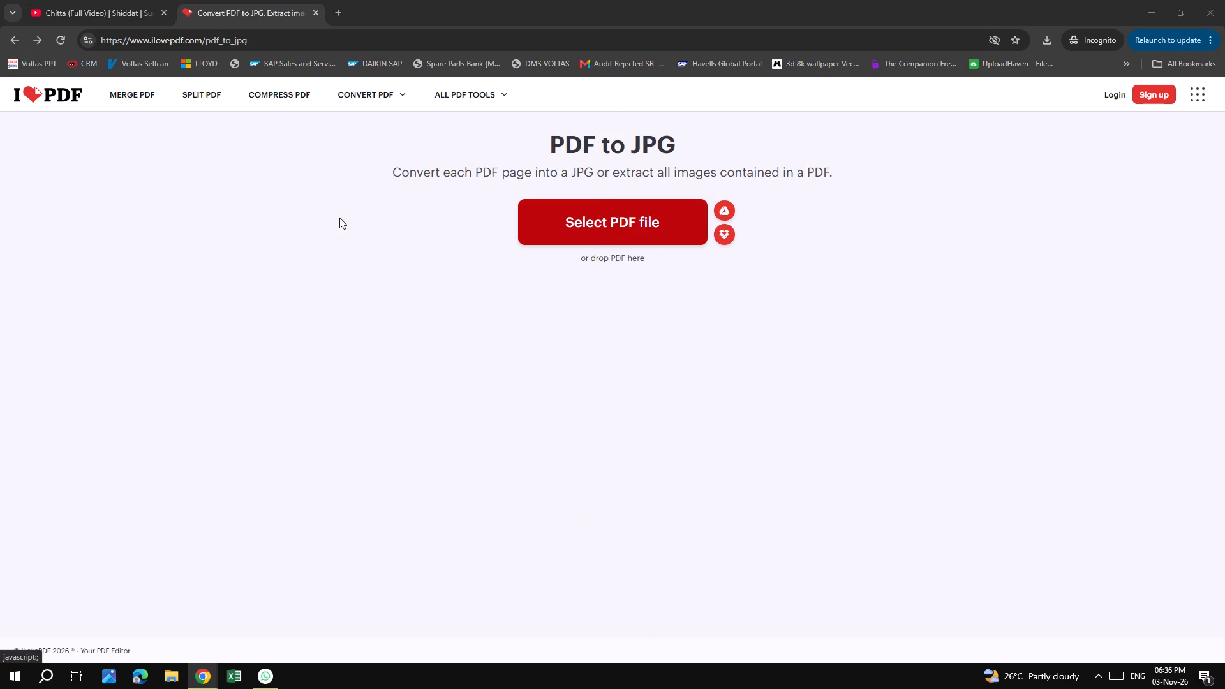
left_click(151, 105)
left_click(485, 454)
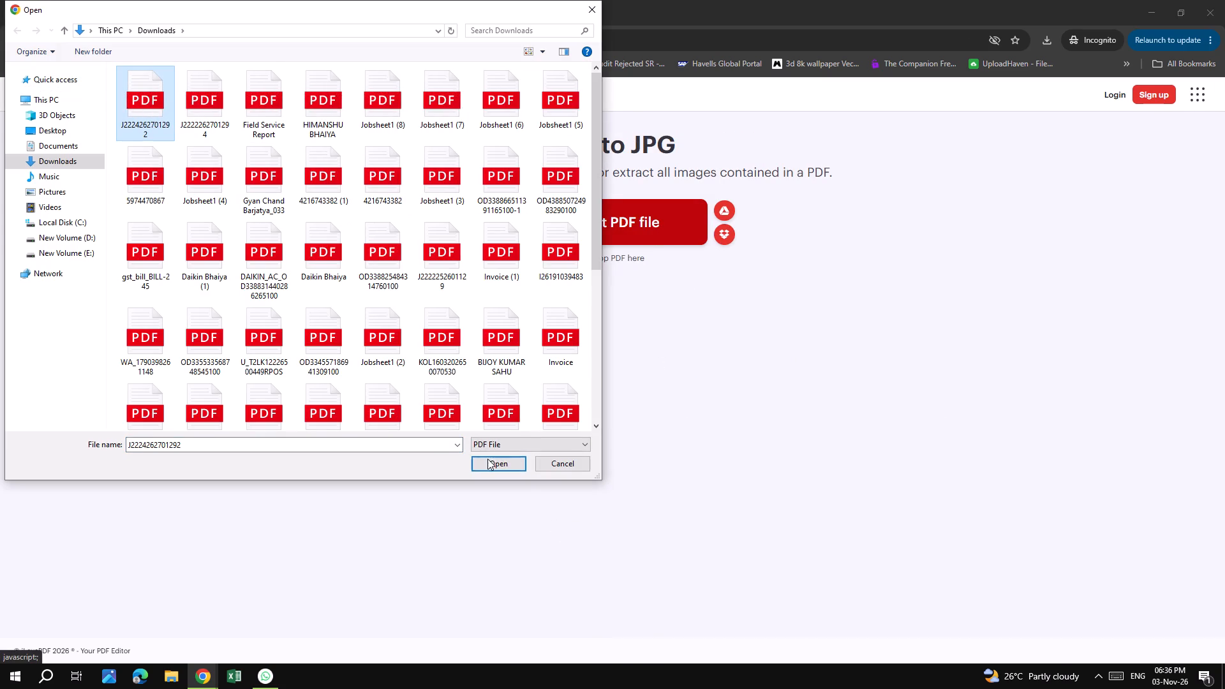
left_click(488, 459)
left_click(1085, 271)
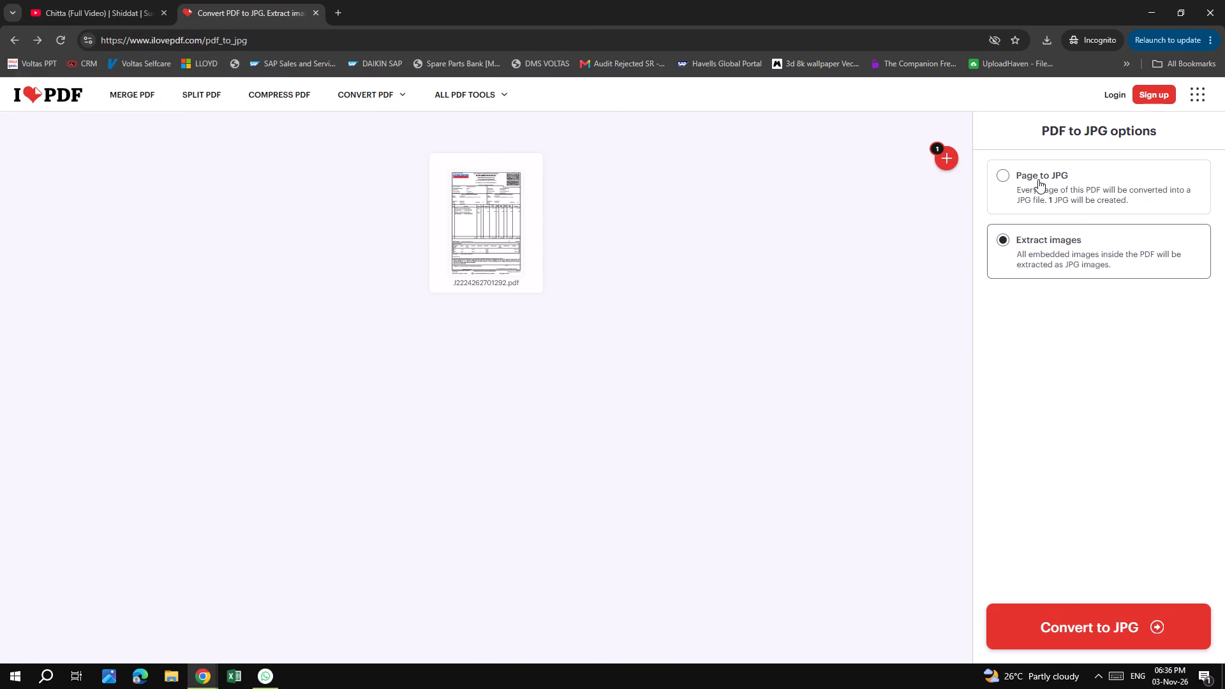
left_click(1038, 179)
left_click(1143, 328)
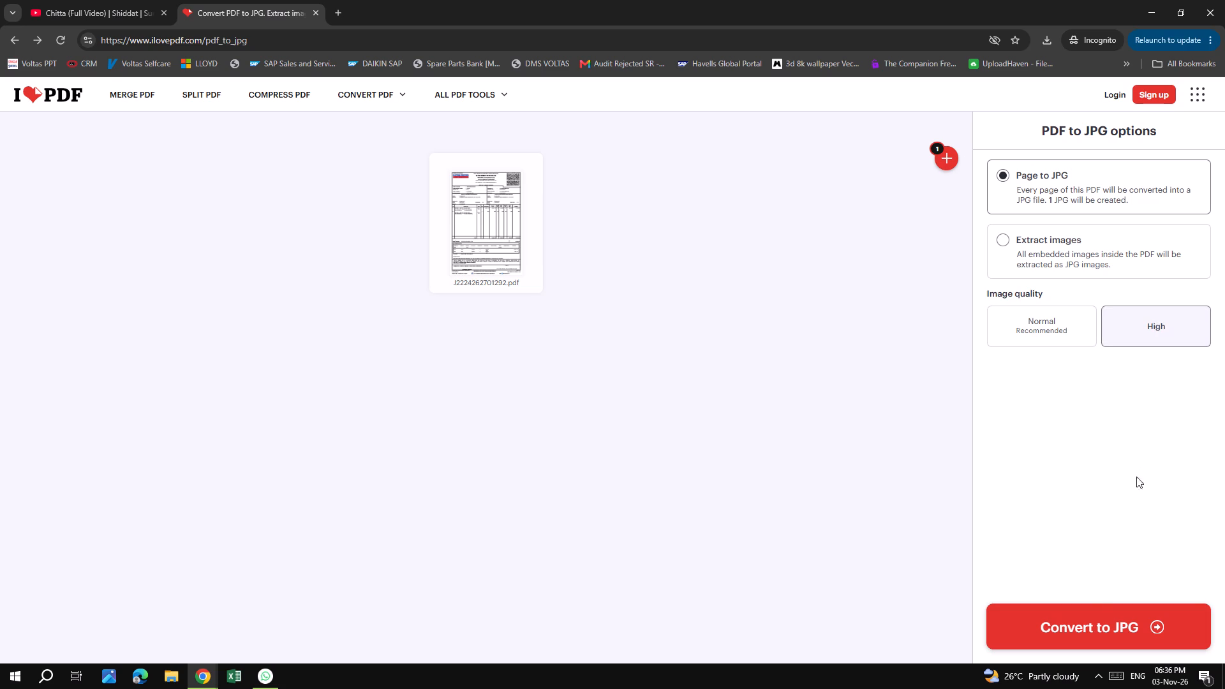
left_click(1077, 627)
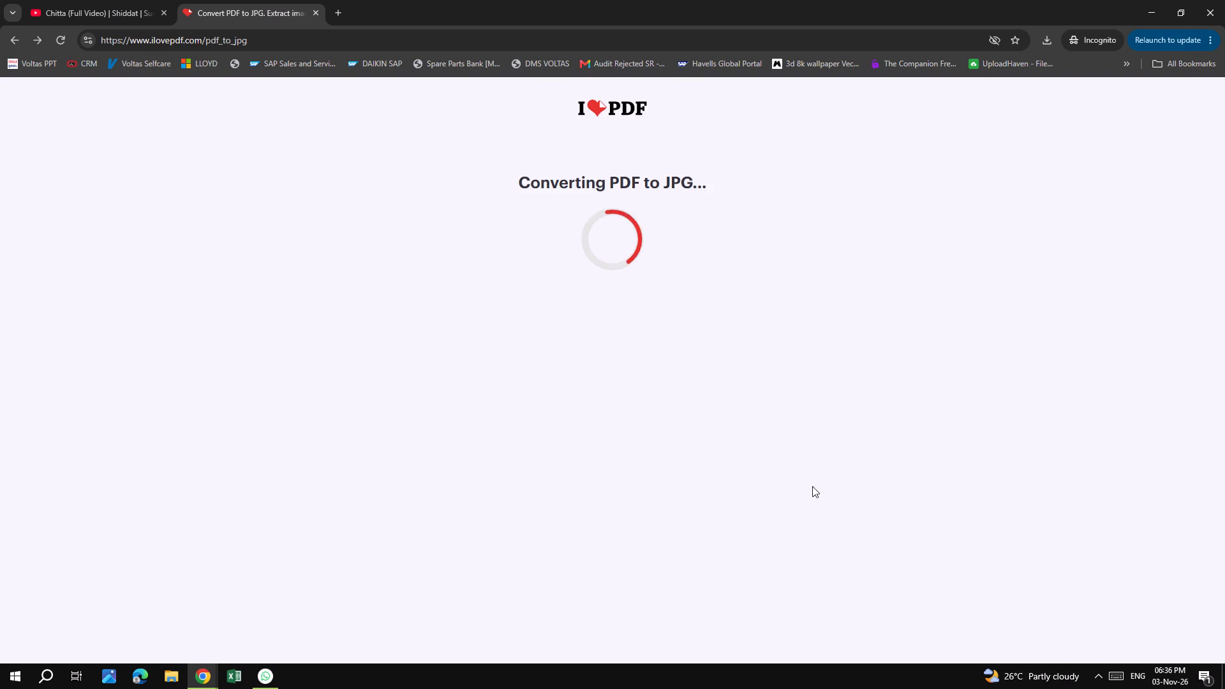
left_click(593, 172)
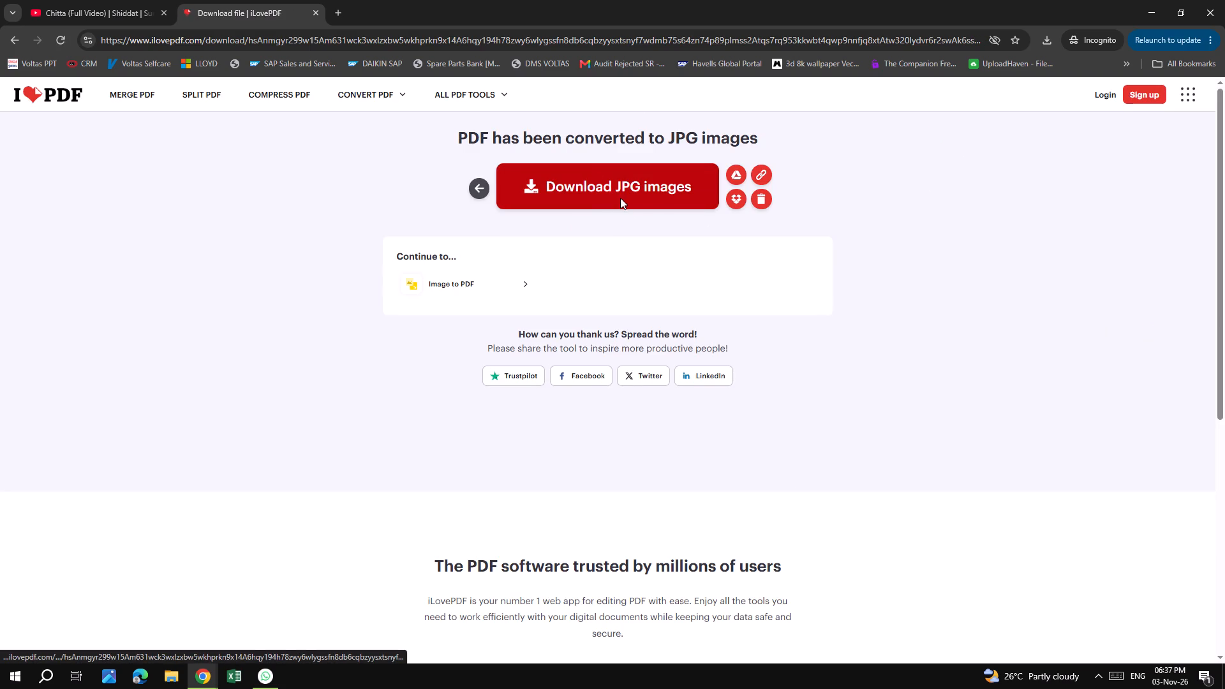
left_click(512, 467)
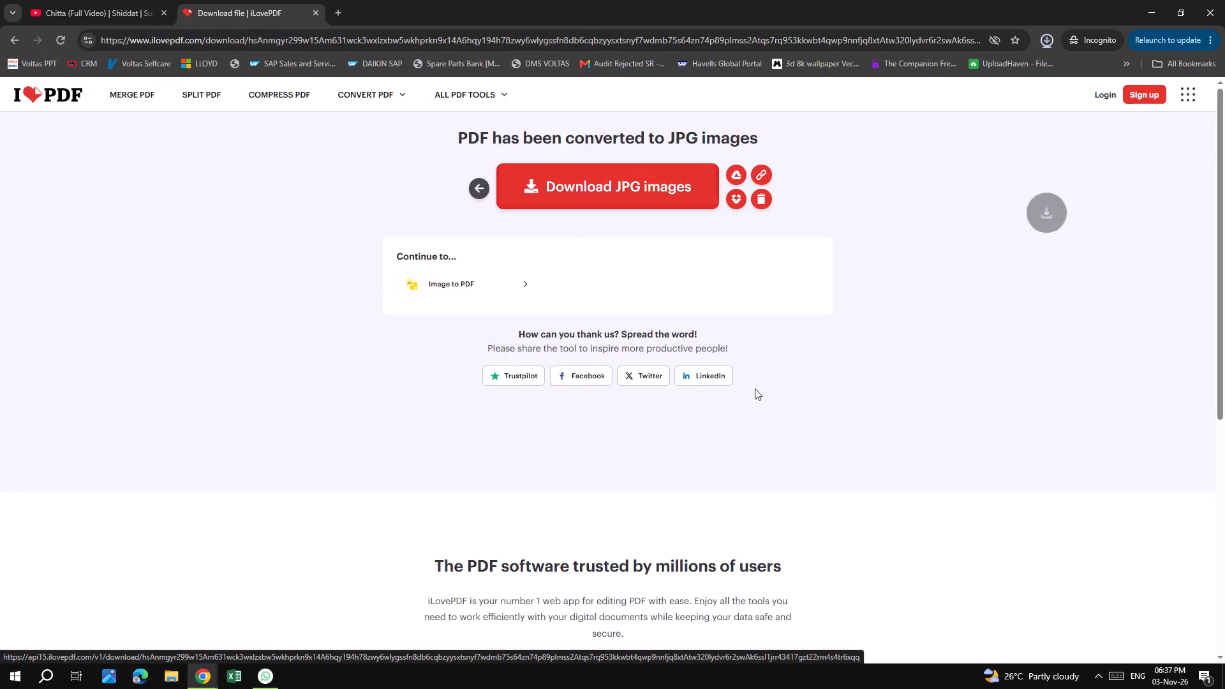
left_click(199, 672)
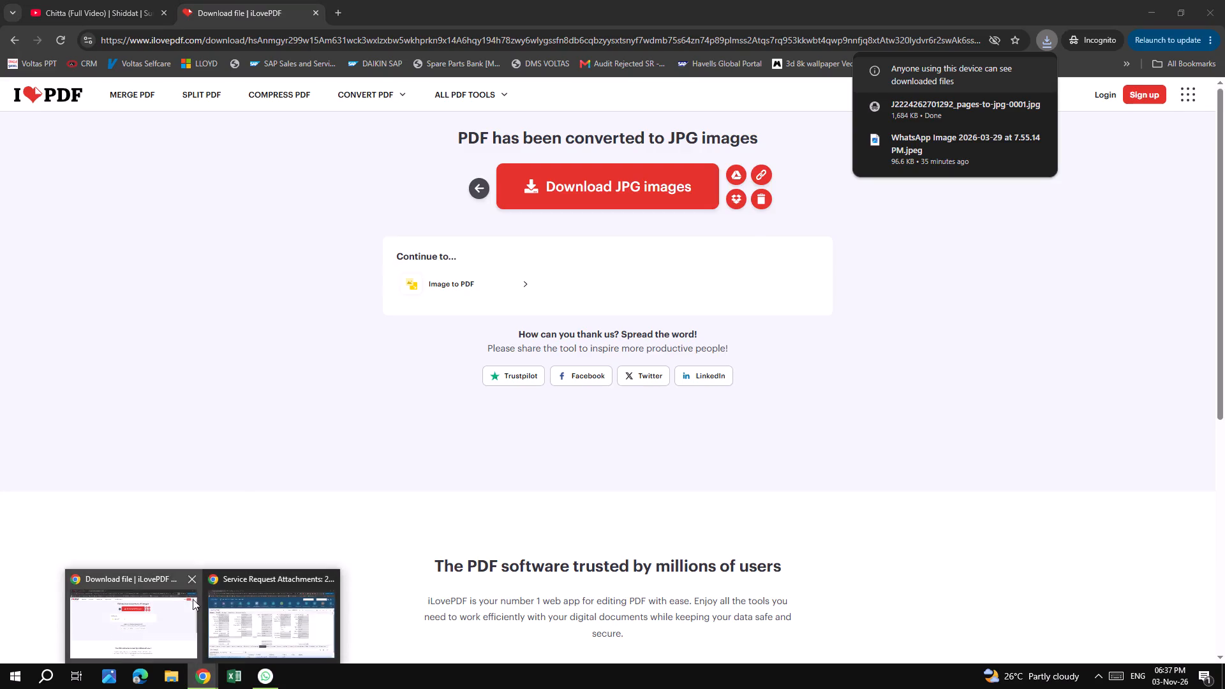
left_click(241, 606)
left_click(96, 608)
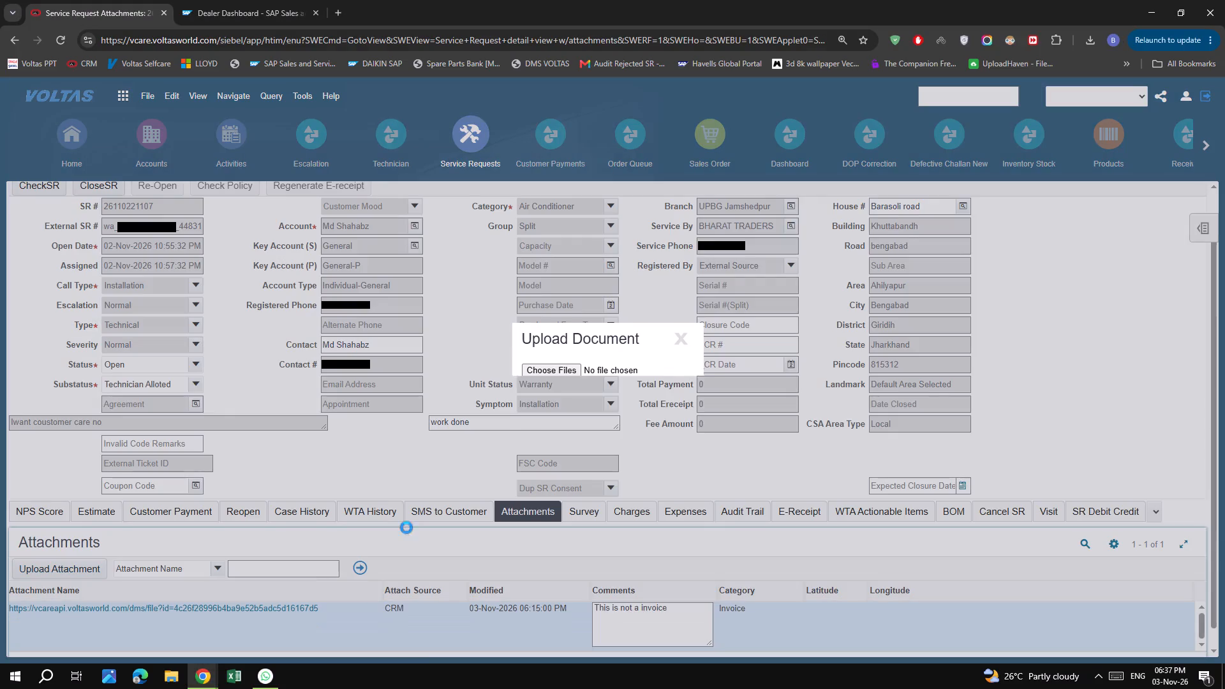
left_click(554, 367)
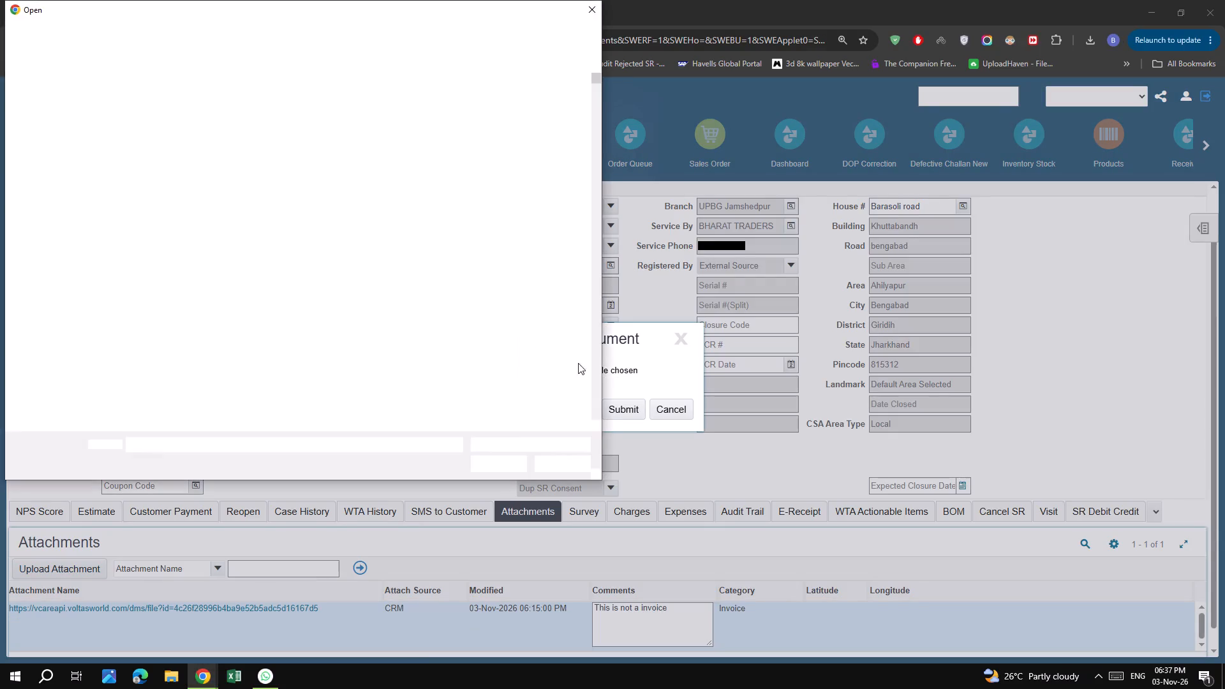
left_click(152, 124)
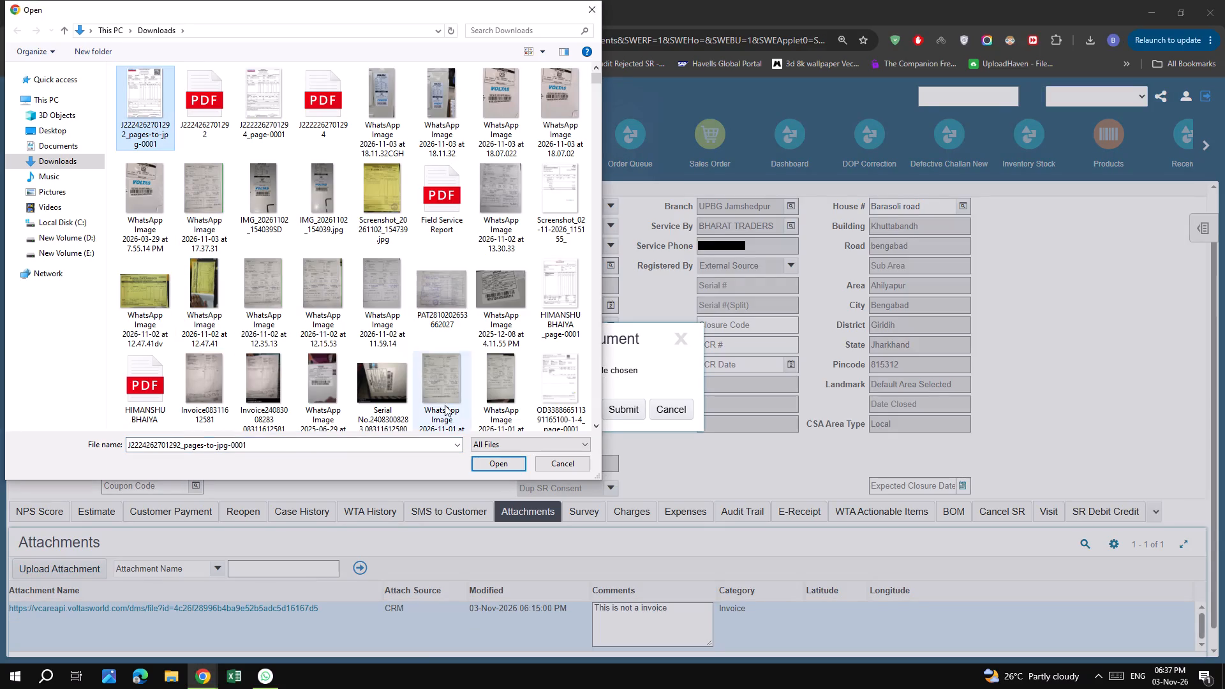
left_click(516, 469)
left_click(671, 381)
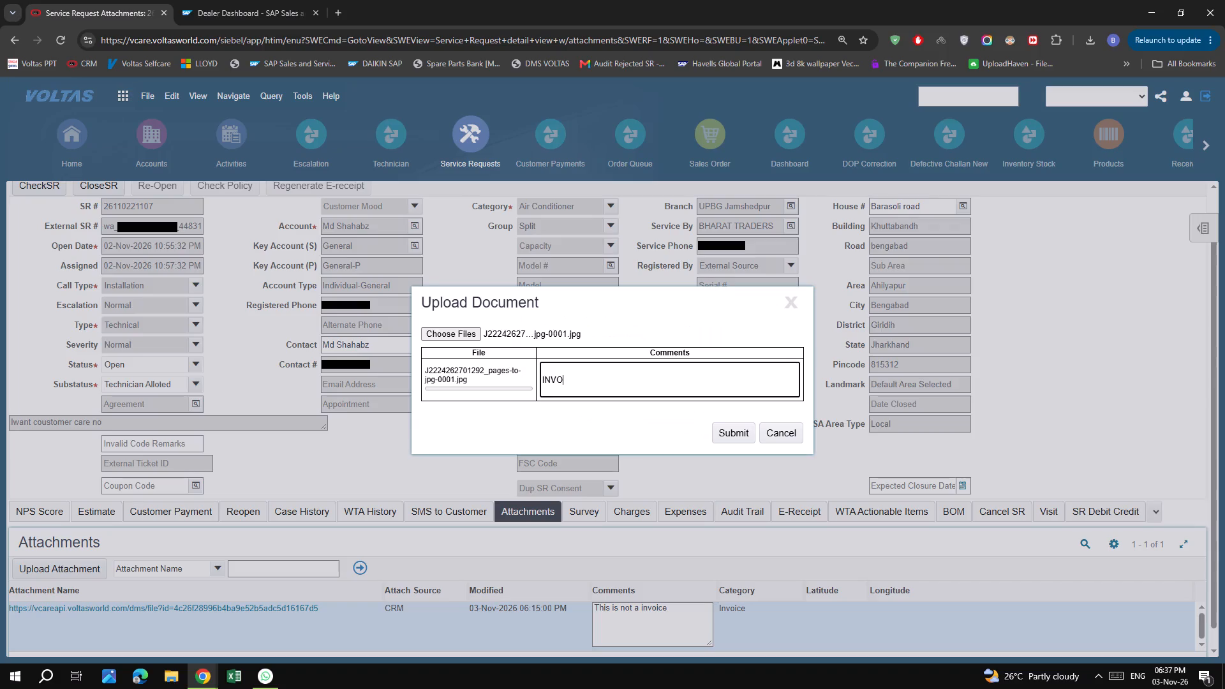
left_click(736, 424)
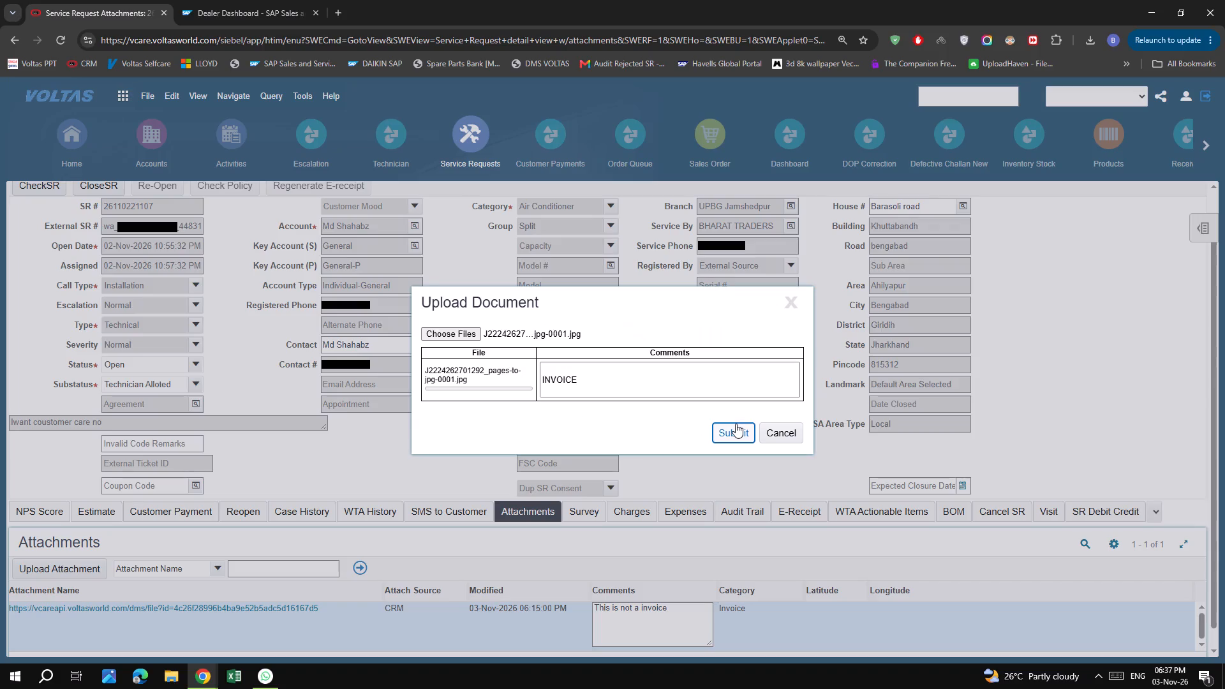
key("space")
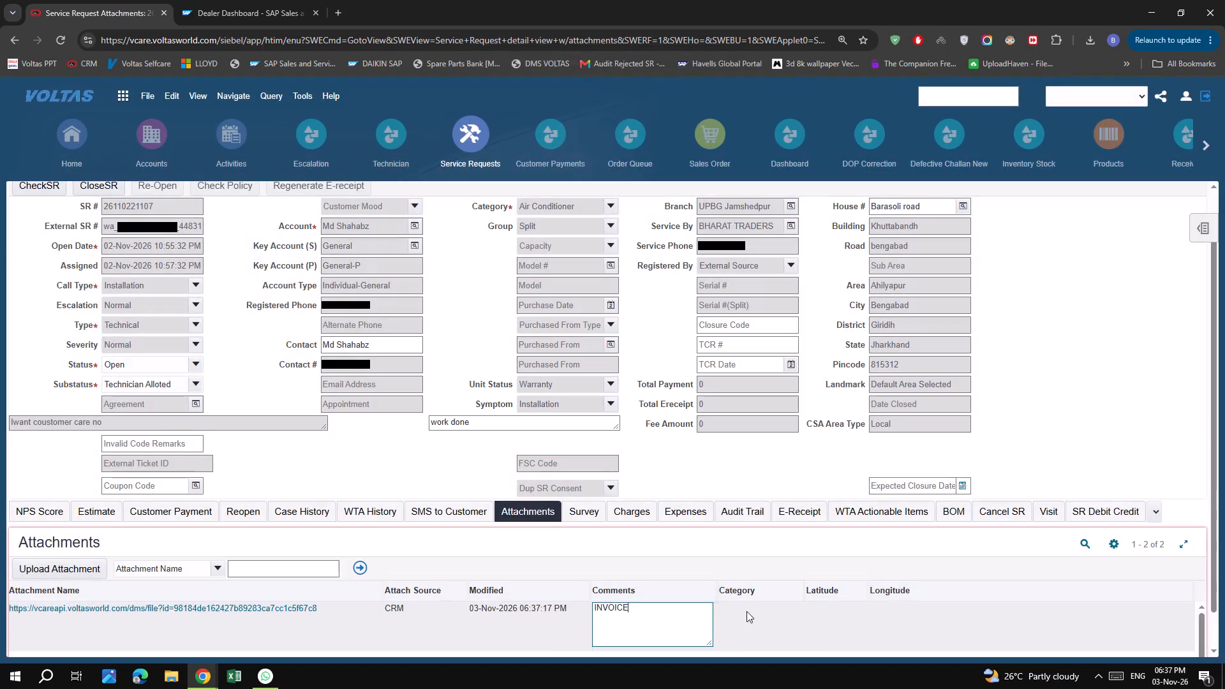
Set the category of the newly uploaded attachment to Invoice.
left_click(746, 603)
type("INV")
left_click(742, 635)
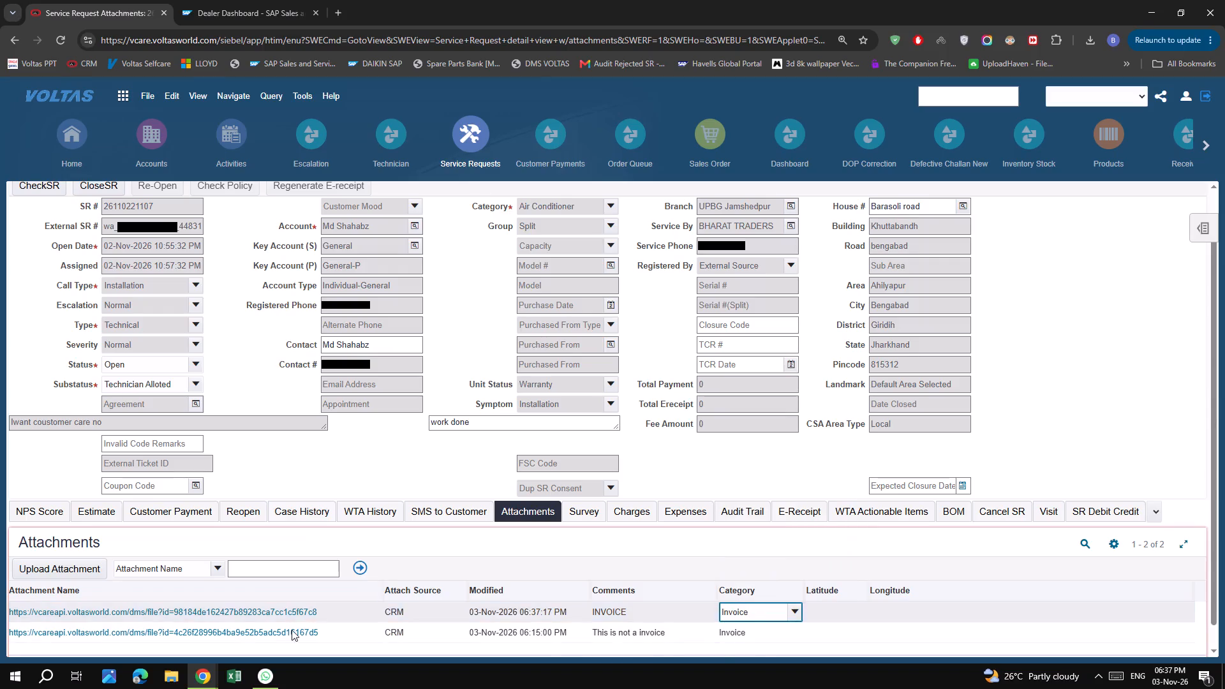
Open the newly uploaded invoice, examine its dealer, invoice date, customer details and product serial numbers, and close it.
left_click(295, 614)
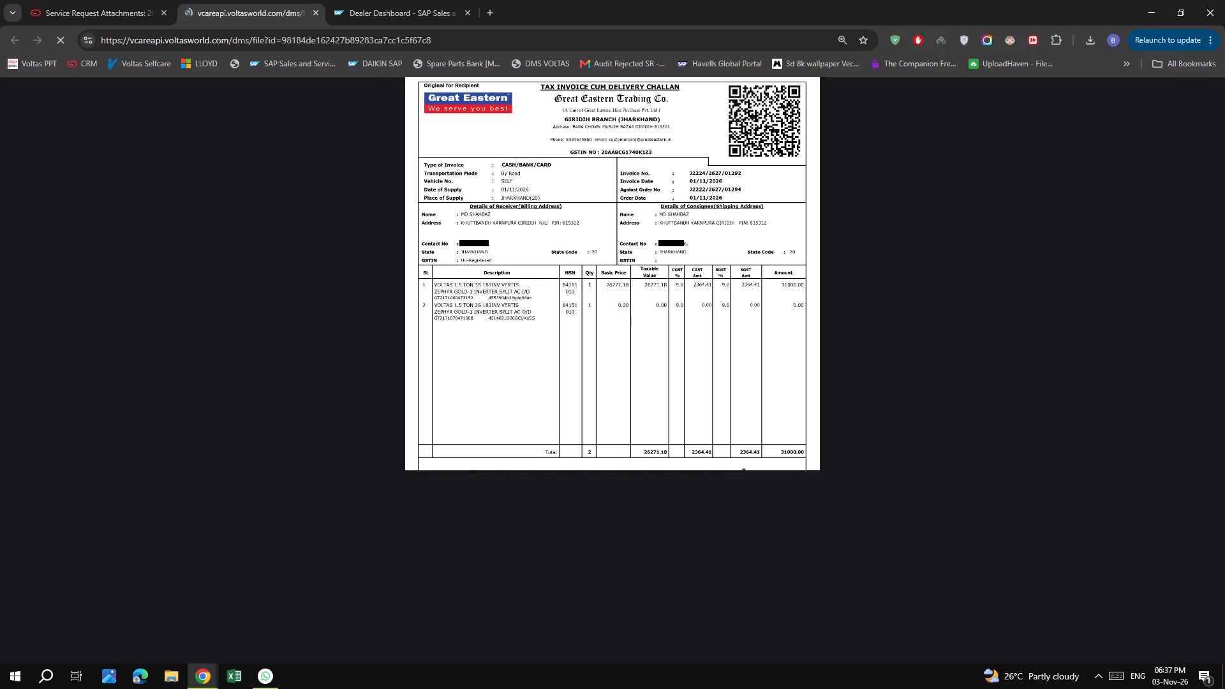
left_click(711, 207)
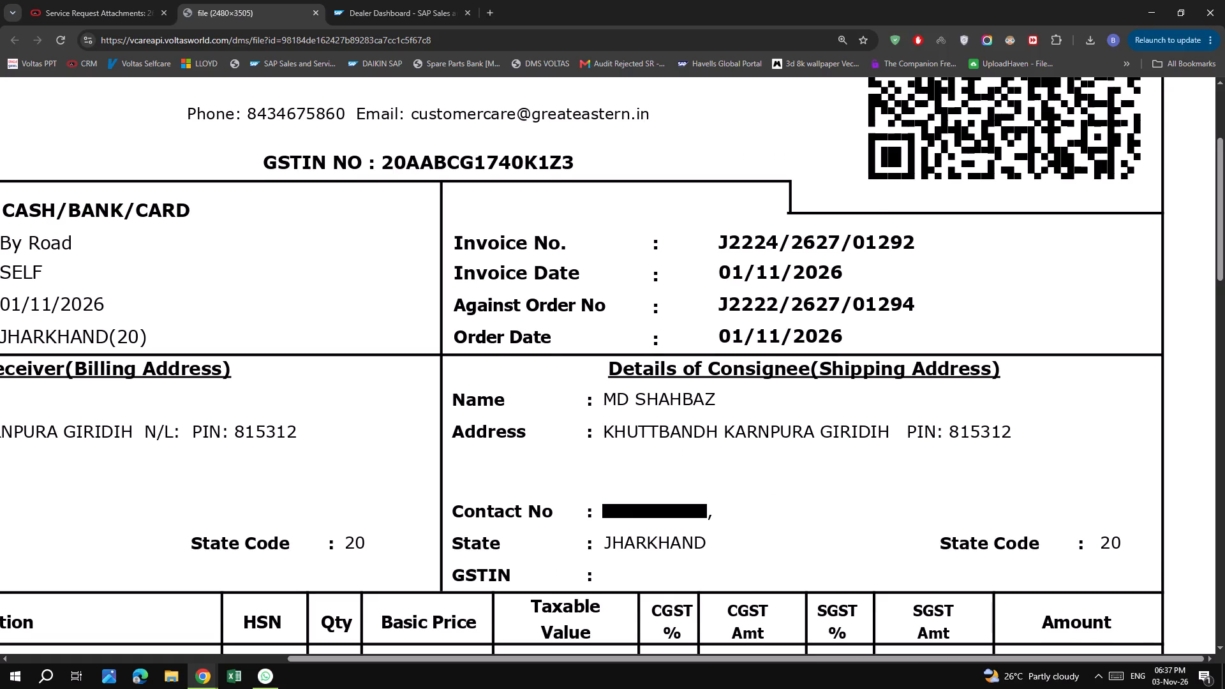
scroll(593, 323, "down", 4)
left_click(592, 323)
left_click(596, 141)
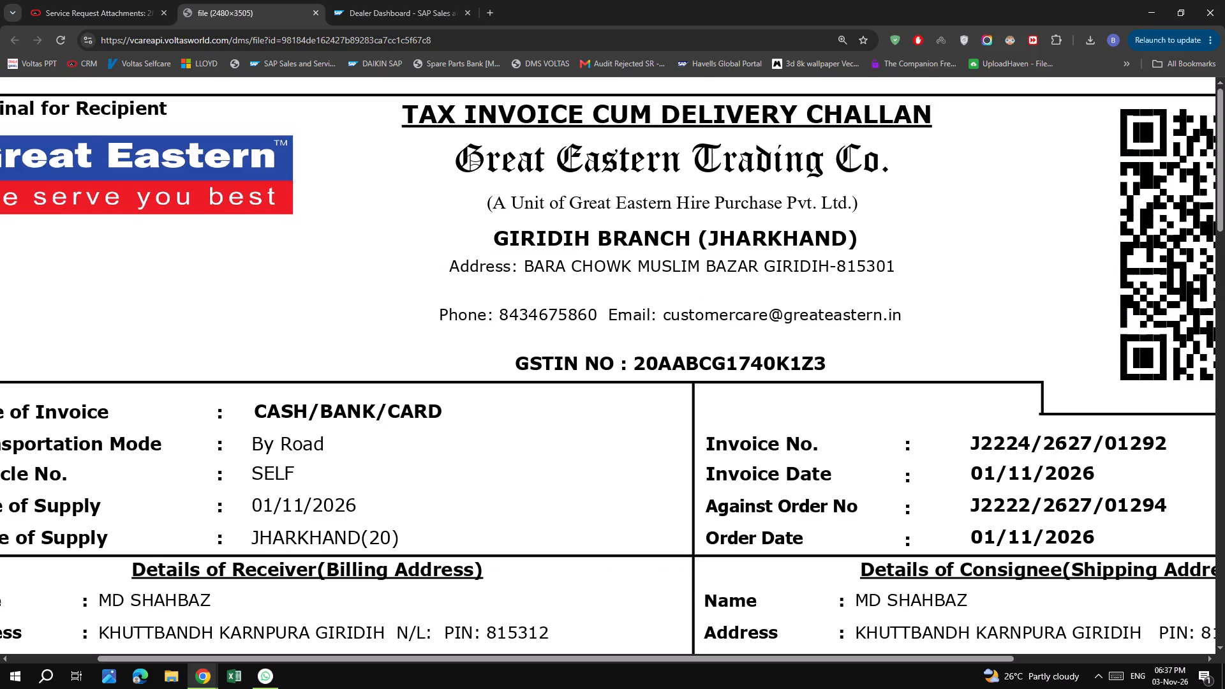
scroll(802, 361, "down", 4)
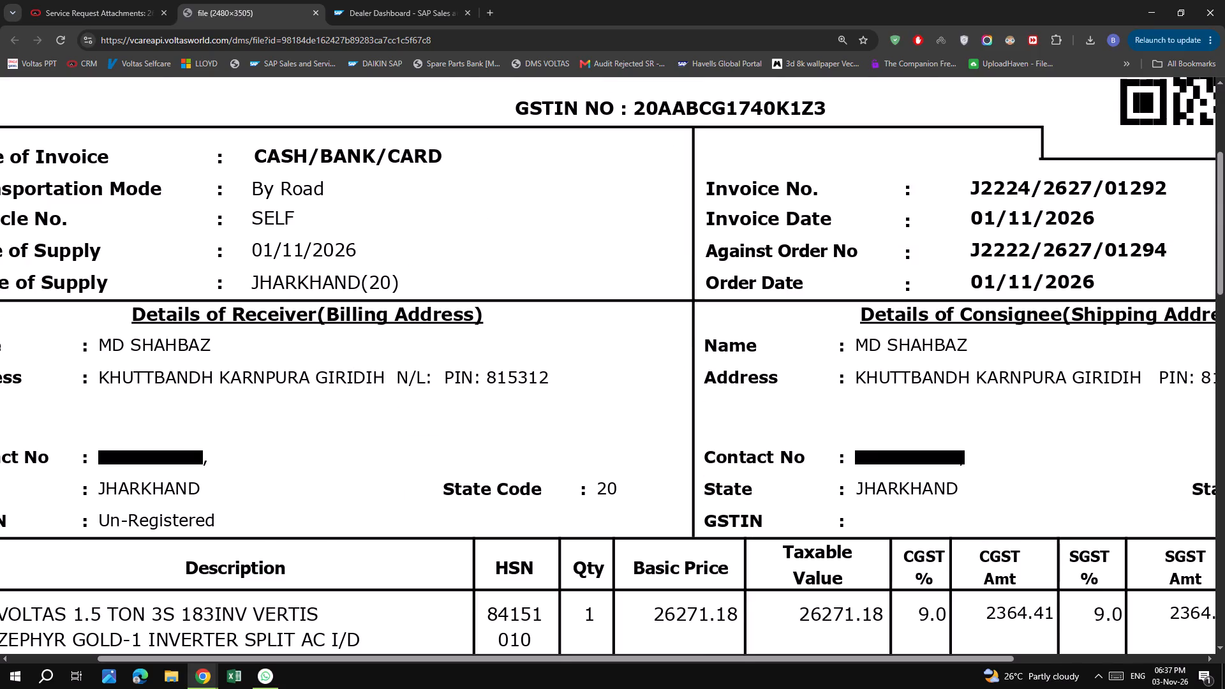
left_click(868, 297)
left_click(595, 241)
scroll(574, 316, "down", 5)
scroll(575, 316, "up", 7)
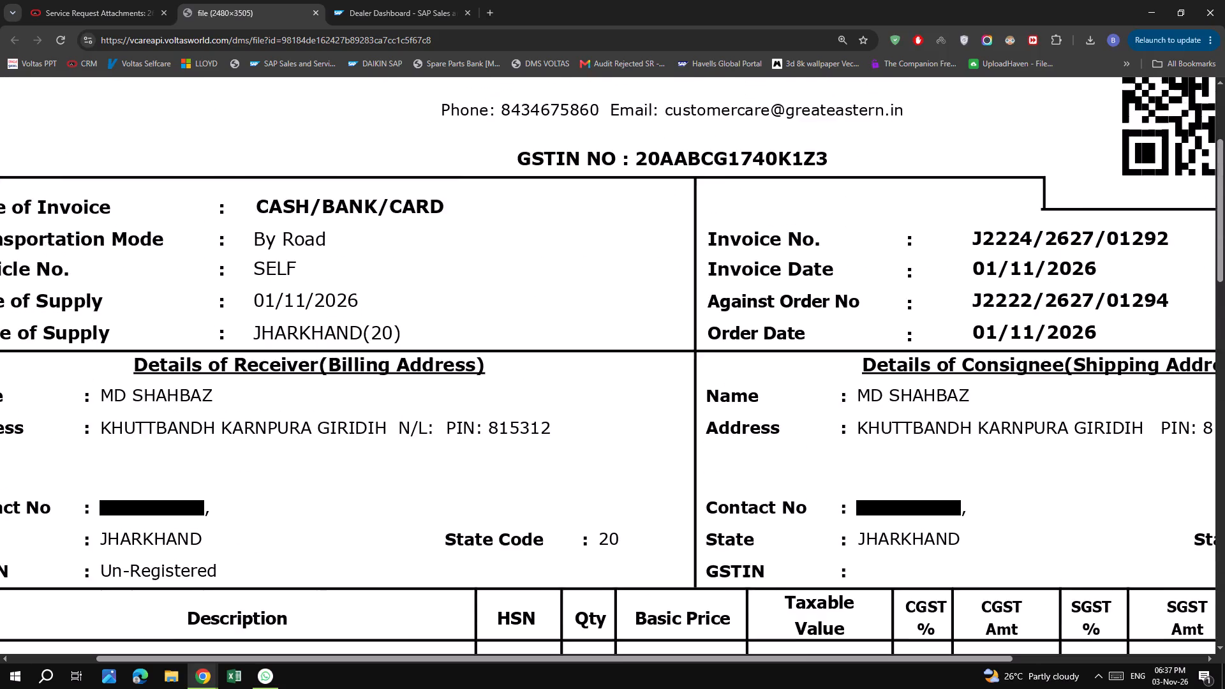
scroll(575, 316, "up", 4)
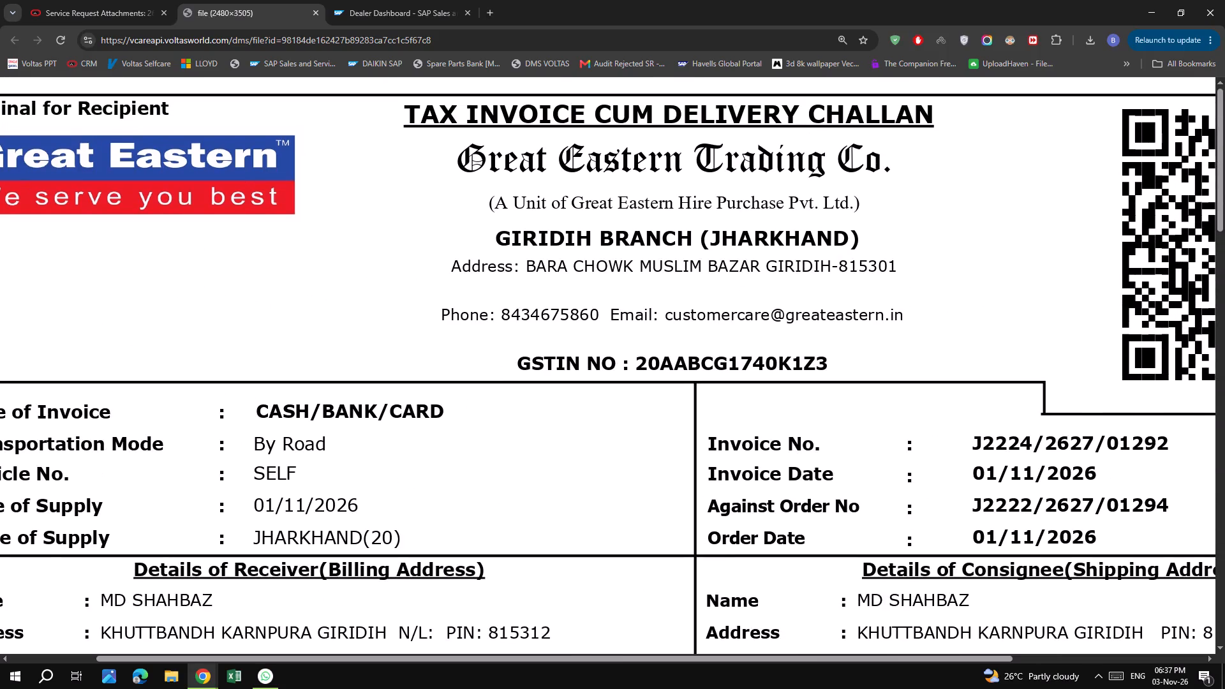
left_click(584, 316)
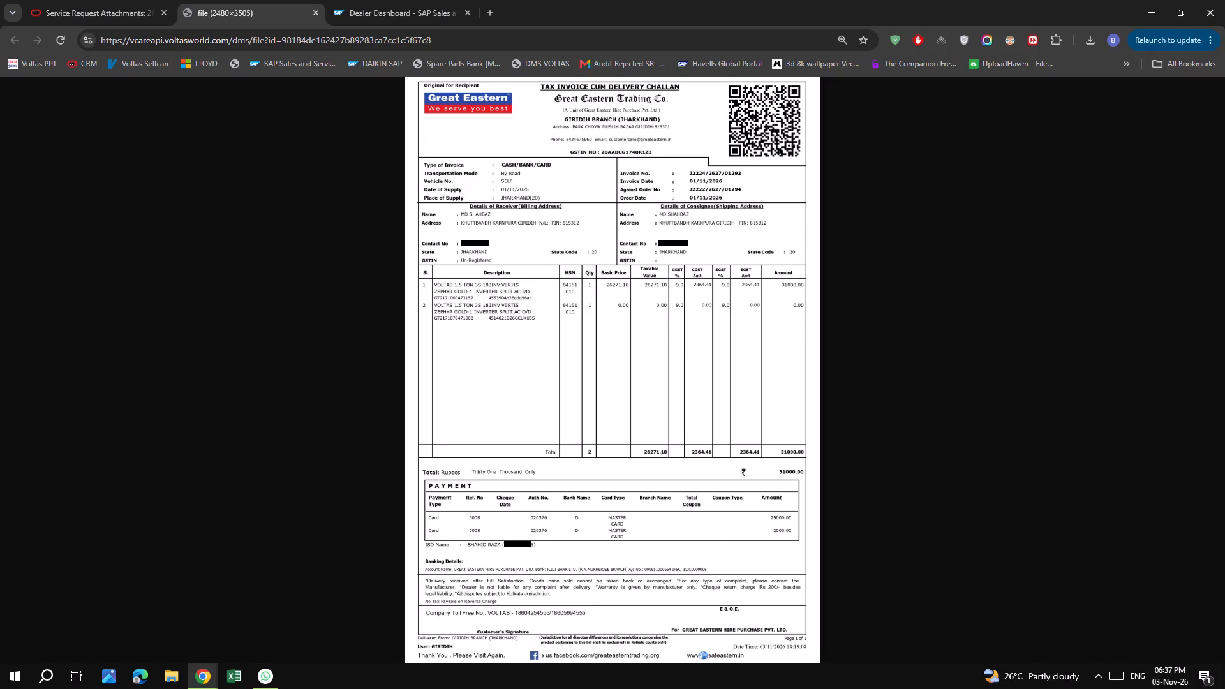
left_click(715, 214)
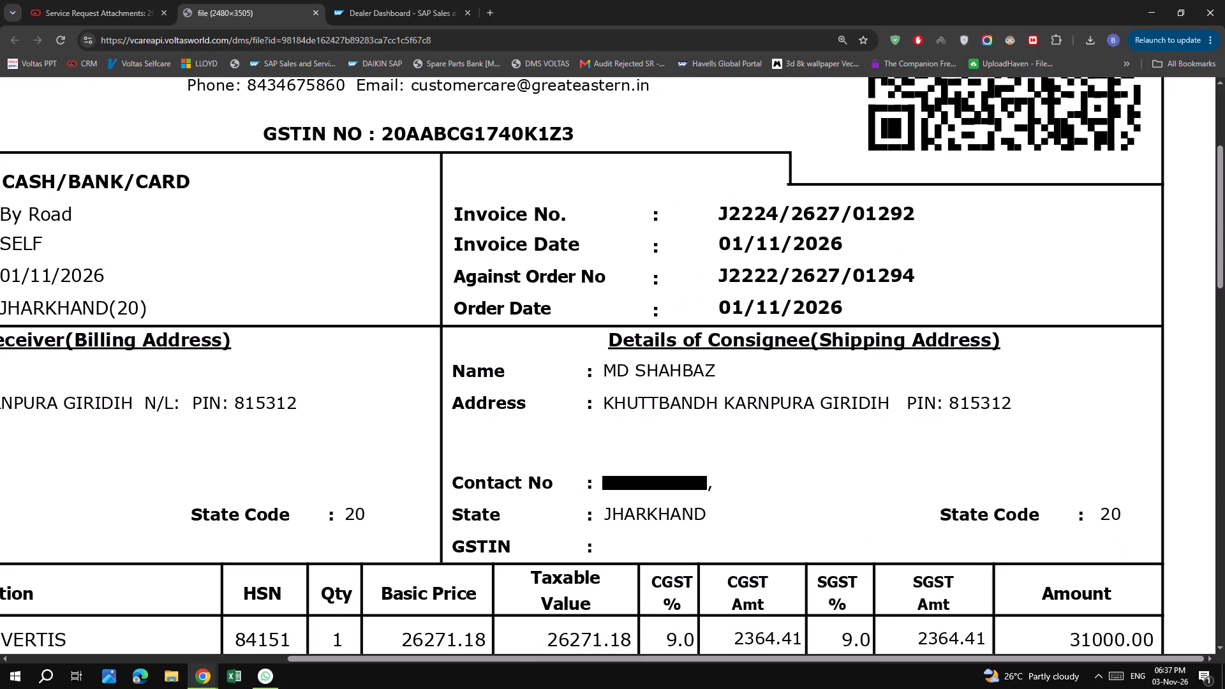
left_click(738, 284)
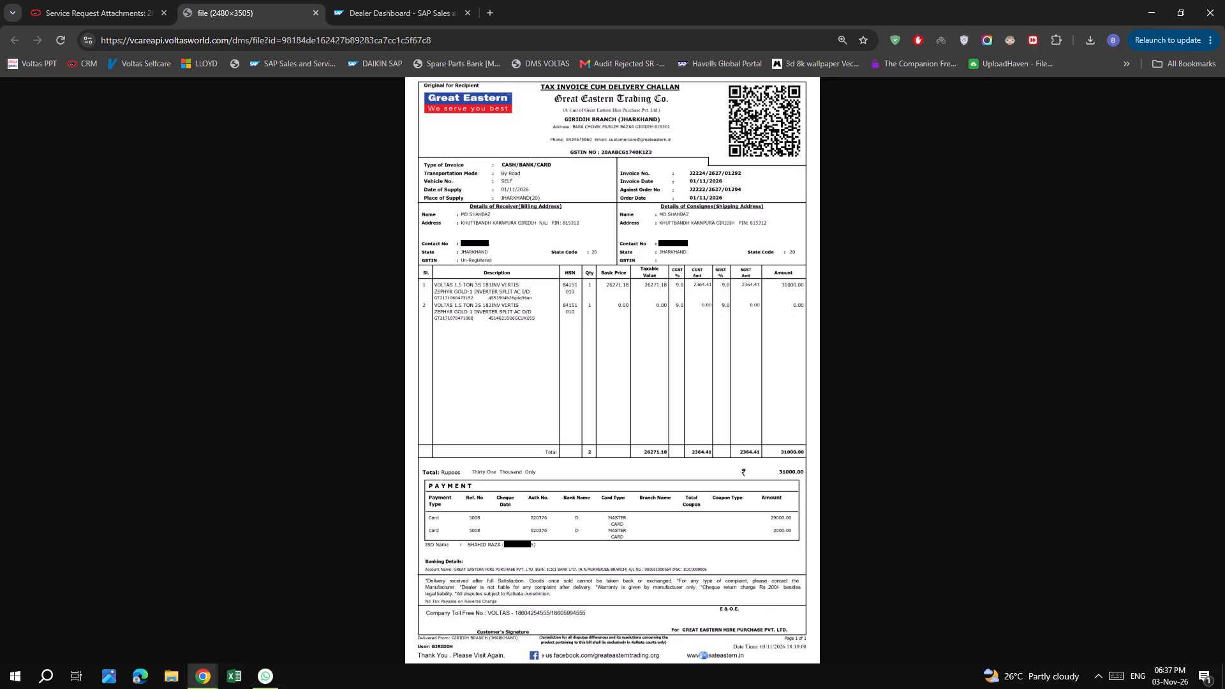
left_click(465, 325)
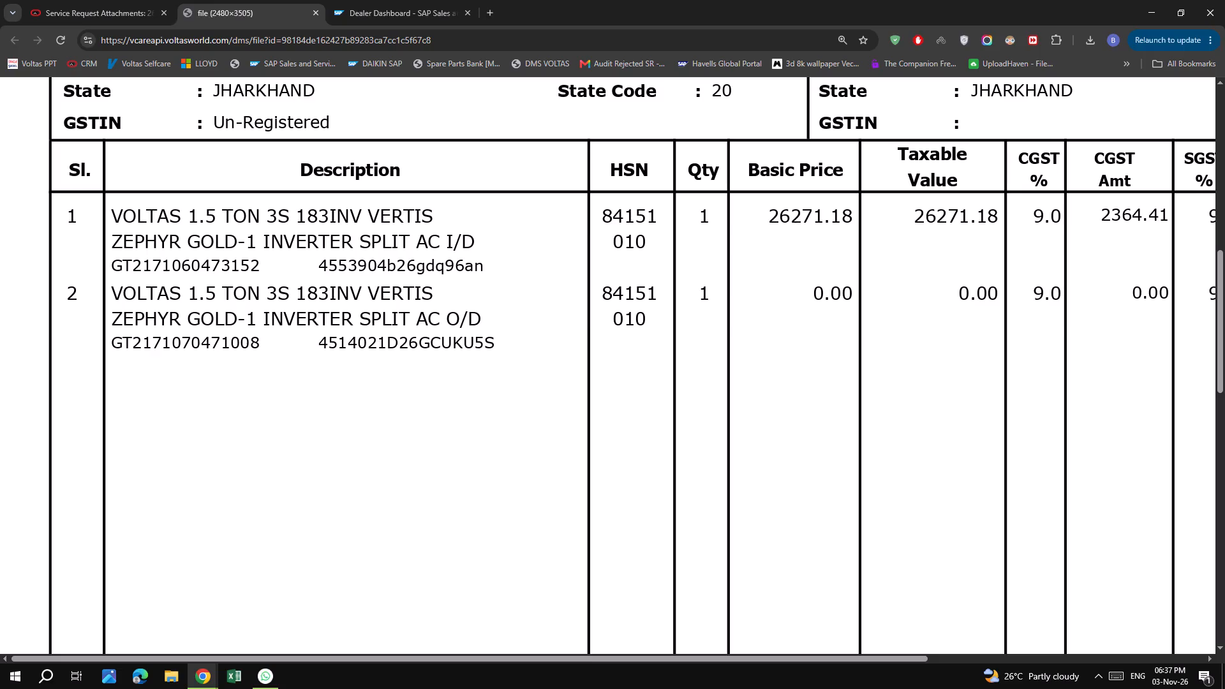
left_click(657, 329)
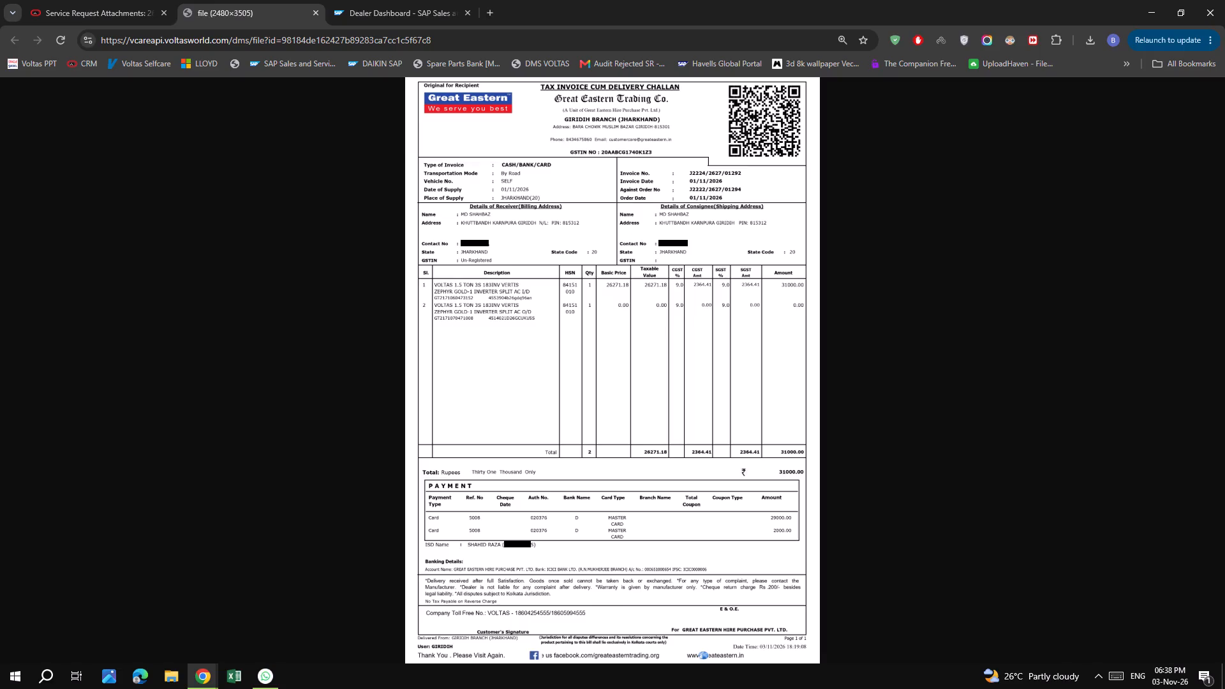
left_click(311, 11)
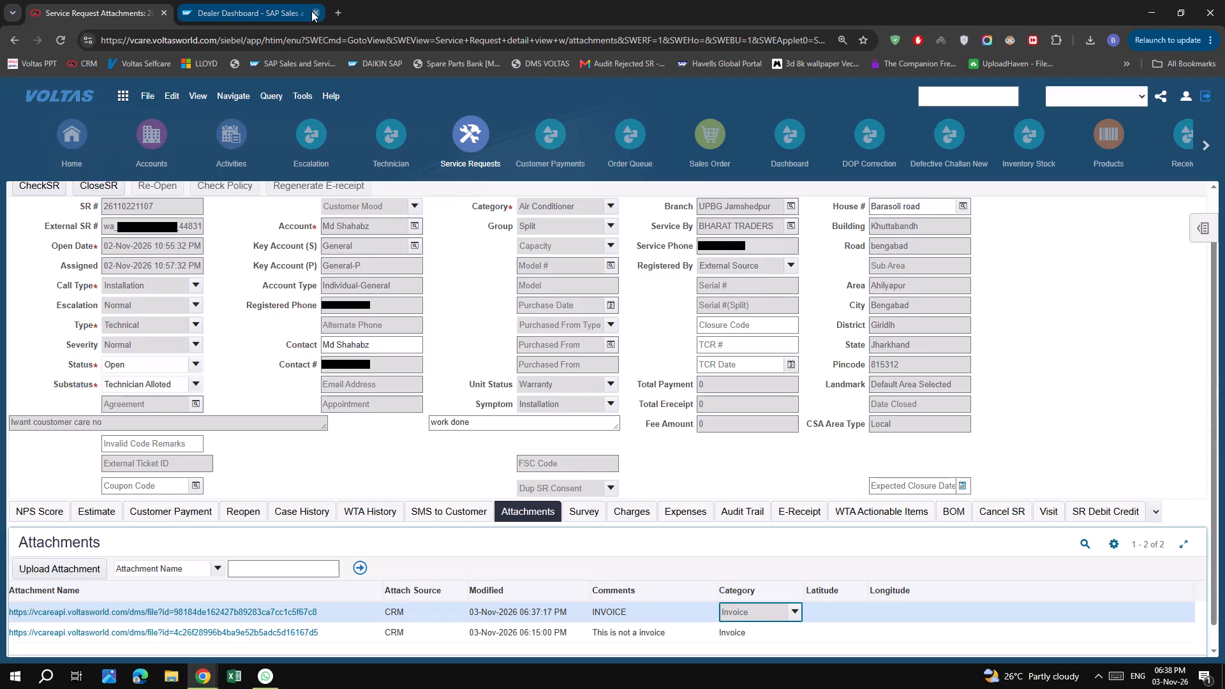
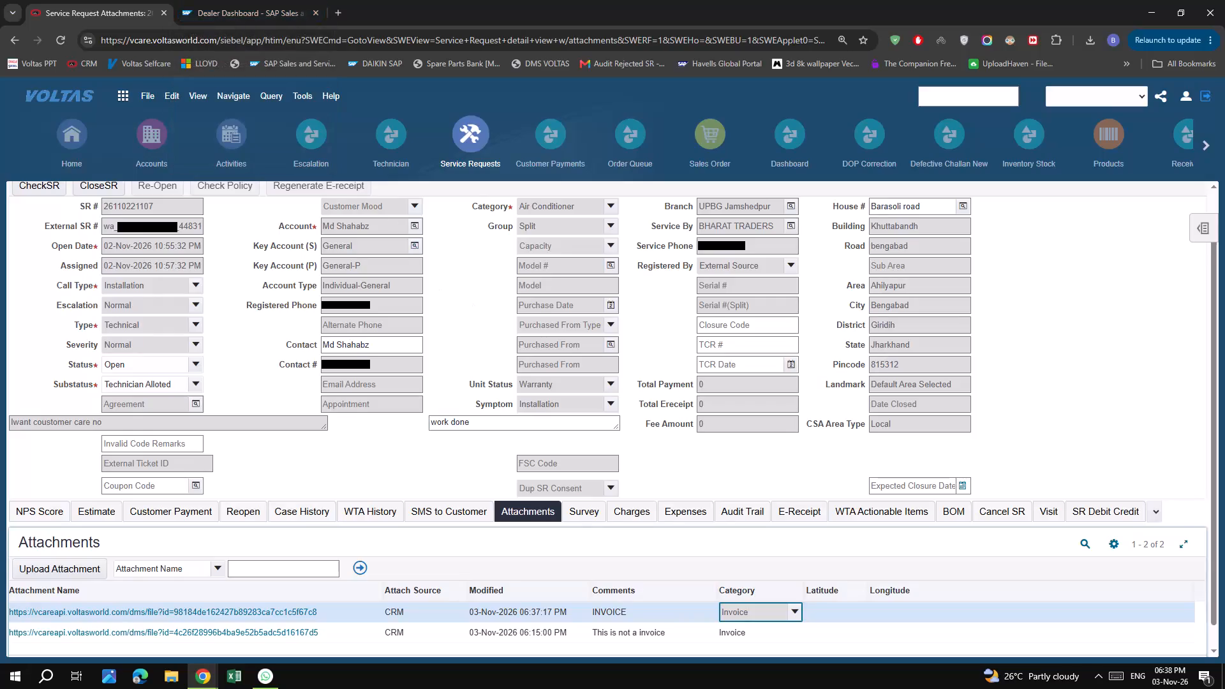
left_click(480, 296)
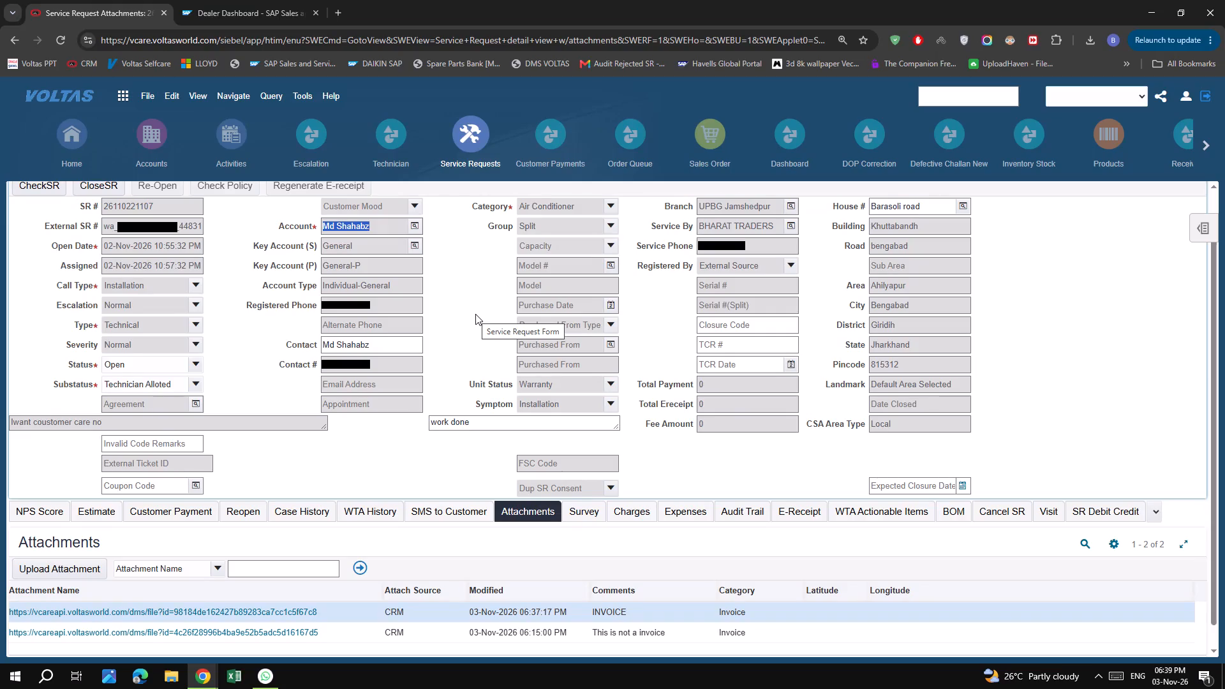
left_click(64, 42)
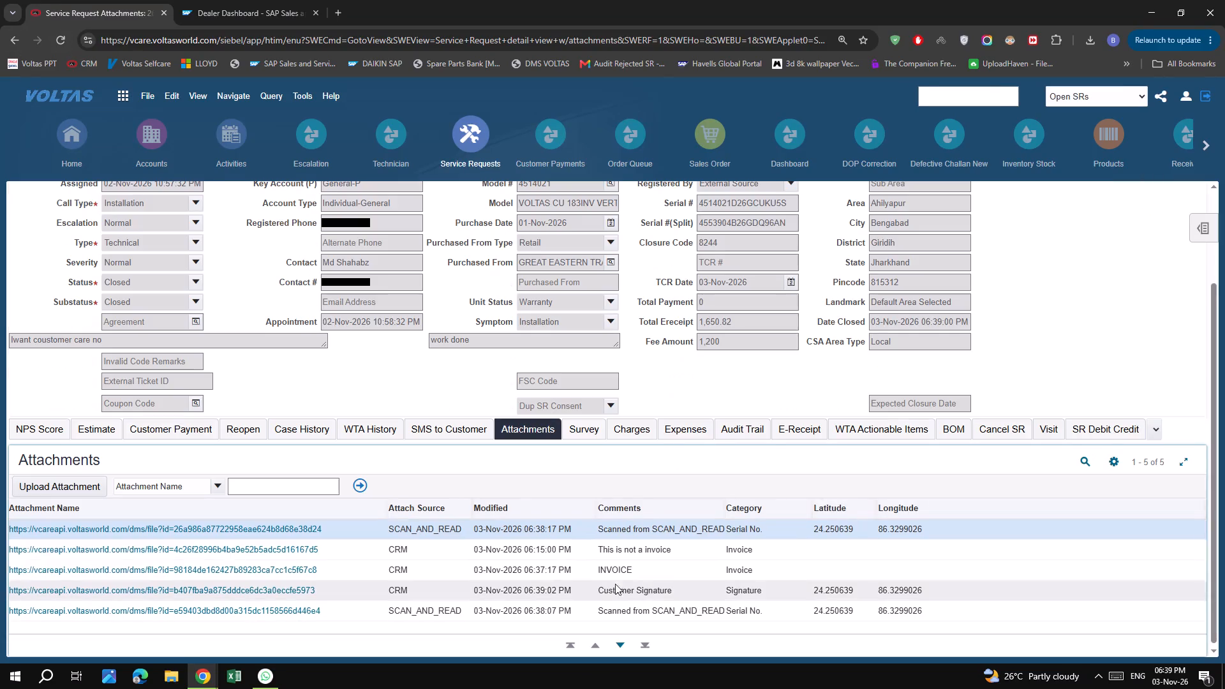
Open the two scanned Serial No. attachments one after the other, examine the model name and serial number on each label, and close them.
left_click(315, 526)
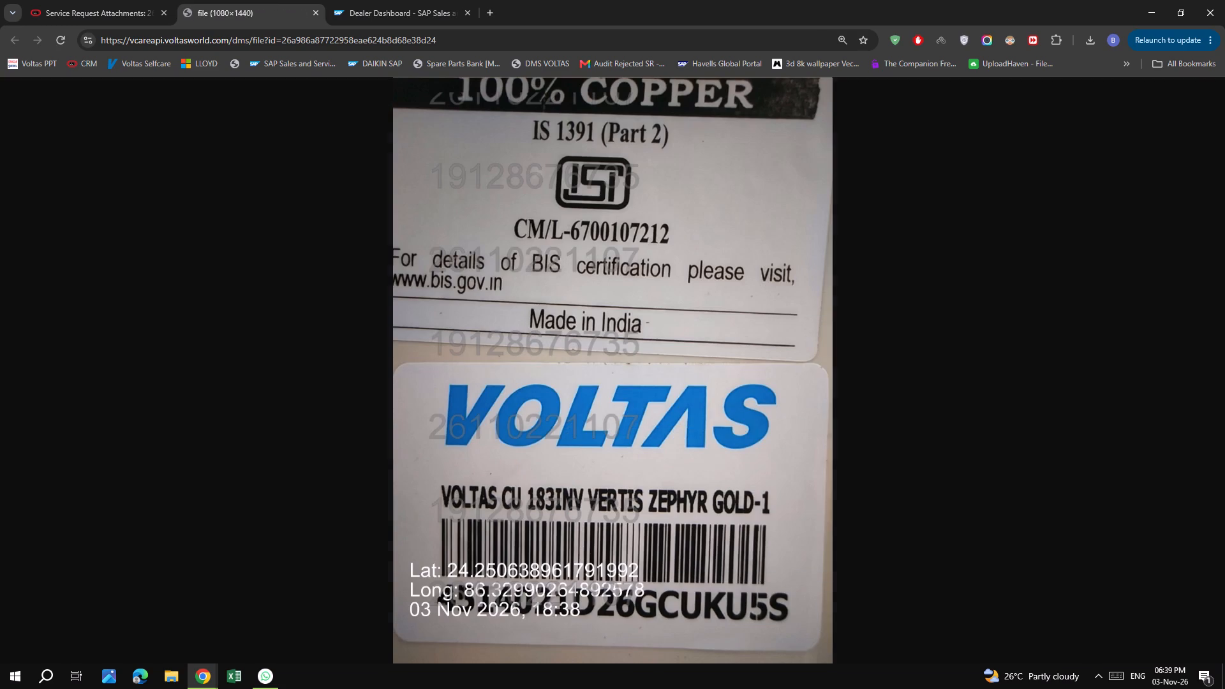
left_click(542, 534)
triple_click(542, 534)
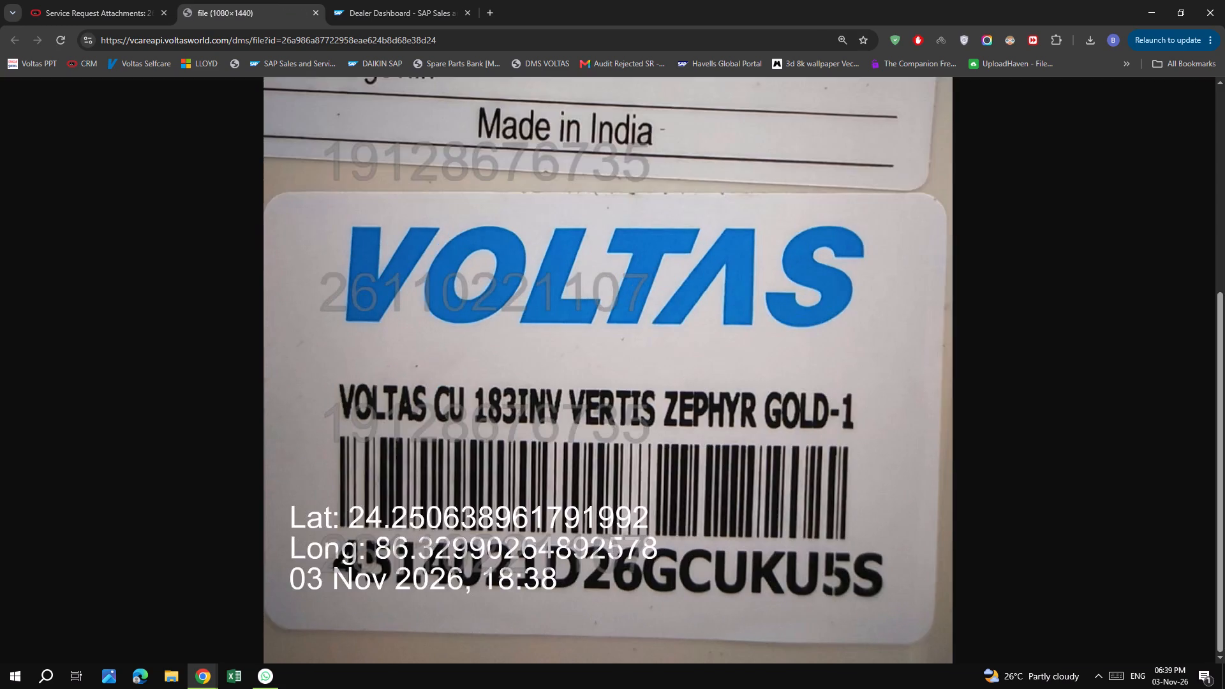
left_click(542, 534)
left_click(542, 534)
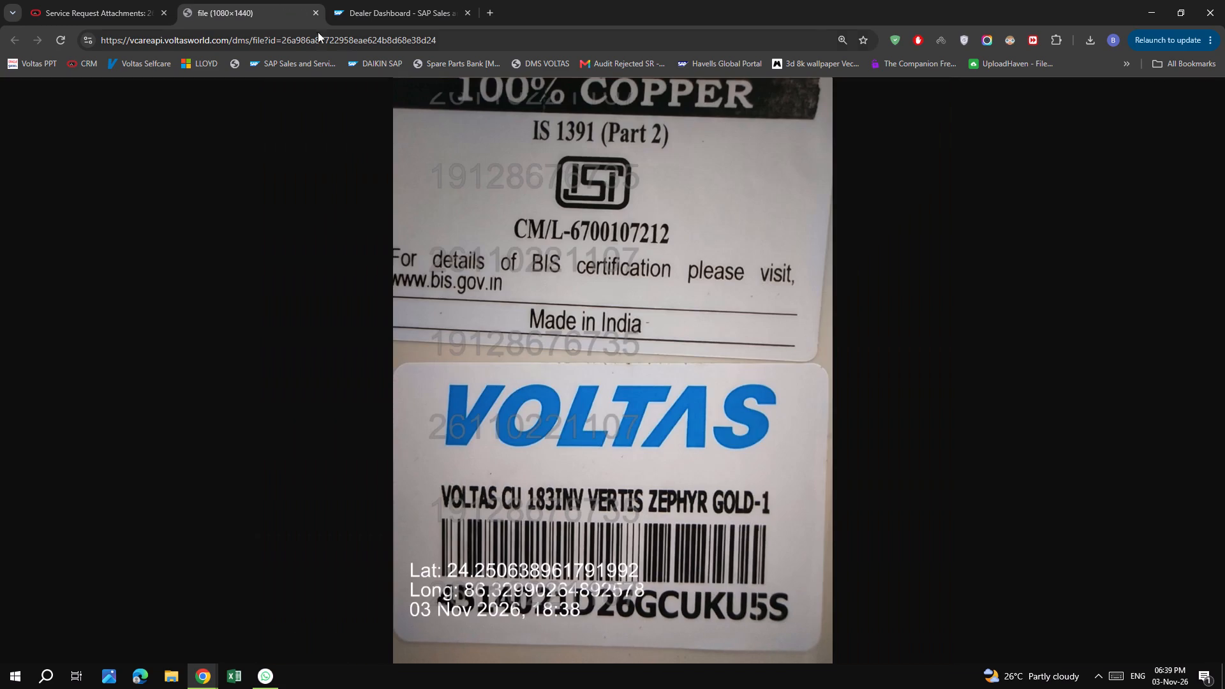
left_click(313, 12)
left_click(310, 609)
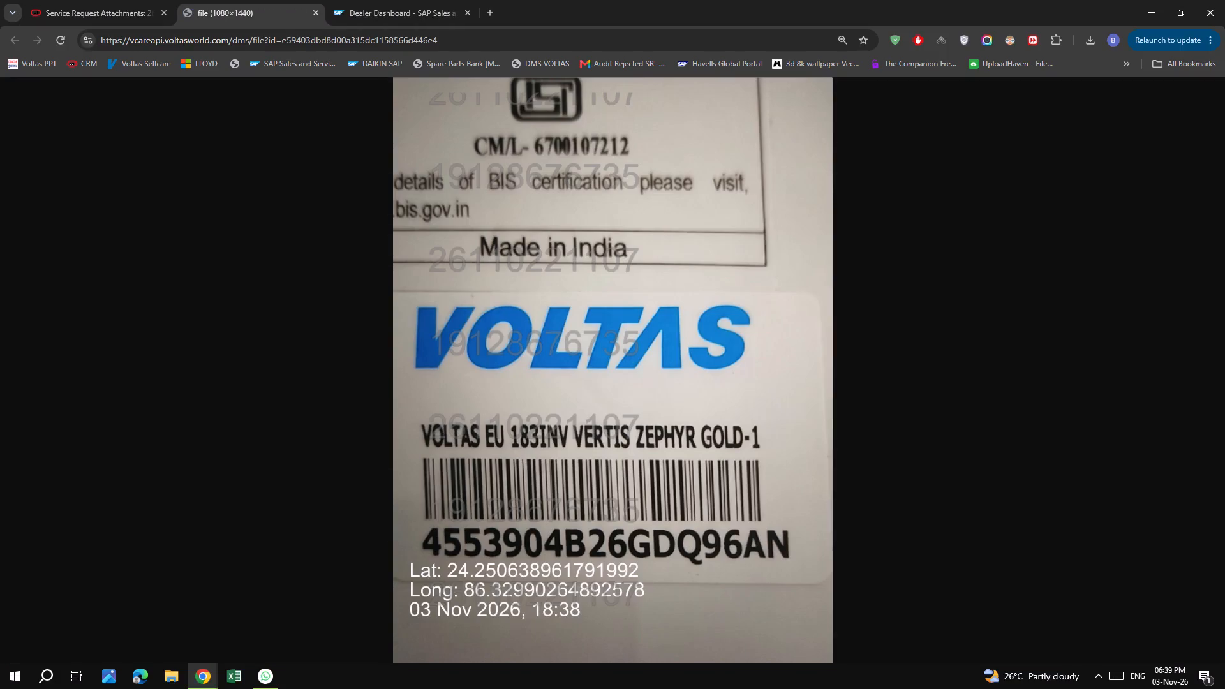
left_click(577, 534)
triple_click(577, 534)
double_click(577, 534)
left_click(312, 12)
scroll(463, 246, "up", 5)
left_click(481, 122)
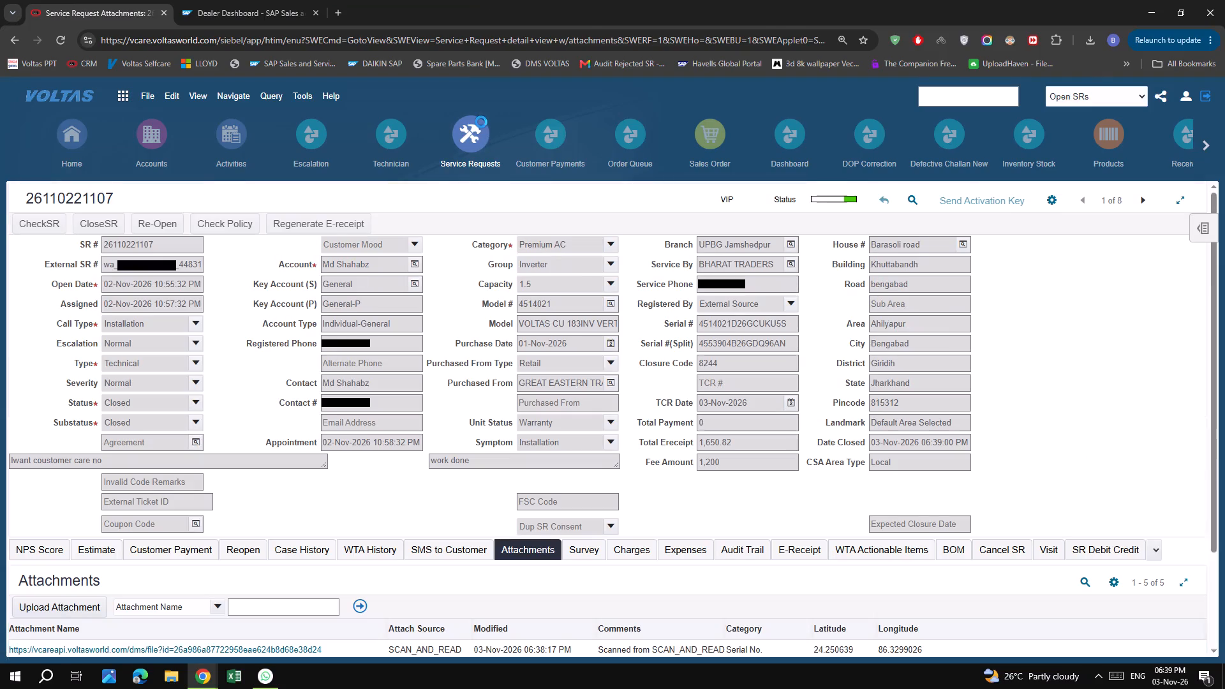
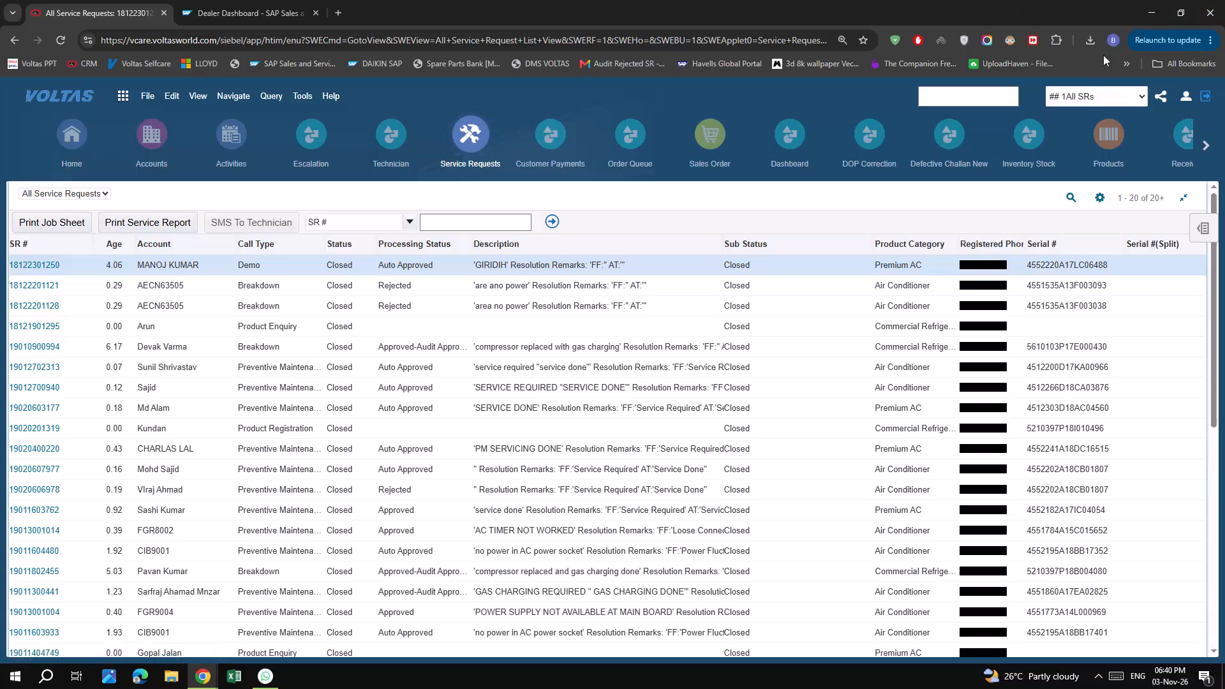
Filter the service requests with the saved query Open SRs and sort the list by SR # in descending order.
left_click(1086, 104)
left_click(1091, 316)
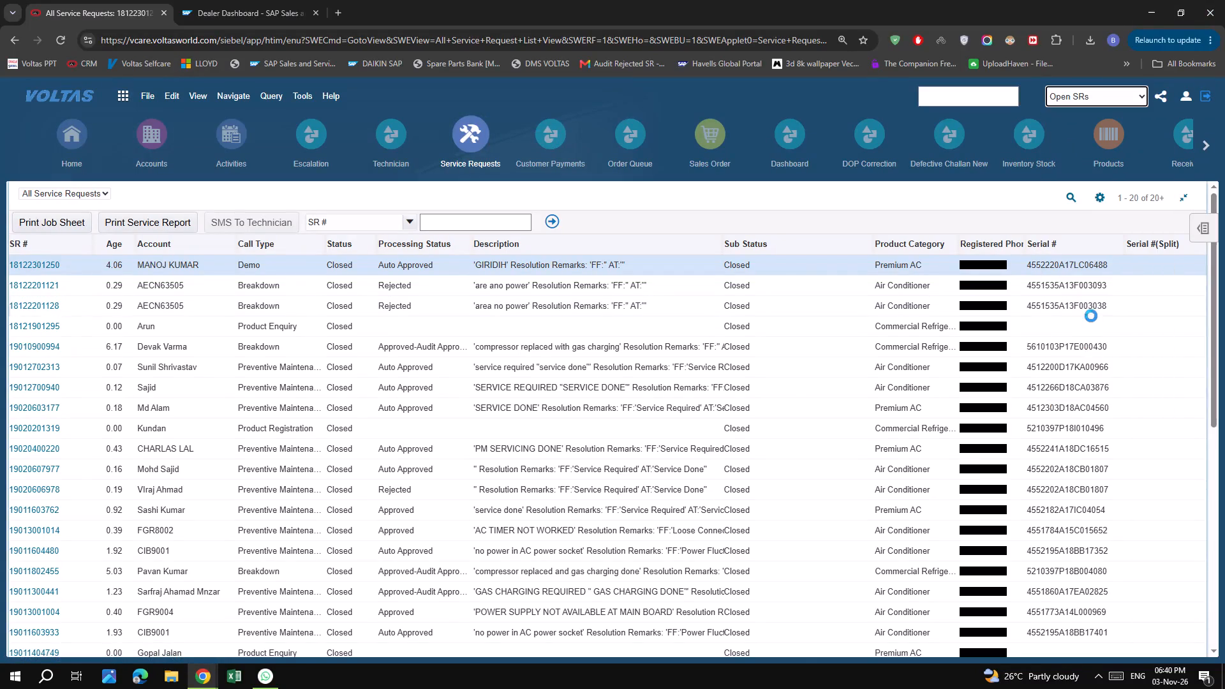
left_click(45, 243)
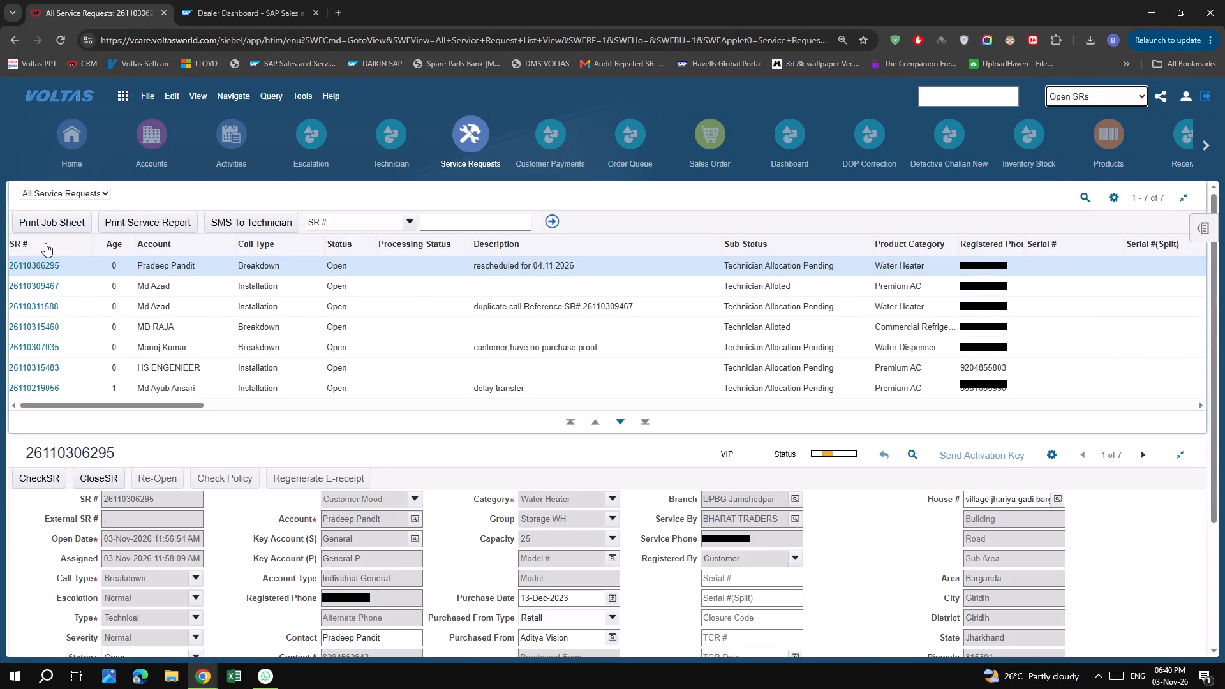
left_click(70, 249)
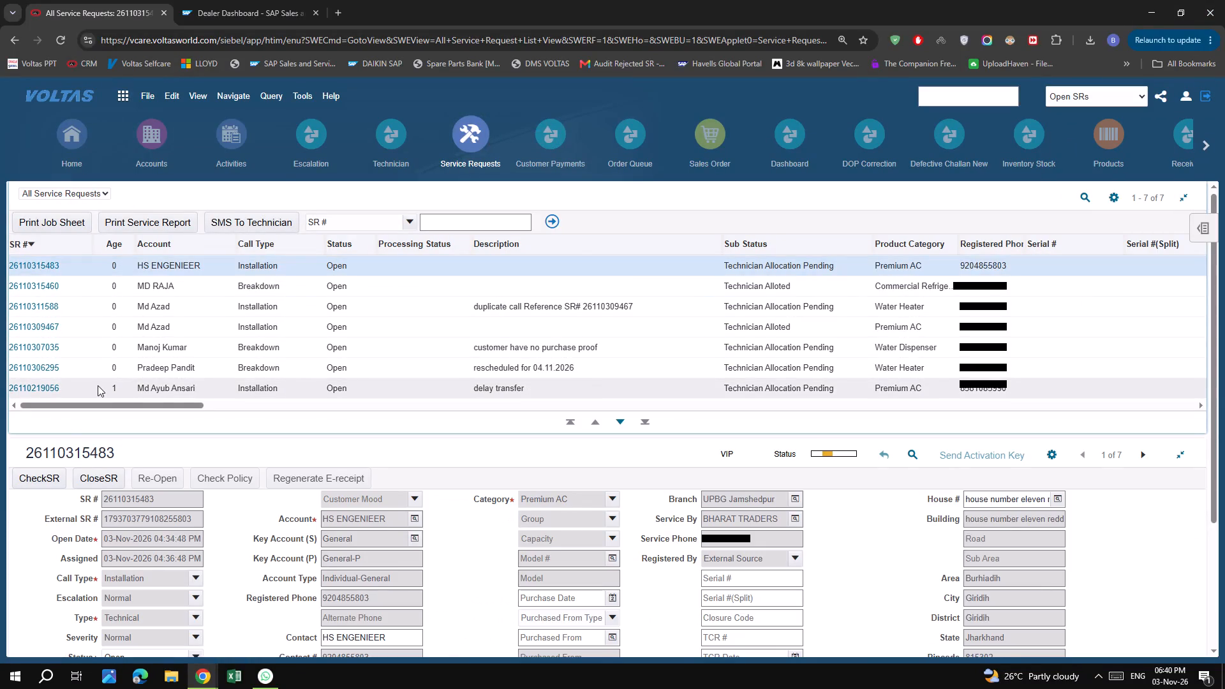
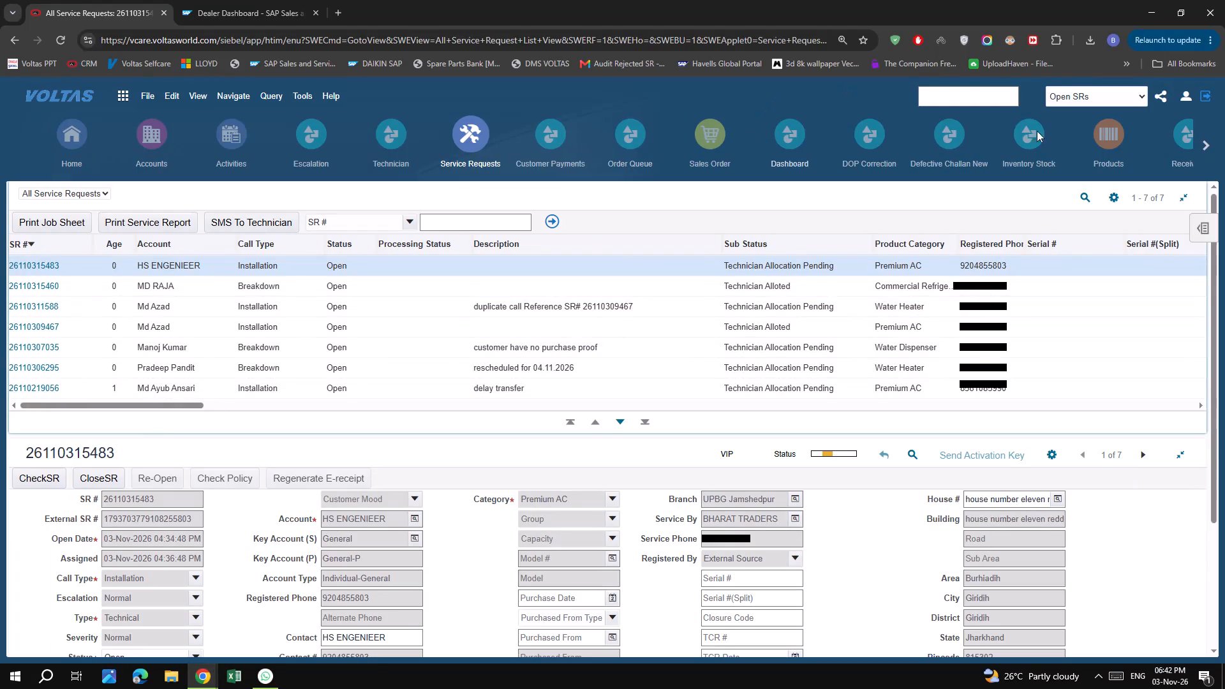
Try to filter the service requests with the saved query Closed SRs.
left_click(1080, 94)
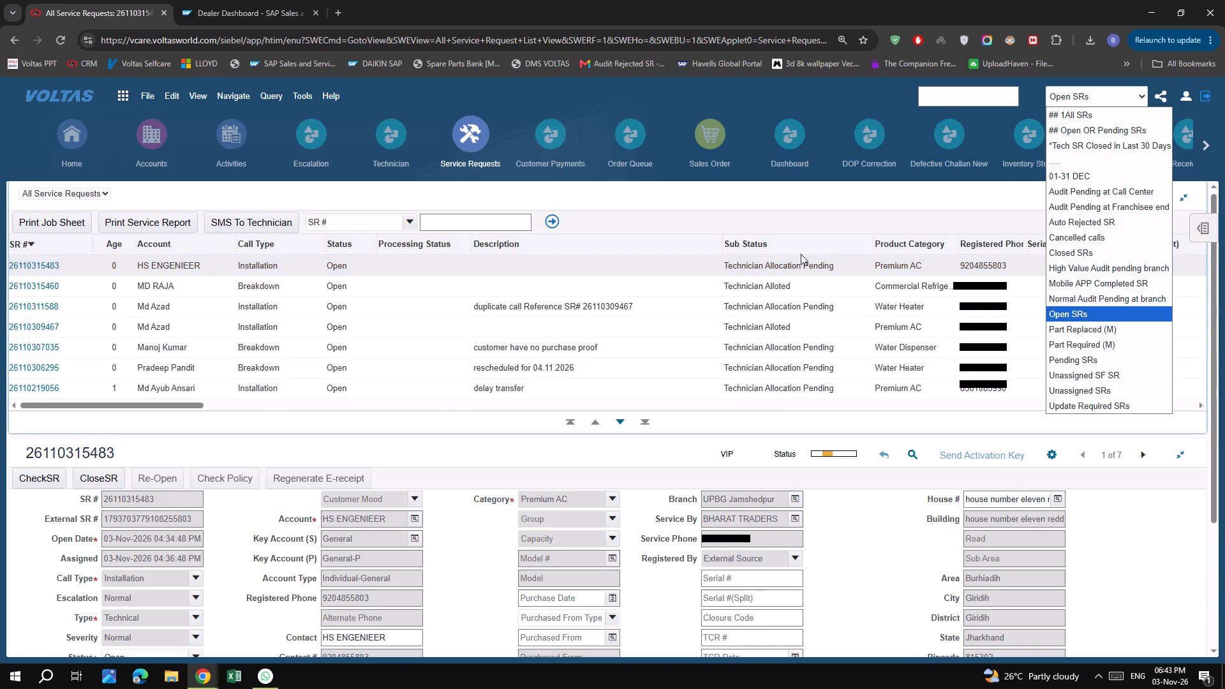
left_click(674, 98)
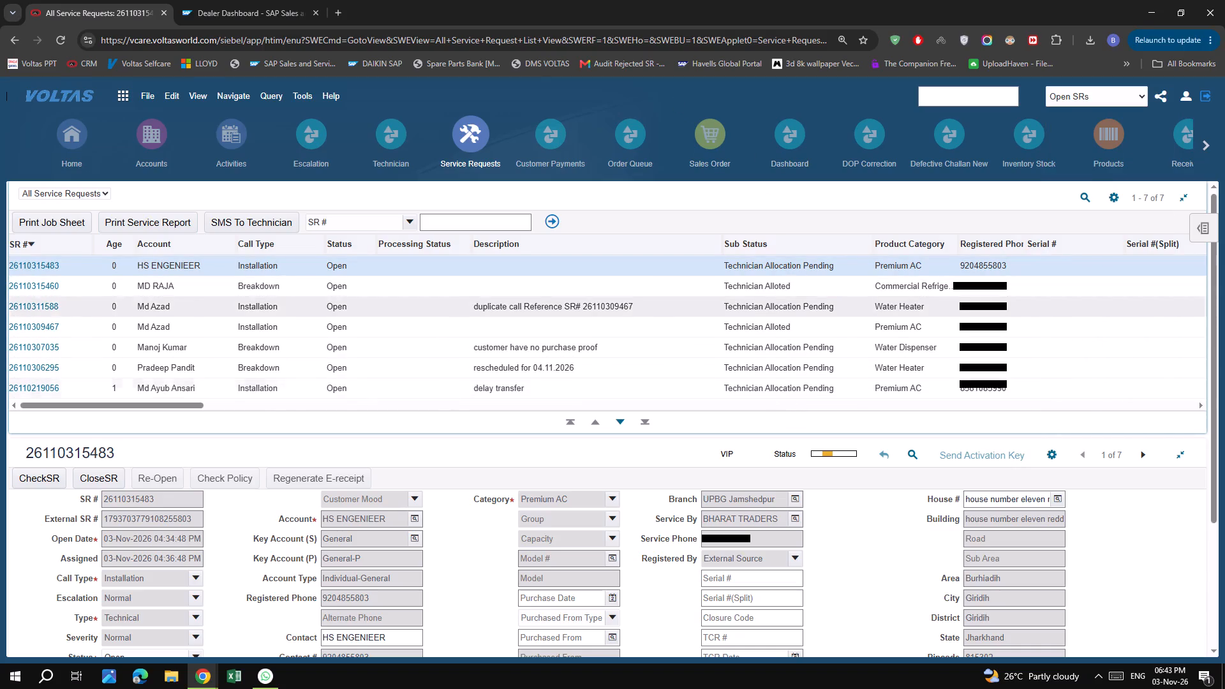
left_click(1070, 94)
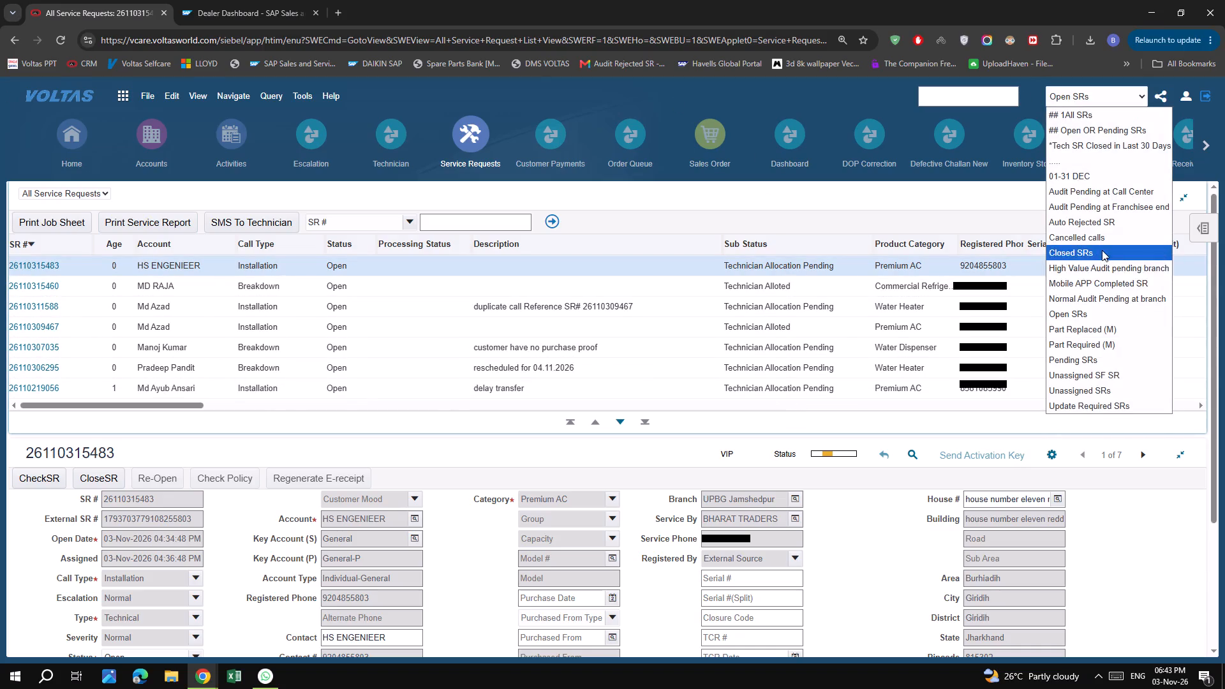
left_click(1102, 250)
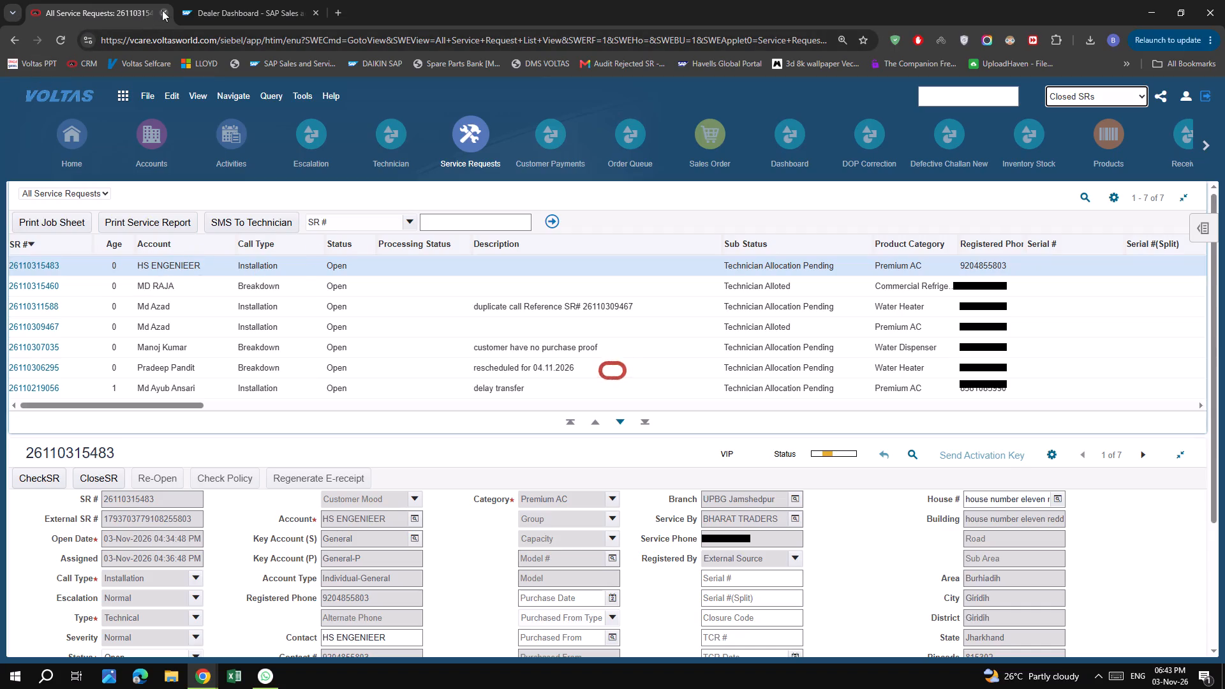
Close the YouTube video tab in the incognito window and return to the Voltas service requests window.
left_click(197, 677)
left_click(147, 619)
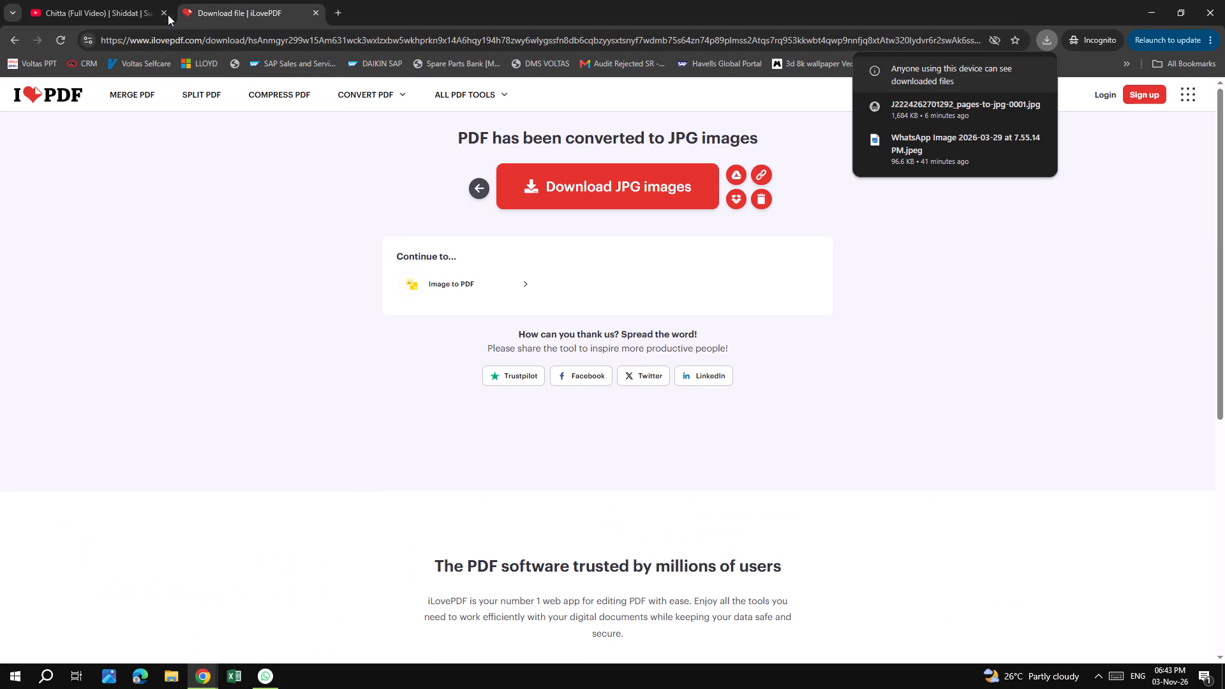
left_click(162, 13)
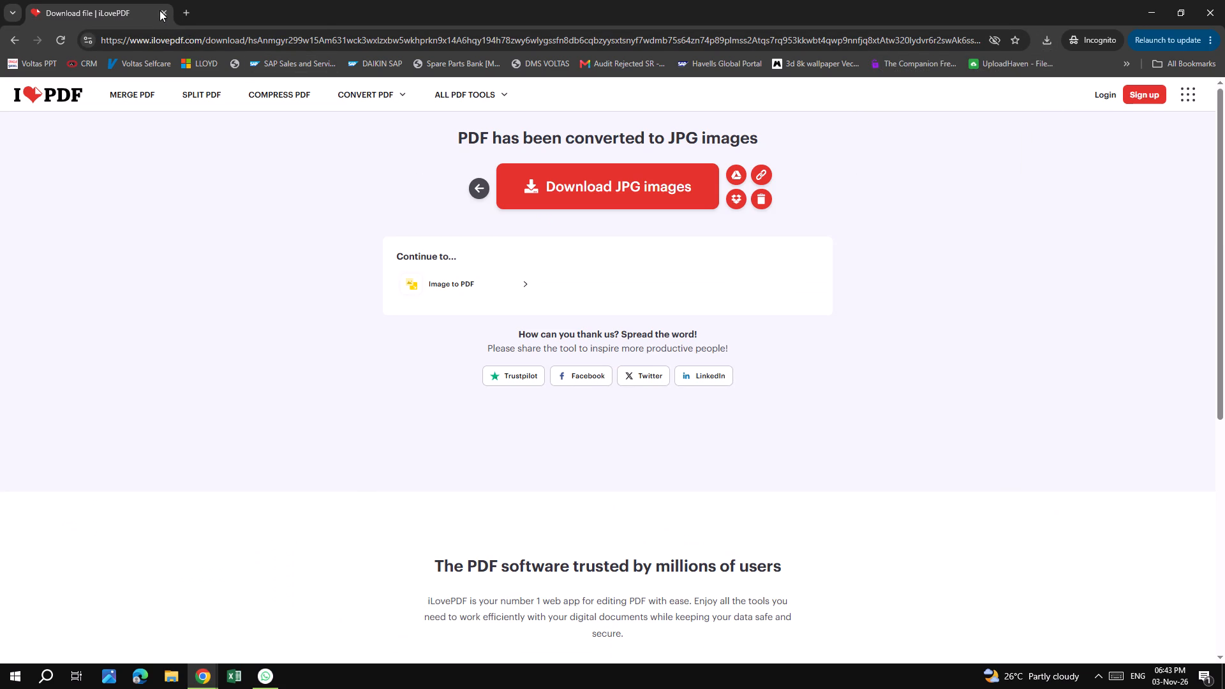
left_click(63, 94)
left_click(1147, 6)
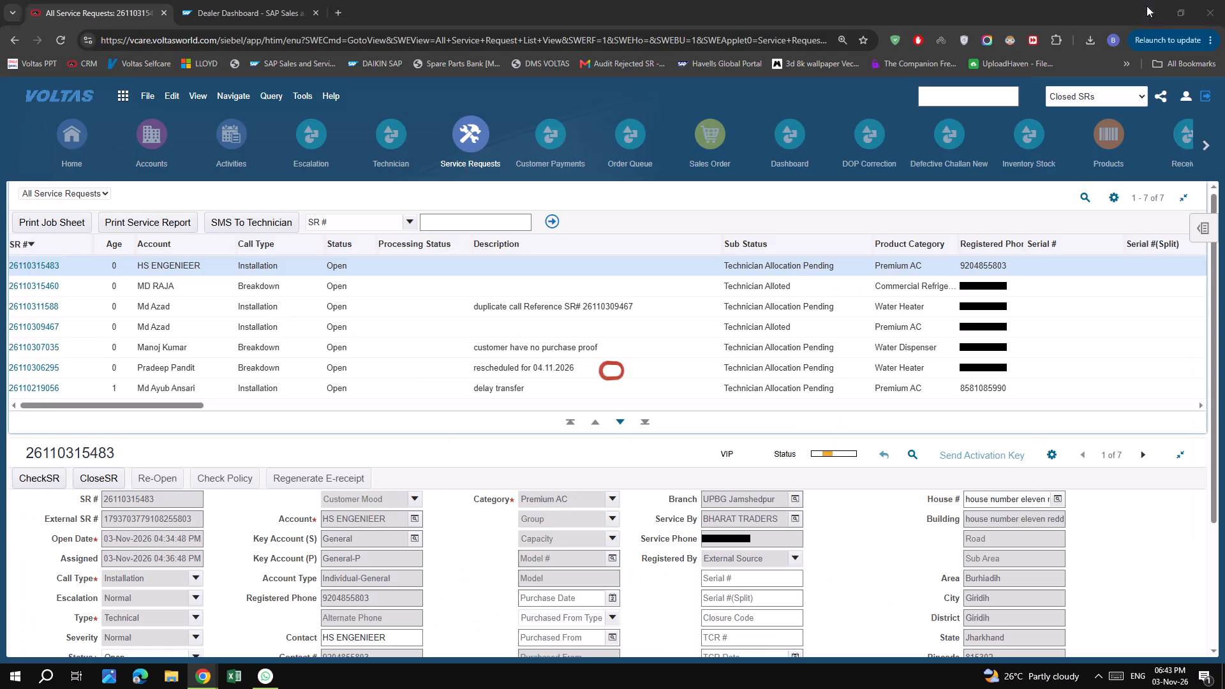
Try to reload the unresponsive Voltas service requests page, and close its tab.
left_click(64, 40)
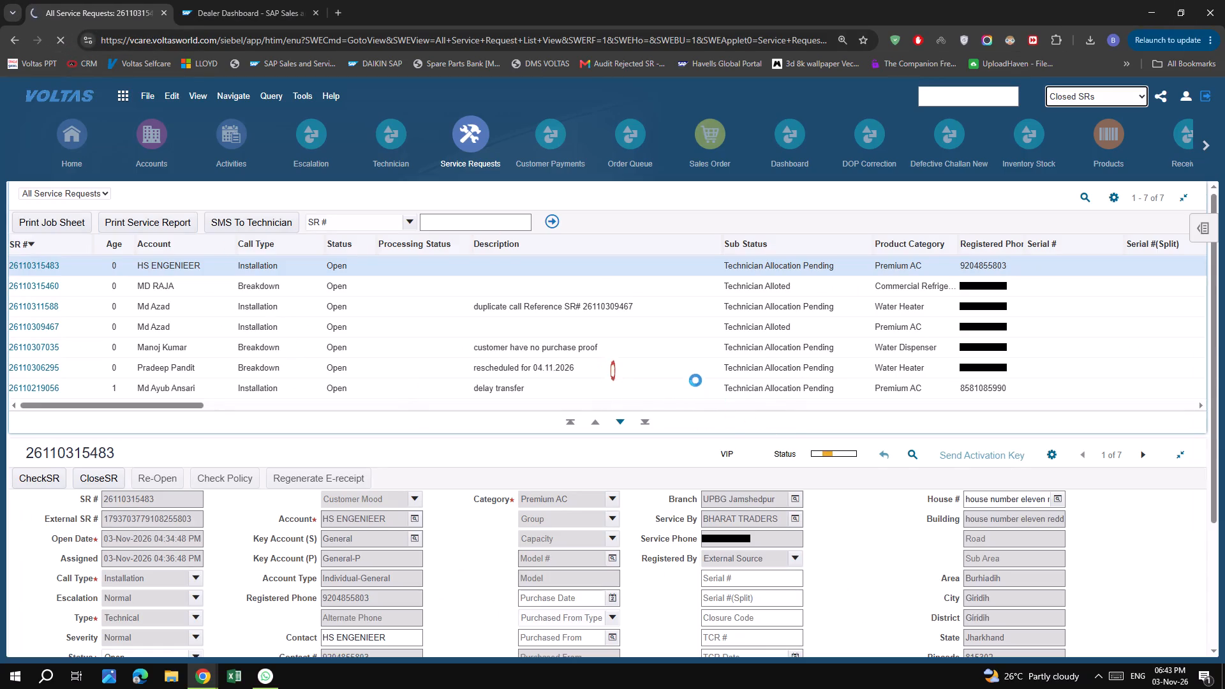
left_click(72, 143)
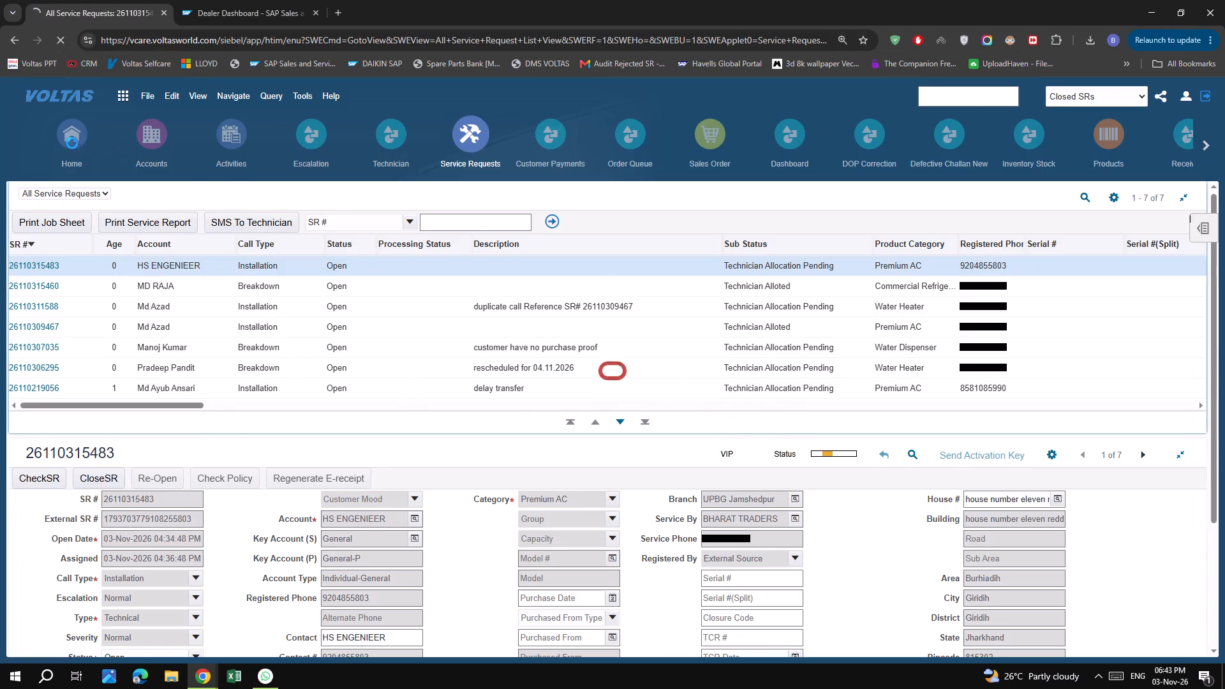
left_click(62, 36)
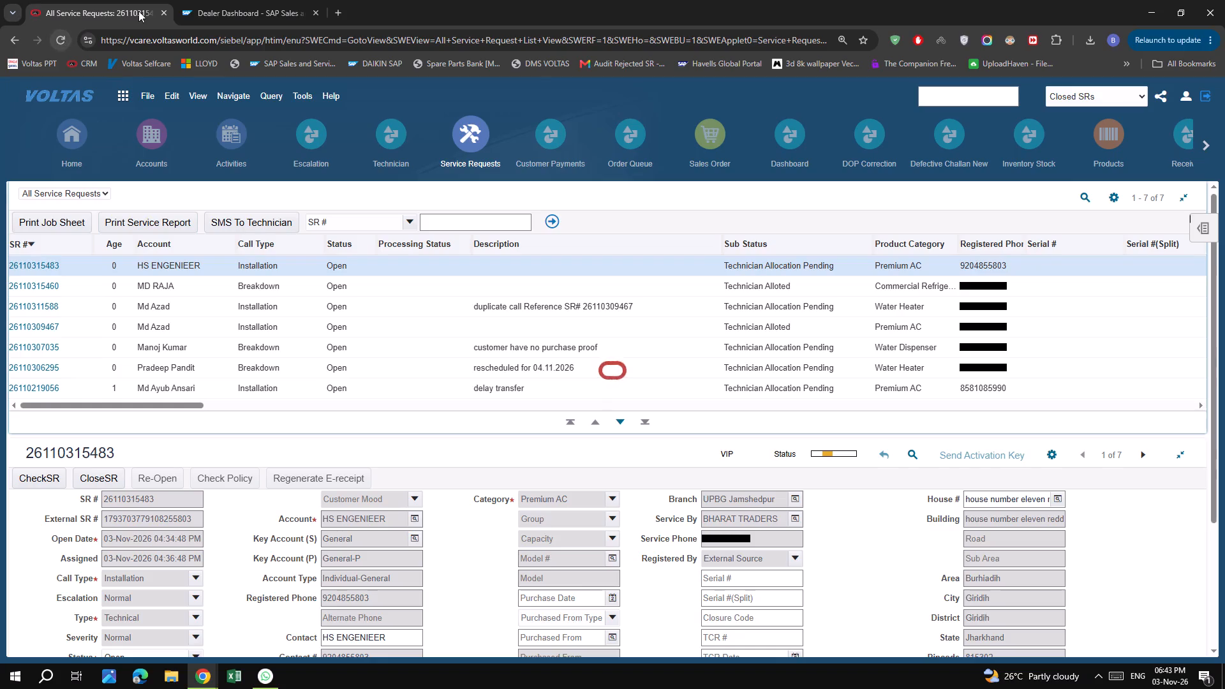
left_click(163, 11)
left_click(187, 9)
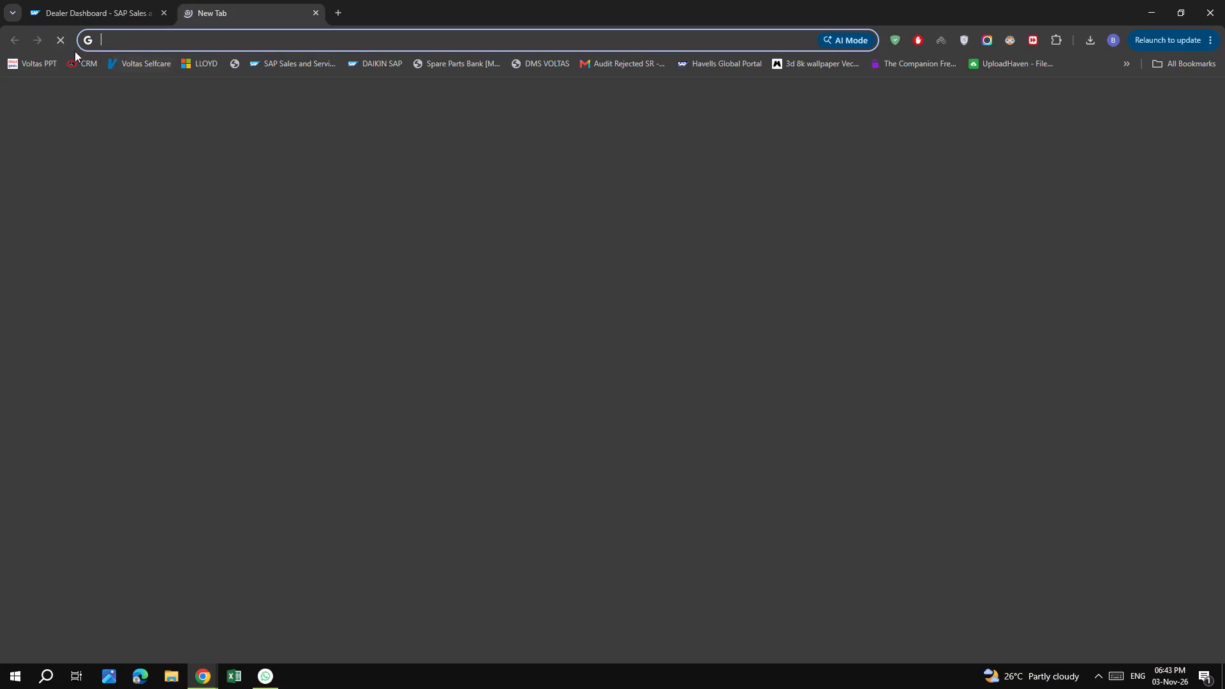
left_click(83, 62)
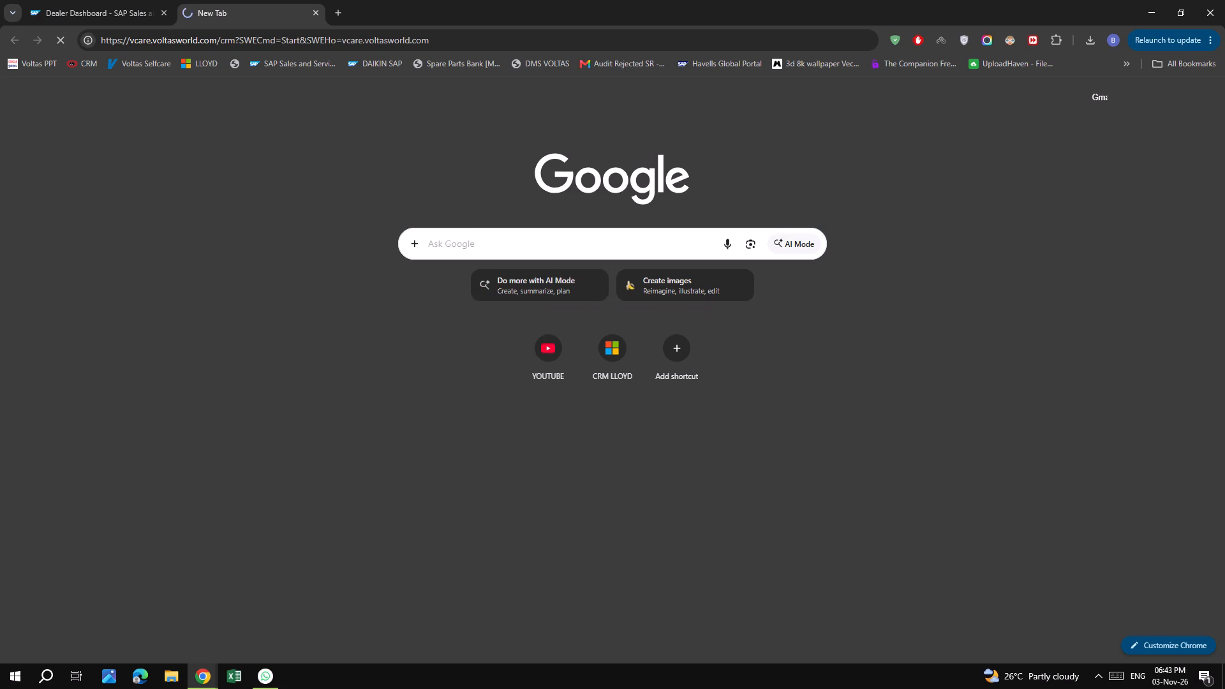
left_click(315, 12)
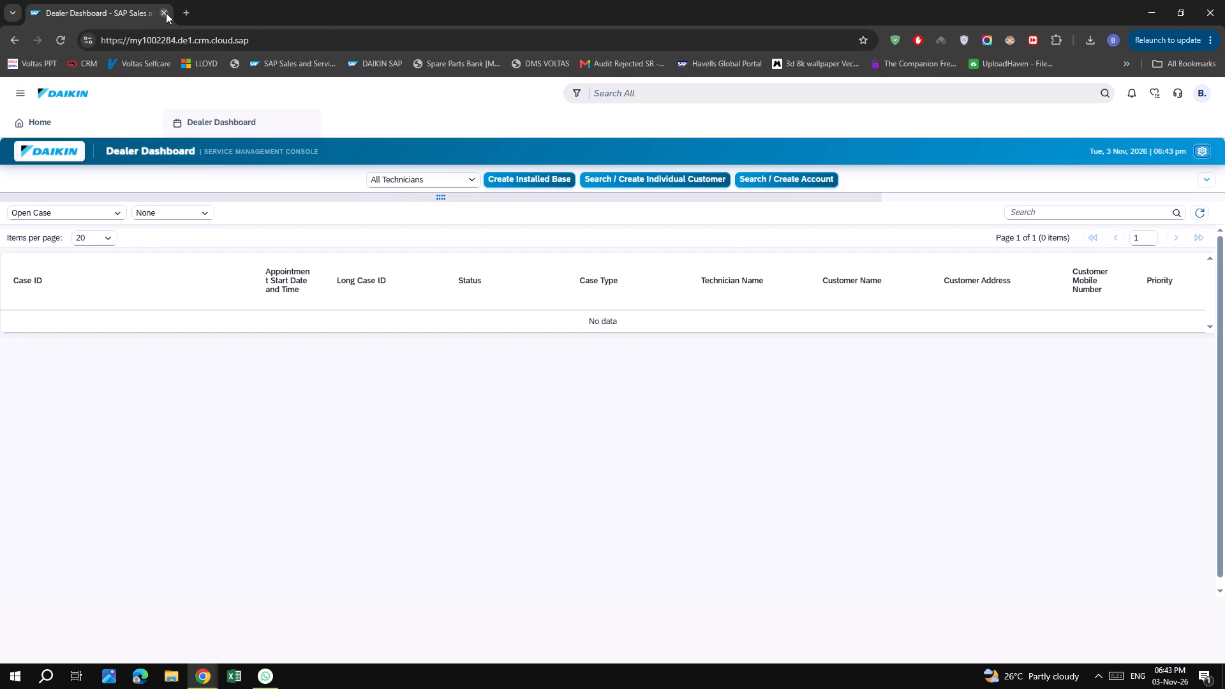
Open the Voltas CRM in a new tab and close the Daikin Dealer Dashboard tab.
left_click(189, 11)
left_click(87, 59)
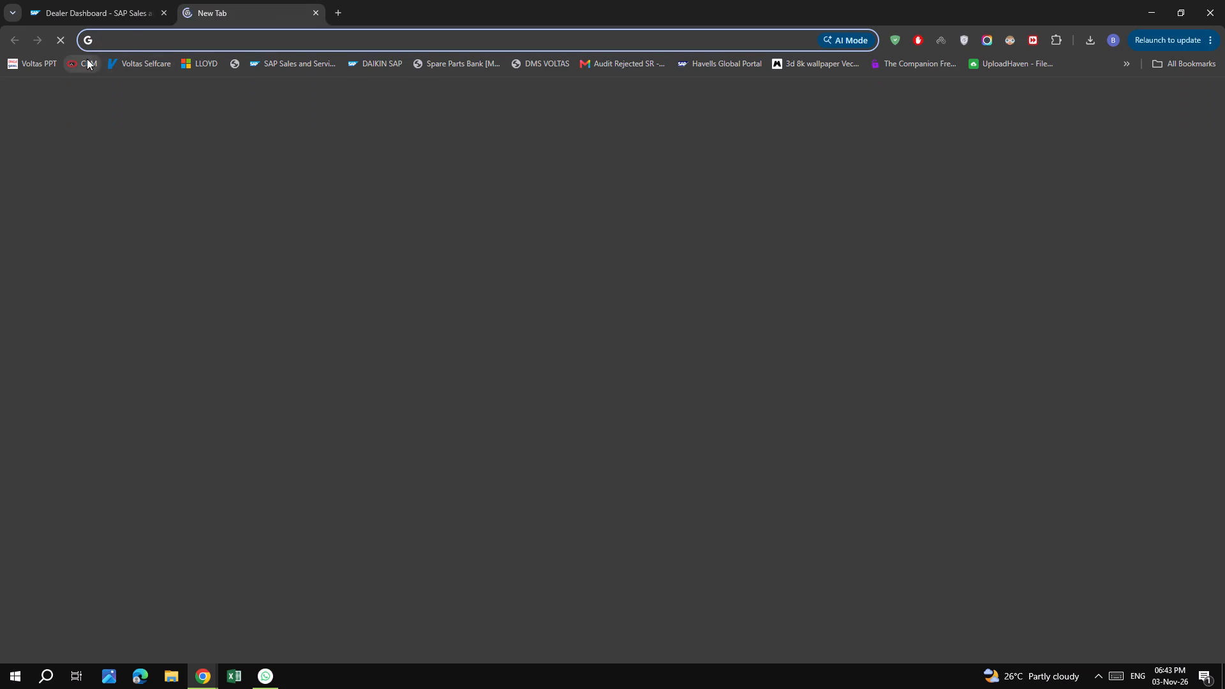
left_click(163, 12)
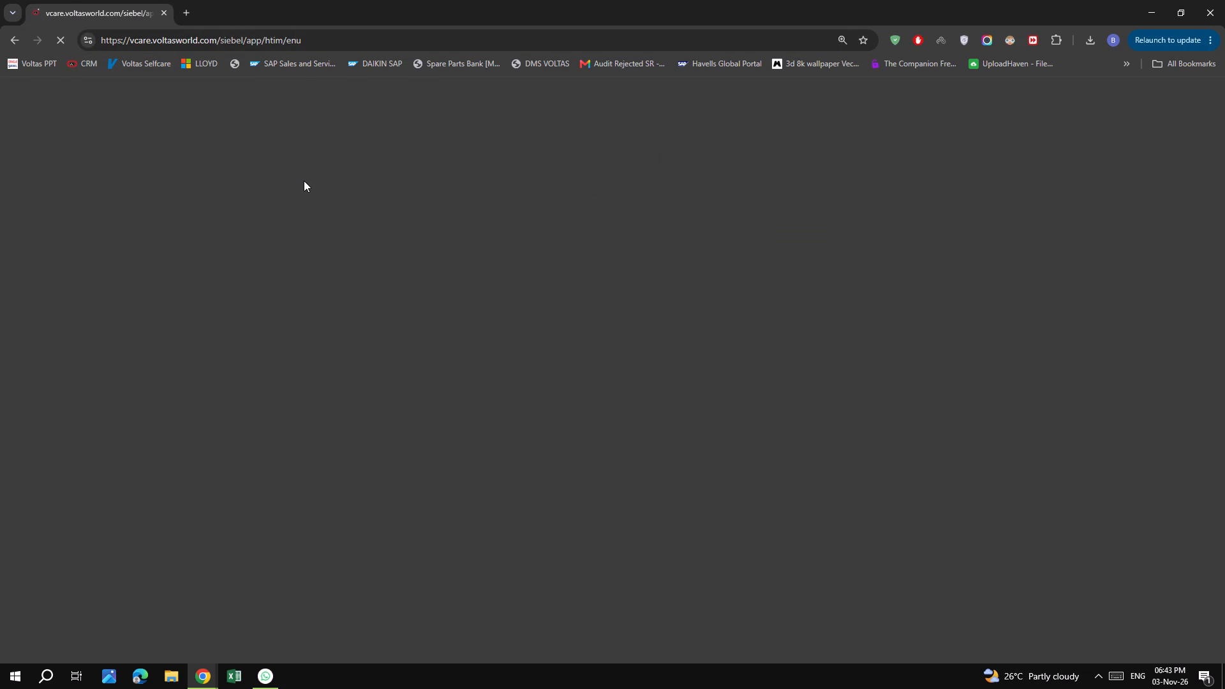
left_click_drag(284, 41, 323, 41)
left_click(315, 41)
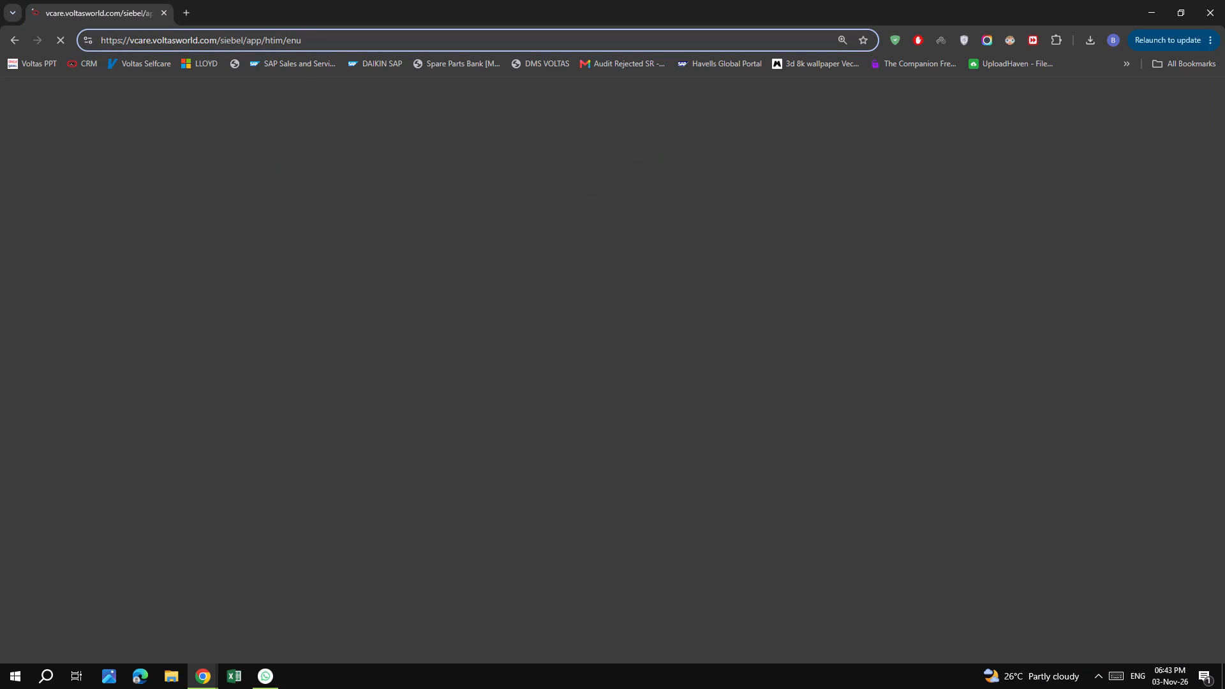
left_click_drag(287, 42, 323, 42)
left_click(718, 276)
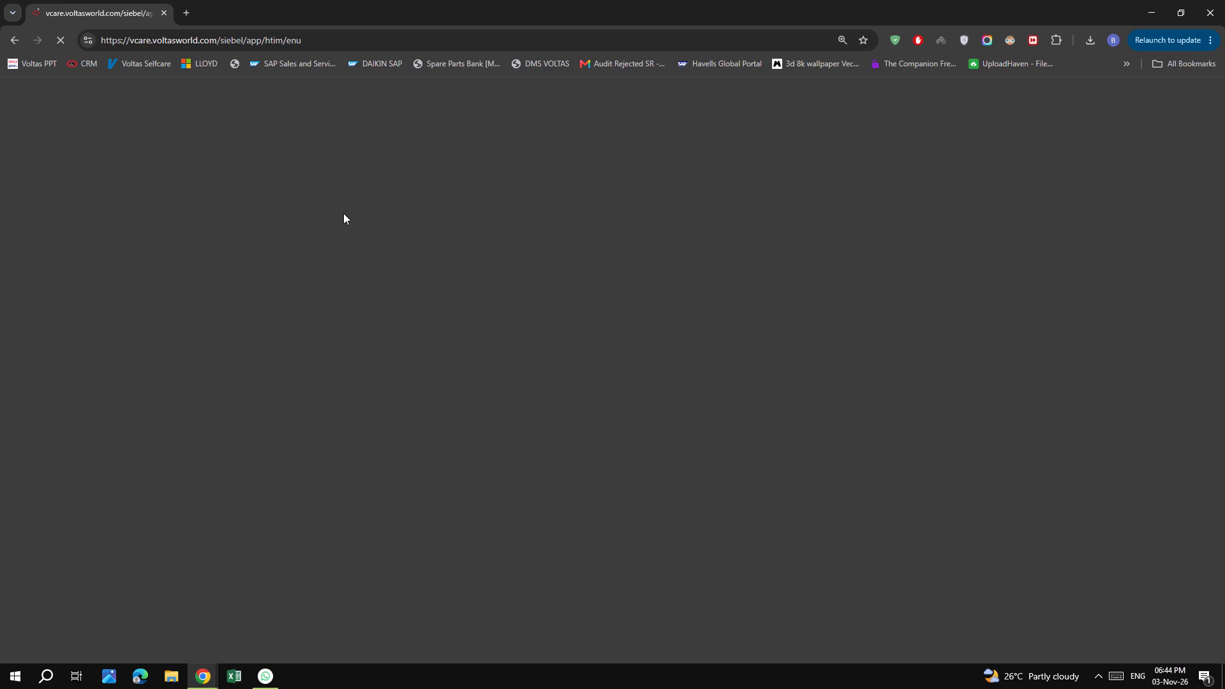
Choose to close the other active Siebel session, which has no unsaved data, and launch a new session.
left_click(477, 166)
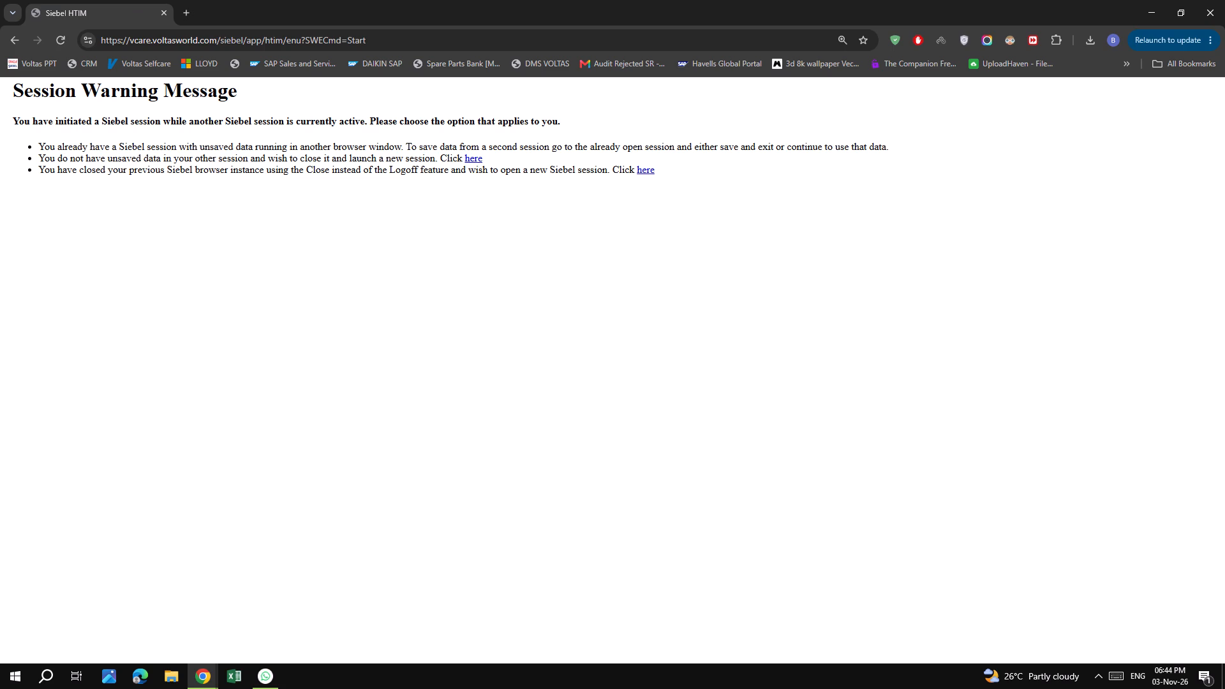
left_click(479, 155)
left_click(622, 417)
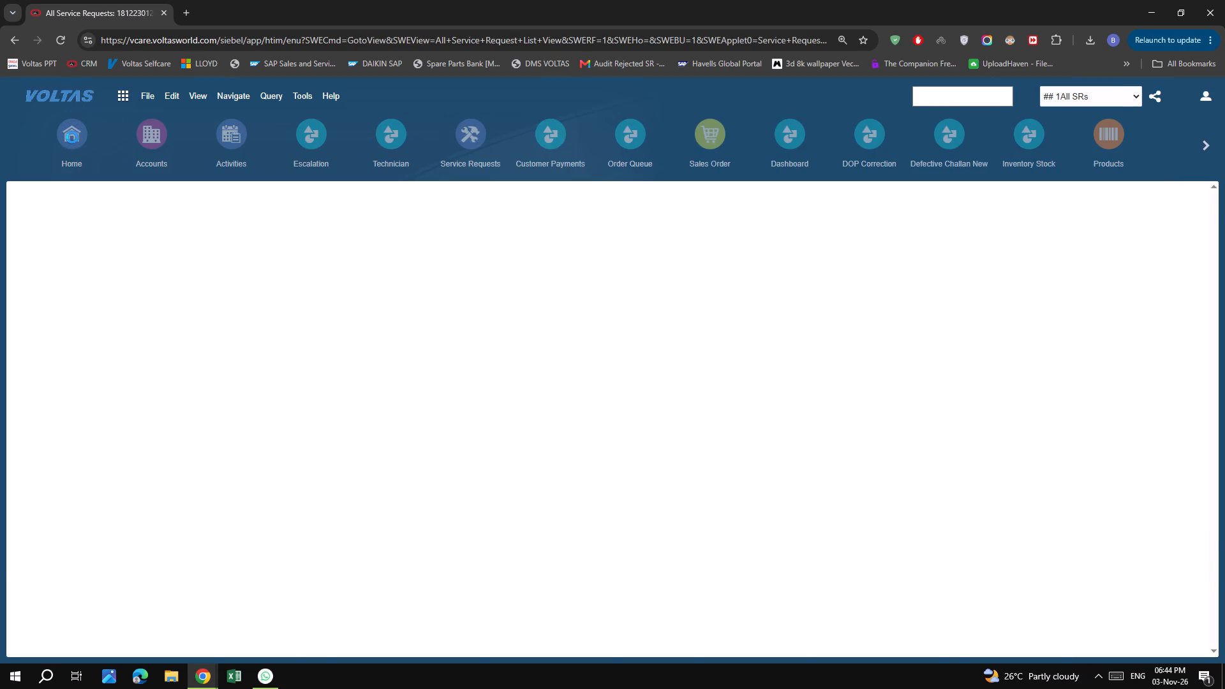
Go to the Voltas CRM Home view from the blank service requests page.
left_click(73, 137)
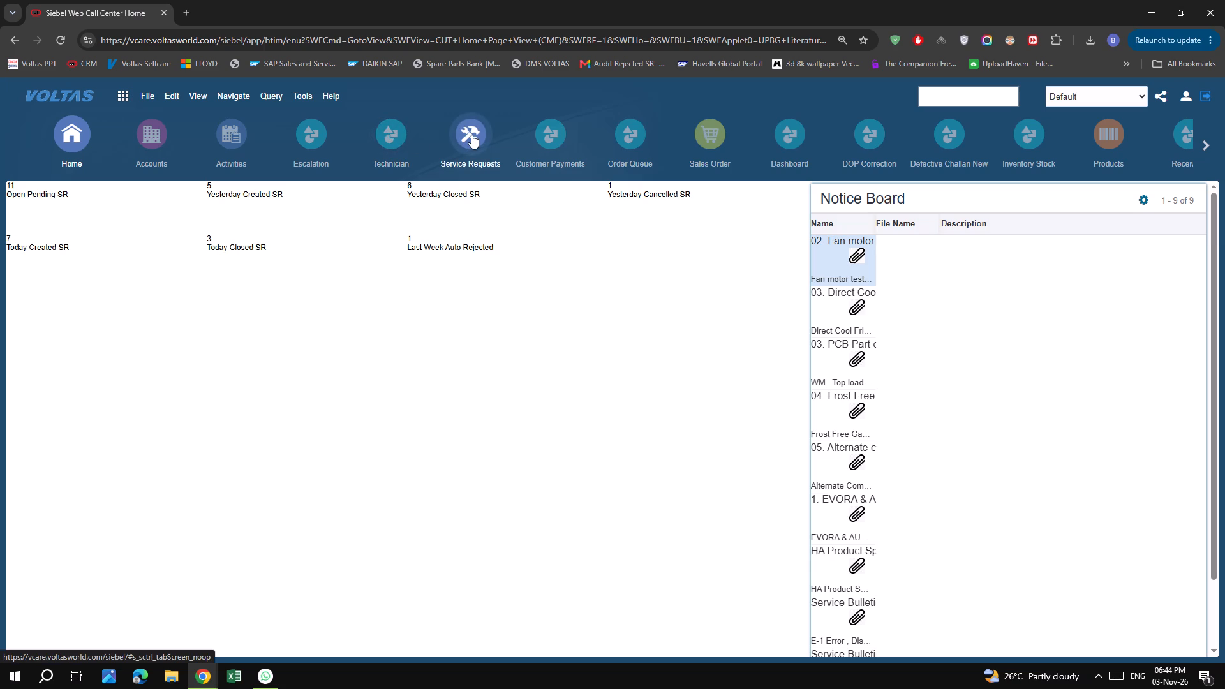